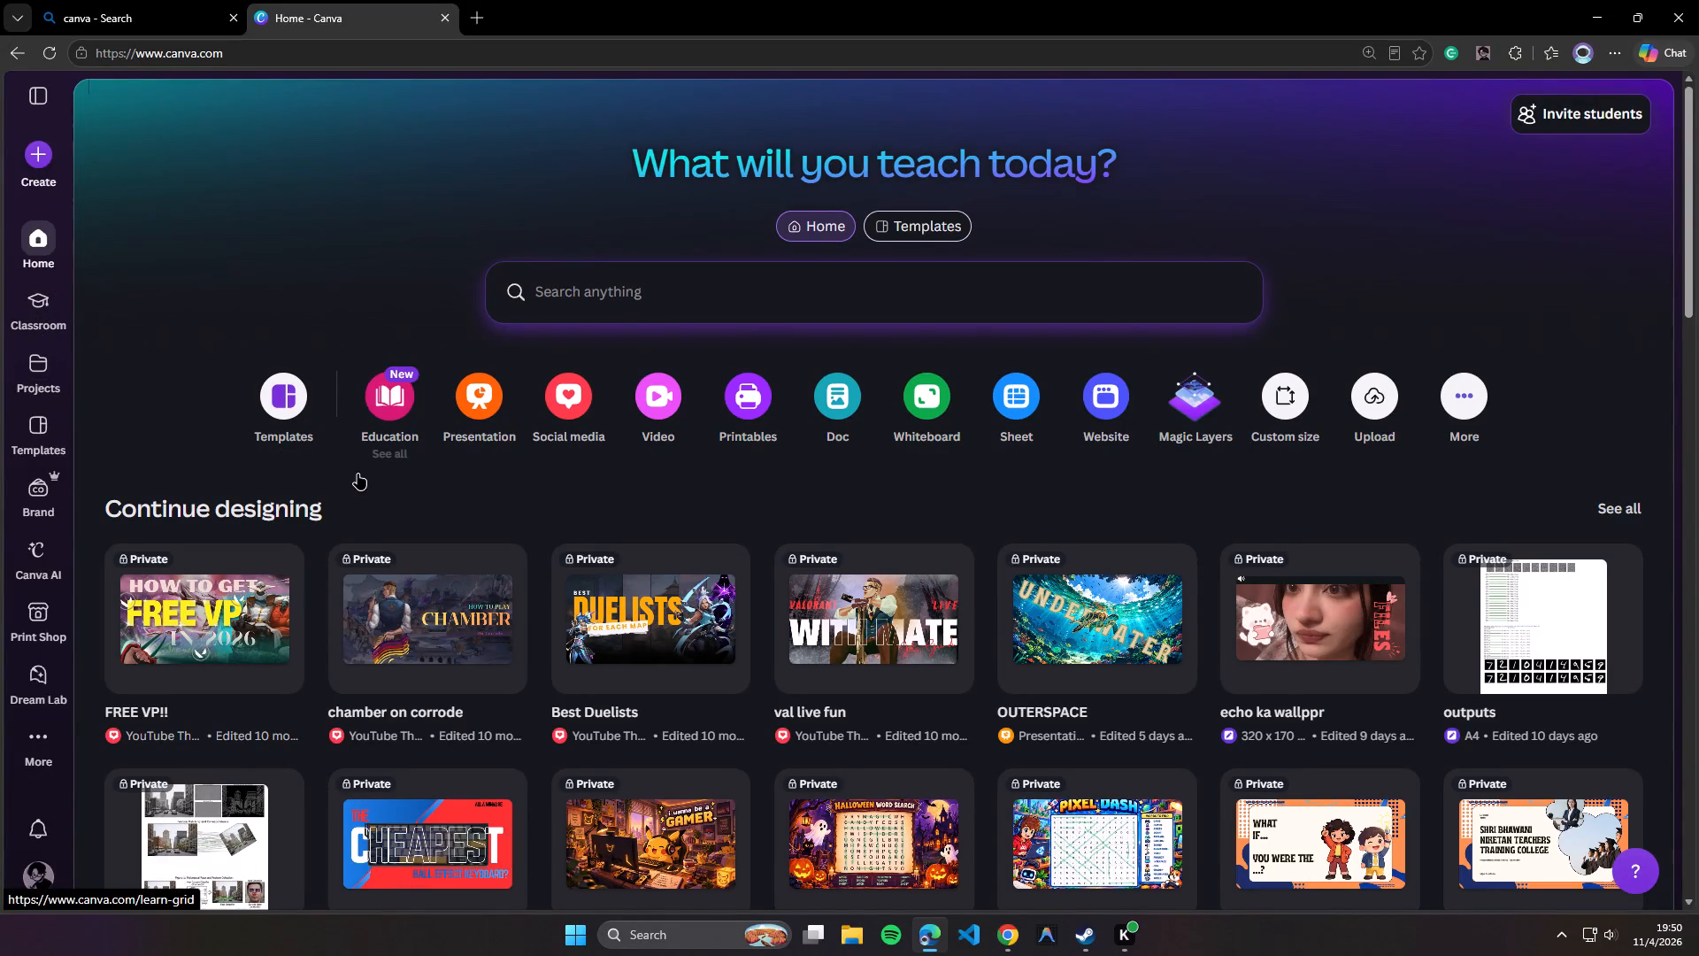
Open the existing OUTERSPACE presentation from the recent designs.
{"action": "scroll", "coordinate": [357, 474], "scroll_direction": "down", "scroll_amount": 1}
{"action": "scroll", "coordinate": [657, 472], "scroll_direction": "down", "scroll_amount": 1}
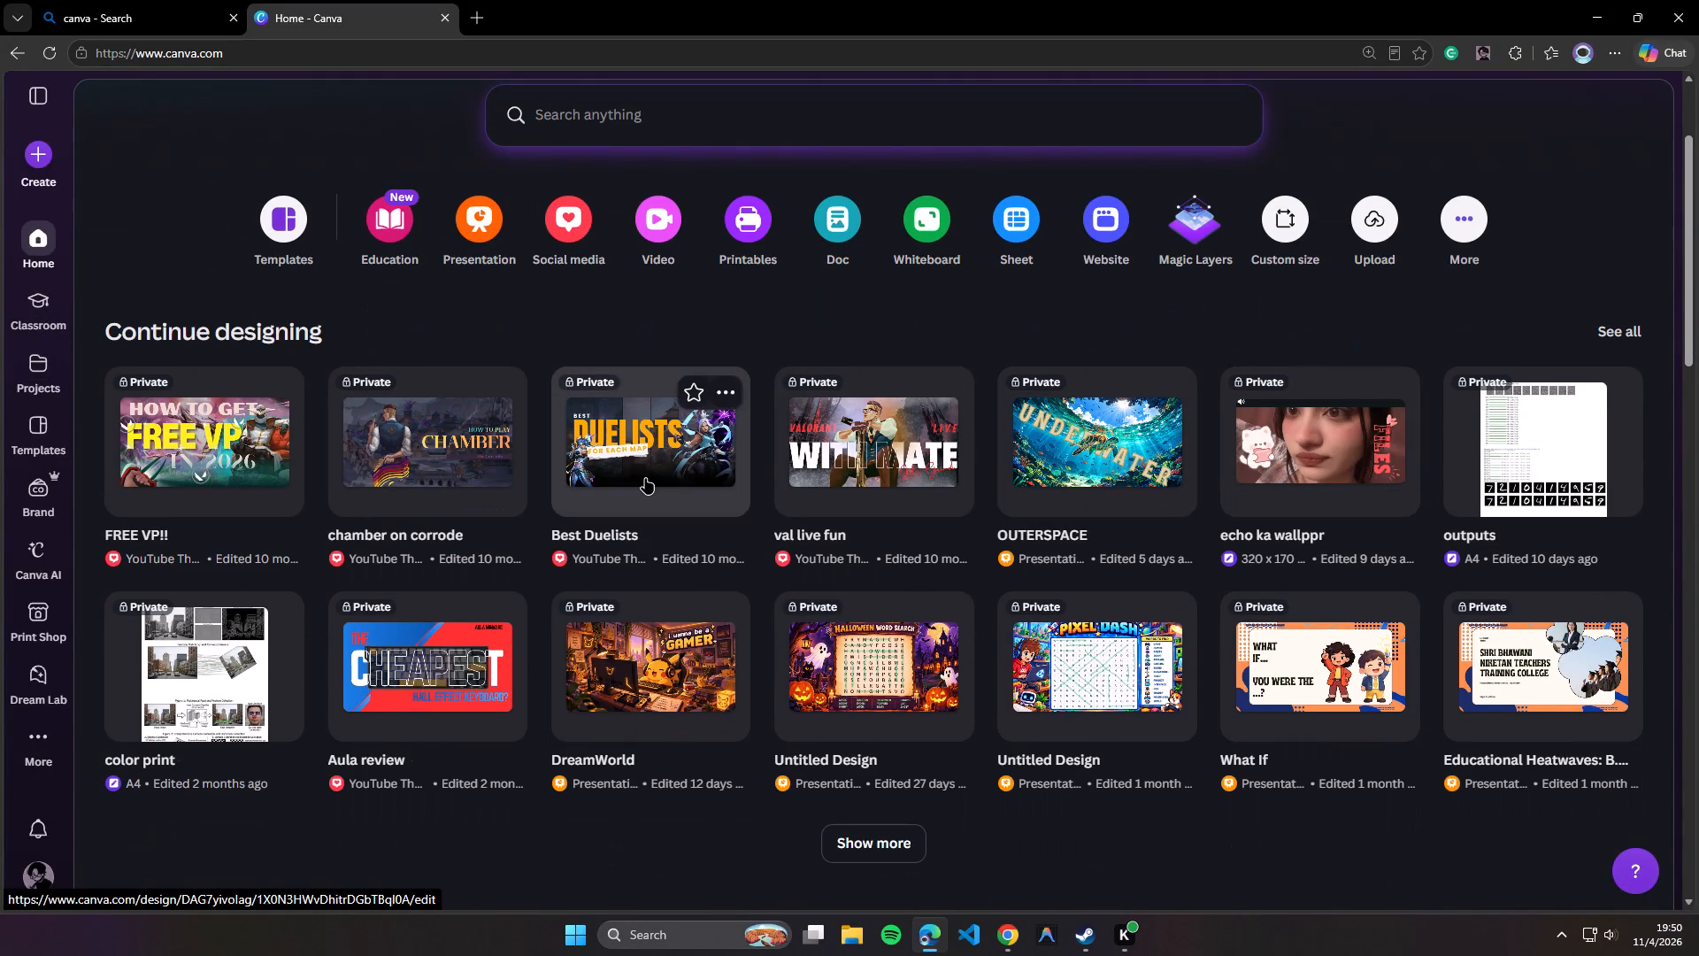
{"action": "left_click", "coordinate": [1035, 533]}
{"action": "left_click", "coordinate": [1064, 438]}
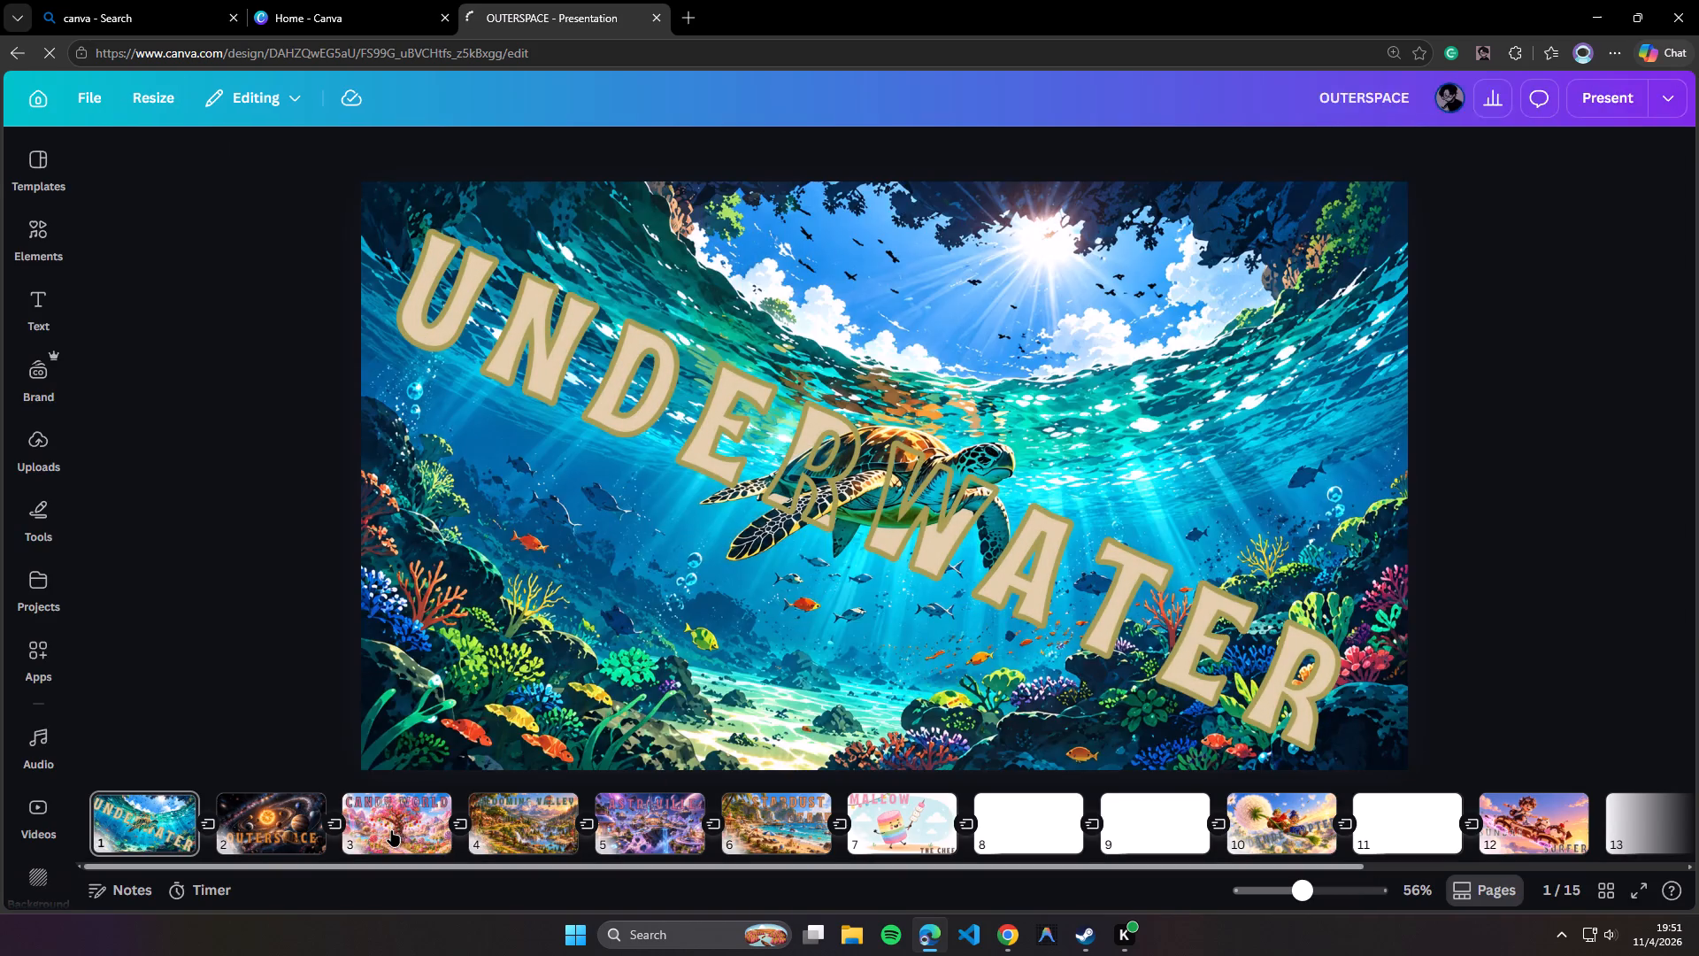
Look through the presentation's pages from page 3 to page 15 to review the existing slides.
{"action": "left_click", "coordinate": [384, 830]}
{"action": "left_click", "coordinate": [518, 830]}
{"action": "left_click", "coordinate": [666, 832]}
{"action": "left_click", "coordinate": [797, 830]}
{"action": "left_click", "coordinate": [997, 829]}
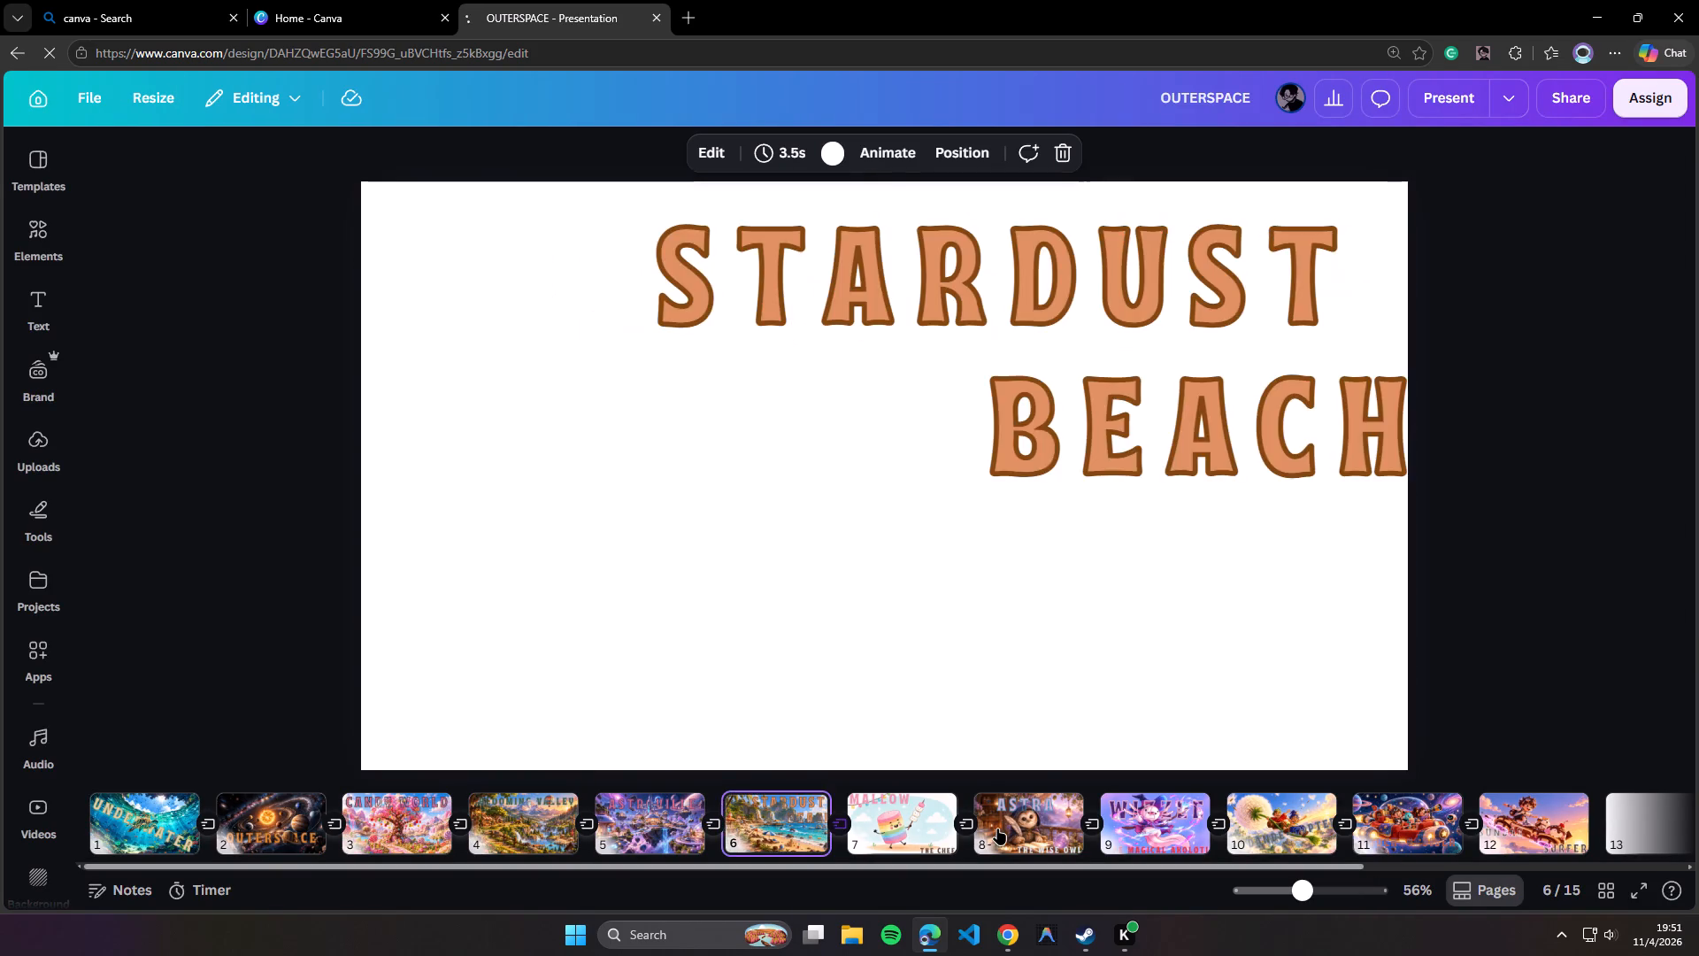
{"action": "left_click", "coordinate": [1133, 835]}
{"action": "left_click", "coordinate": [1311, 829]}
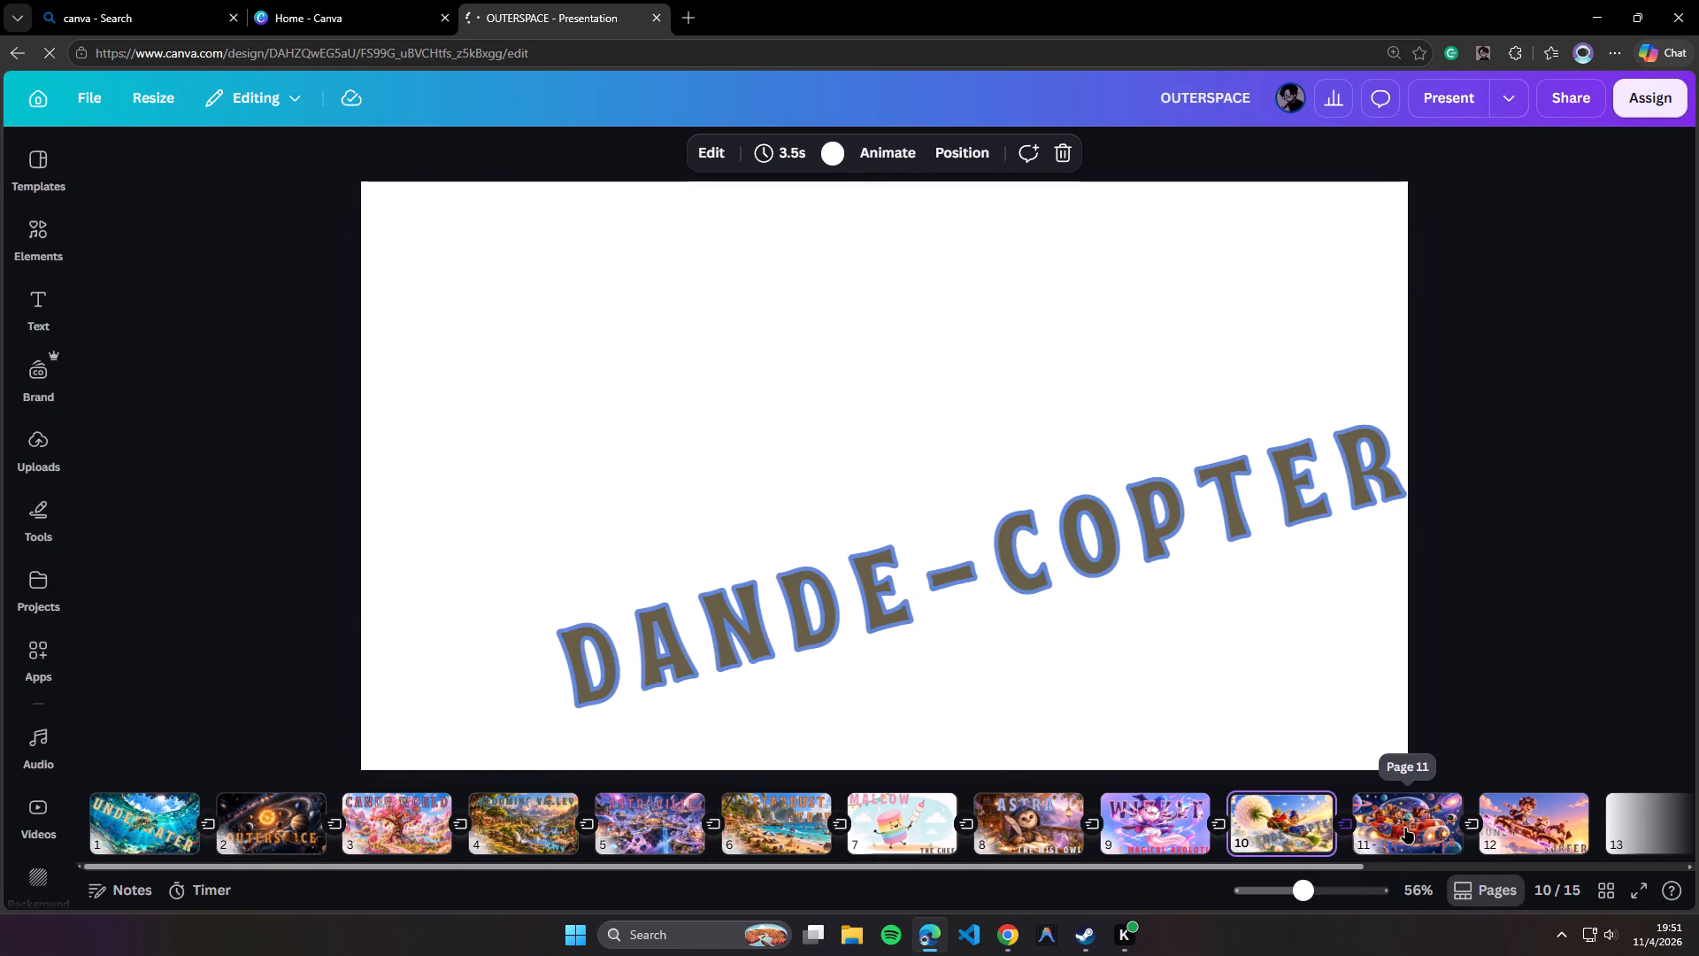
{"action": "left_click", "coordinate": [1405, 828]}
{"action": "left_click", "coordinate": [1518, 823]}
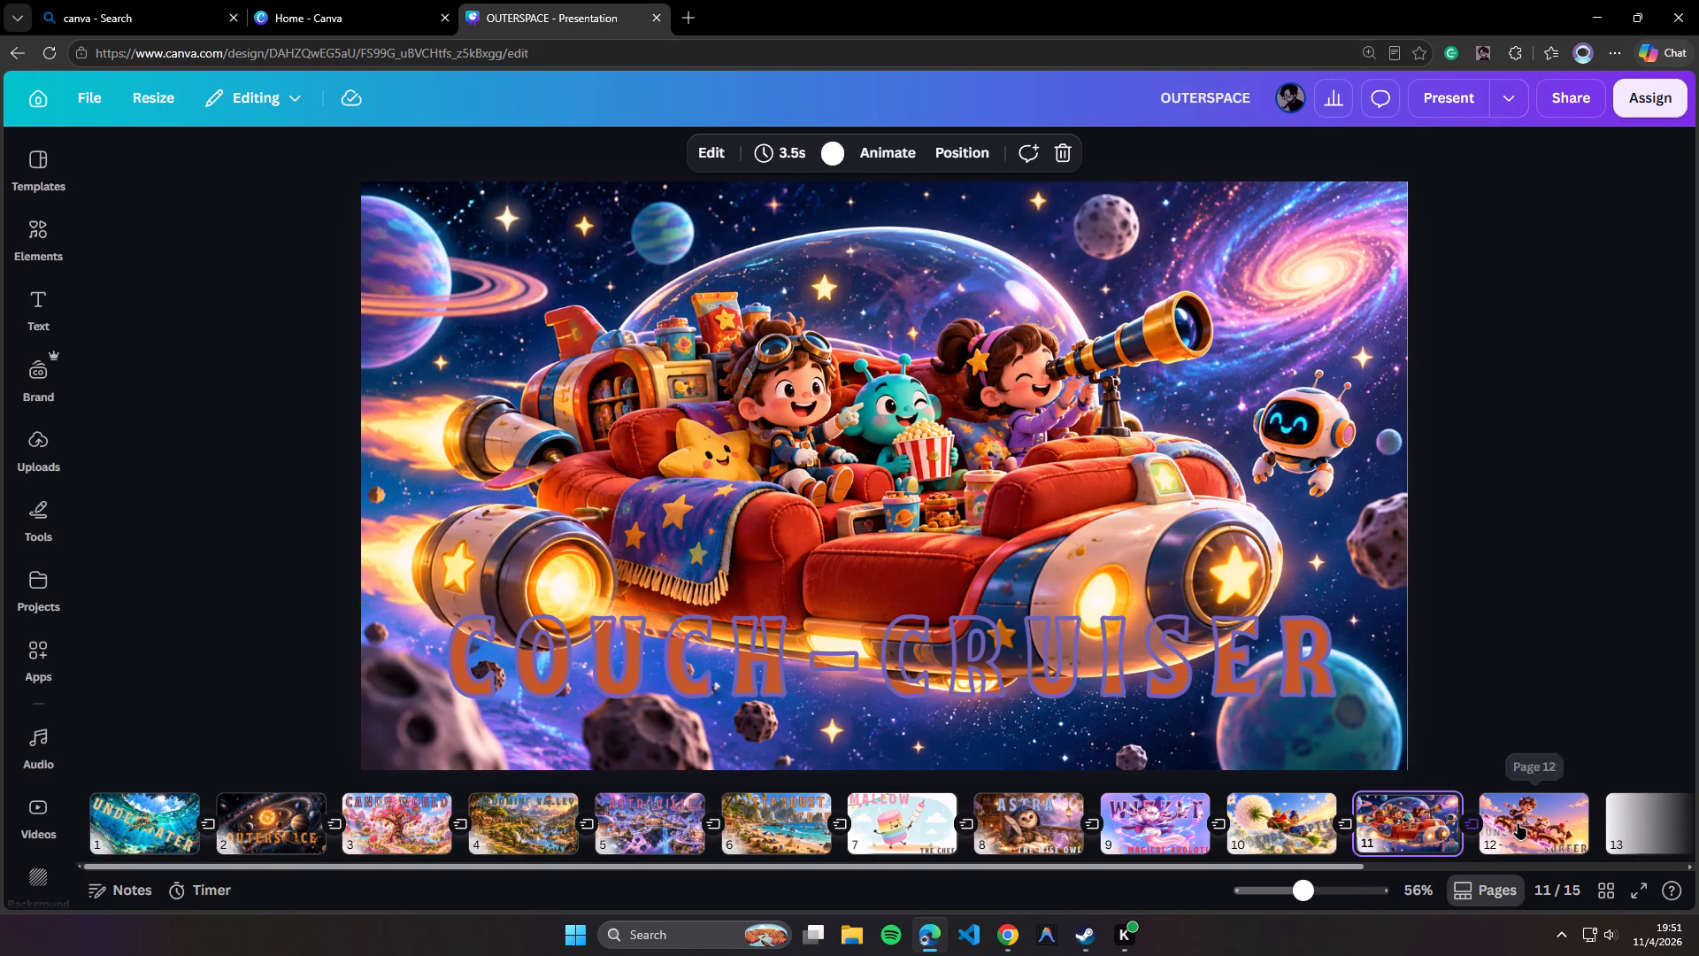
{"action": "left_click_drag", "start_coordinate": [1307, 865], "coordinate": [1349, 864]}
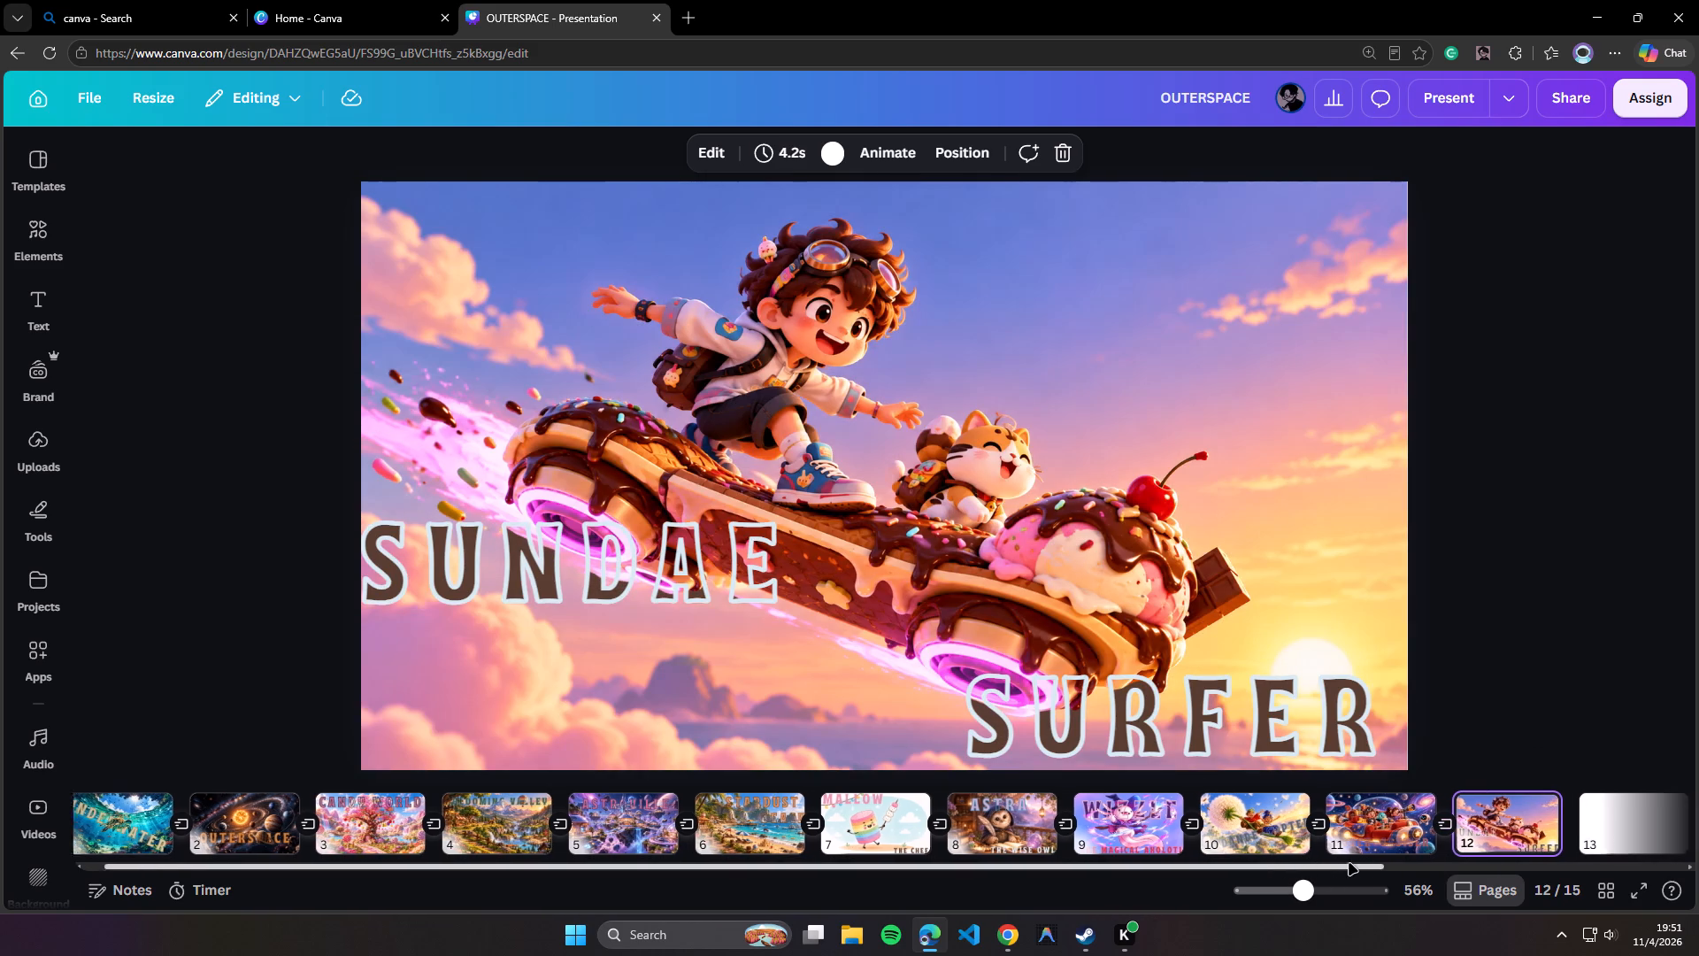
{"action": "left_click_drag", "start_coordinate": [1349, 864], "coordinate": [1539, 858]}
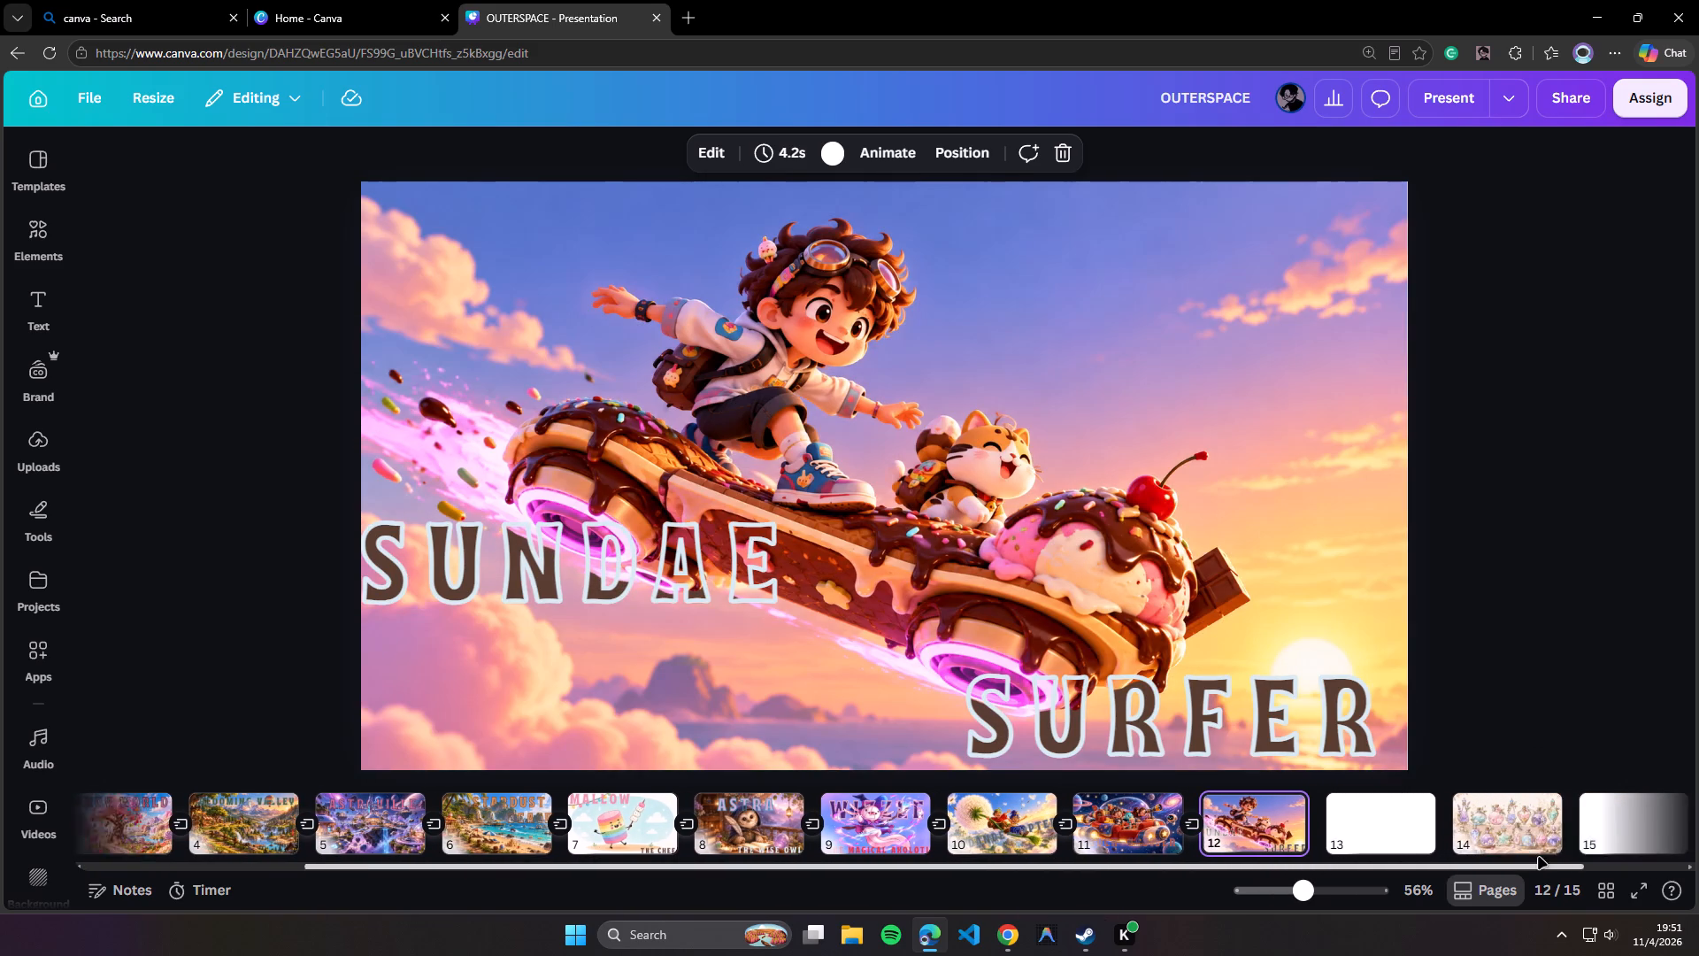
{"action": "left_click_drag", "start_coordinate": [1539, 858], "coordinate": [1573, 858]}
{"action": "left_click", "coordinate": [1472, 844]}
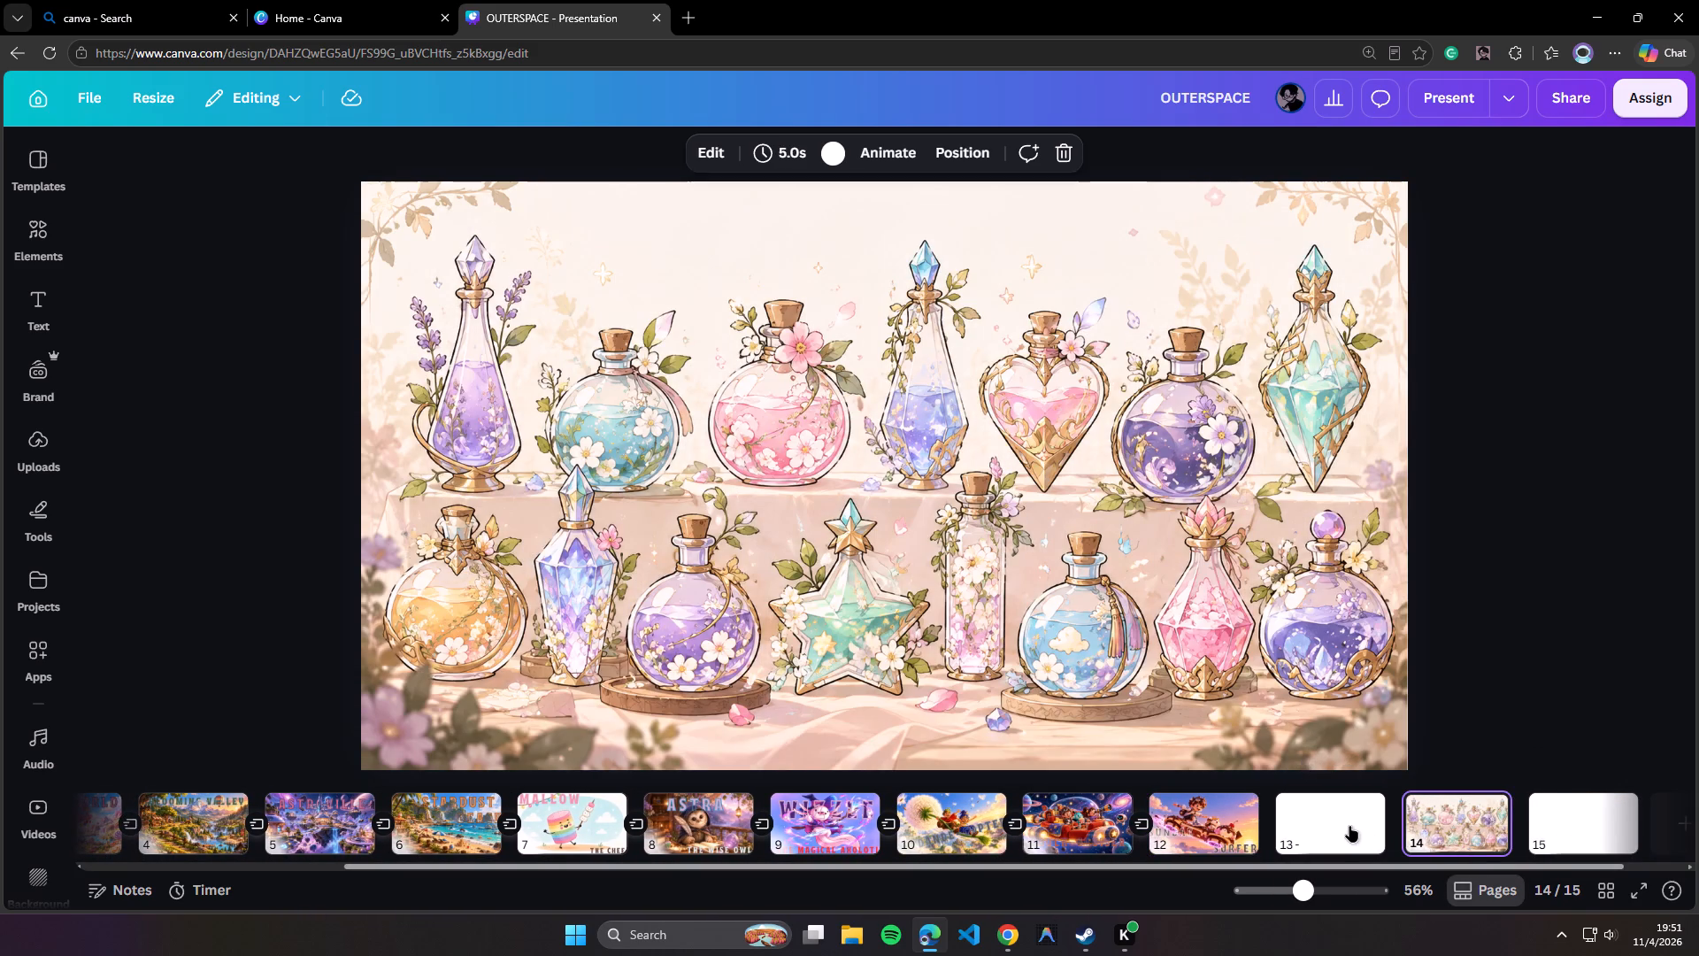
{"action": "left_click", "coordinate": [1349, 826]}
{"action": "left_click", "coordinate": [1430, 825]}
{"action": "left_click", "coordinate": [1535, 806]}
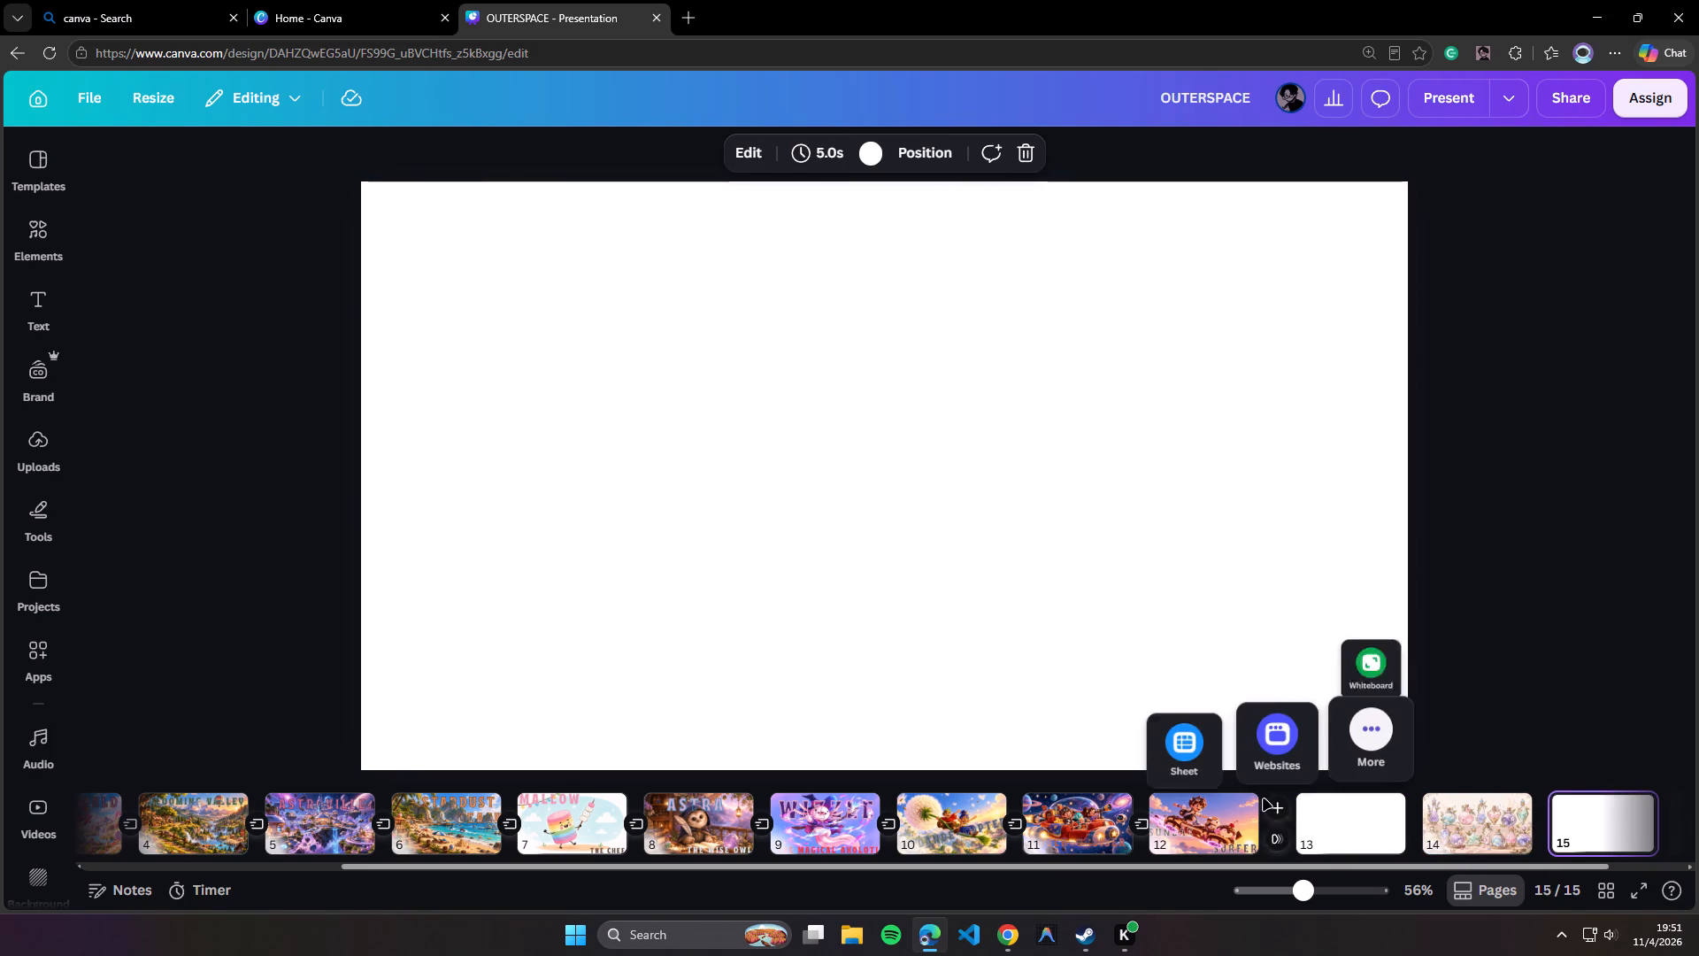
Open the transition settings between pages 11 and 12.
{"action": "left_click", "coordinate": [1145, 821]}
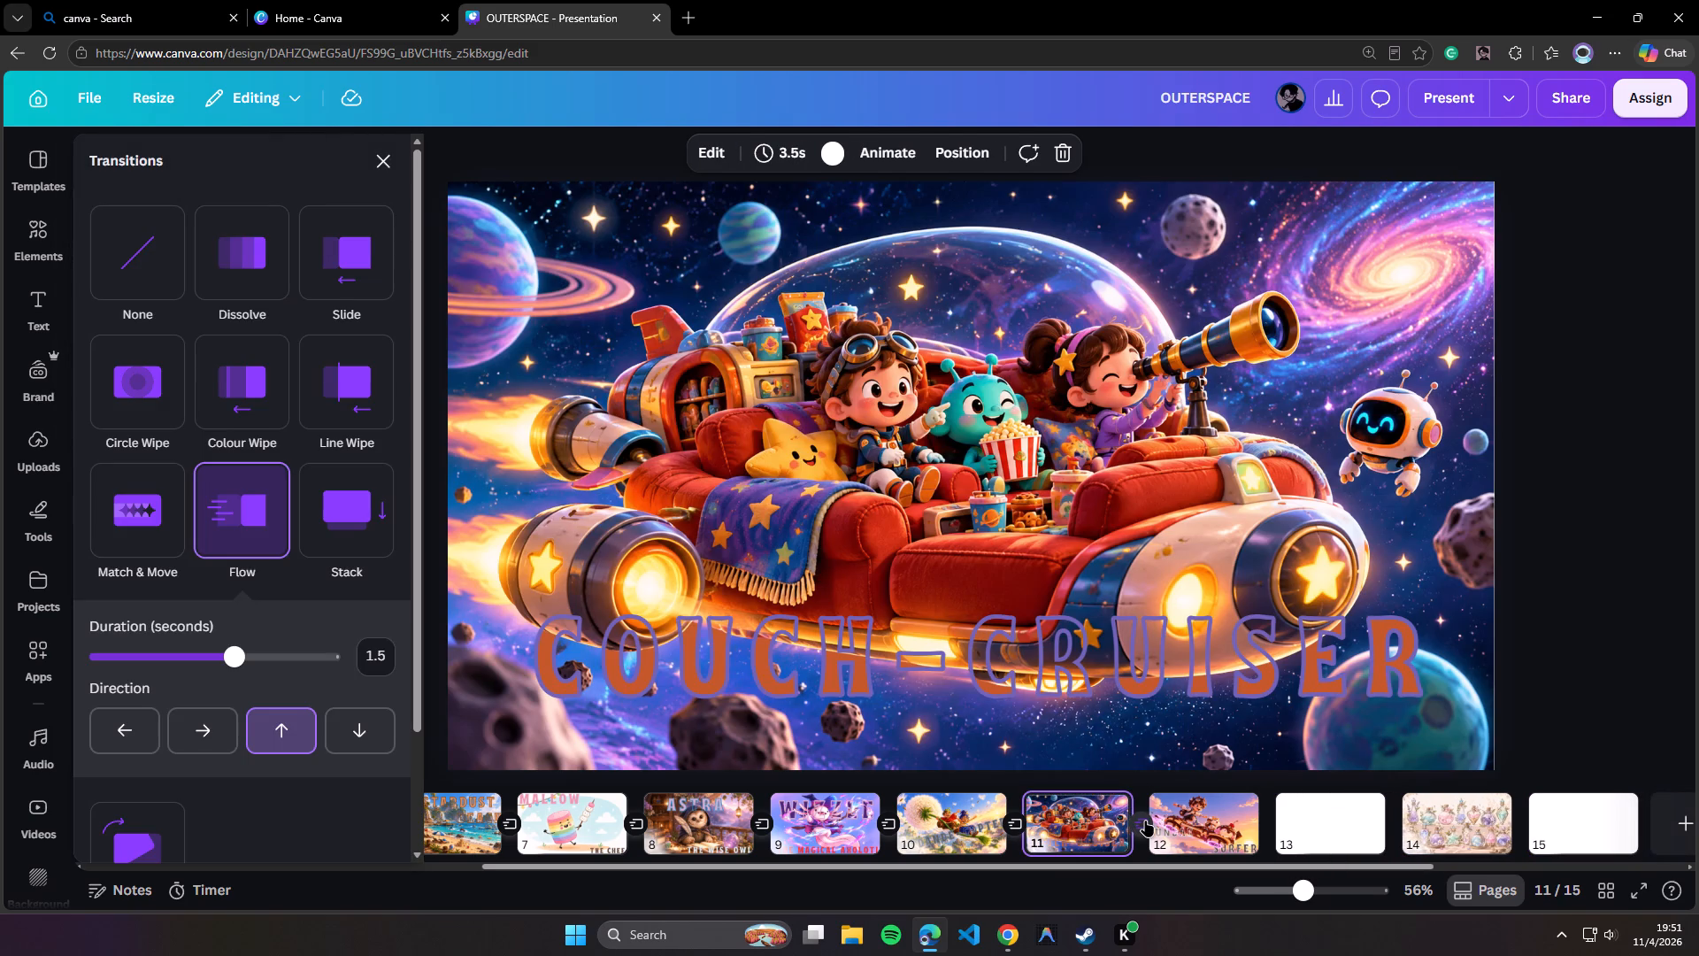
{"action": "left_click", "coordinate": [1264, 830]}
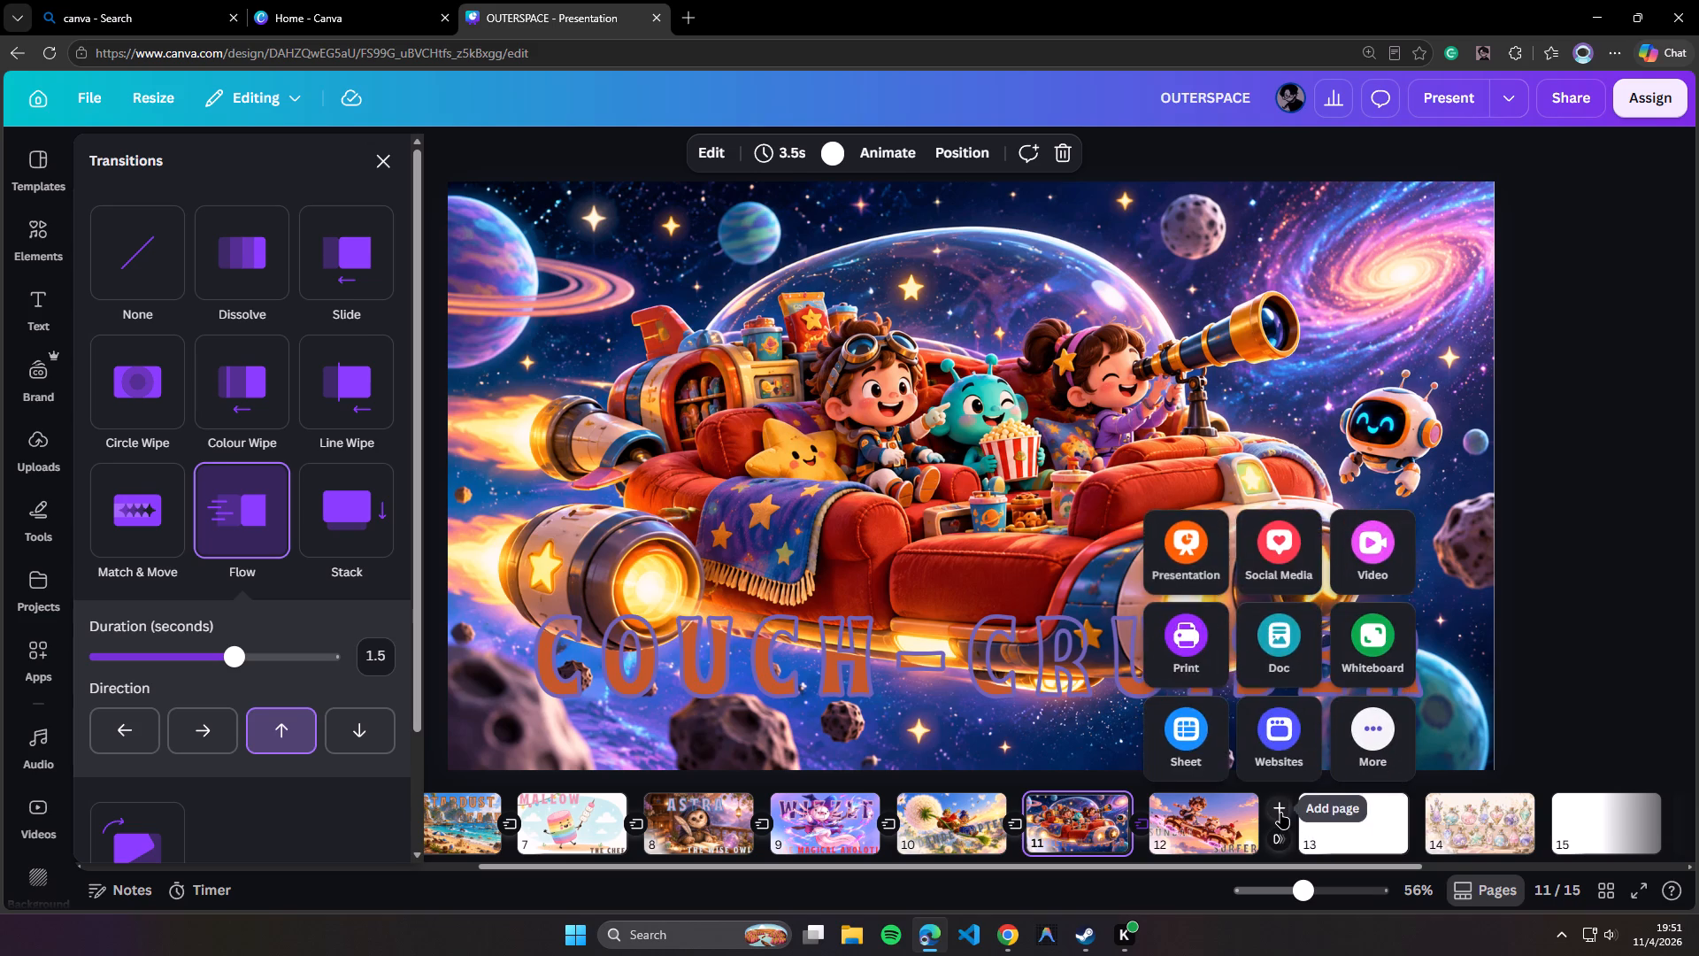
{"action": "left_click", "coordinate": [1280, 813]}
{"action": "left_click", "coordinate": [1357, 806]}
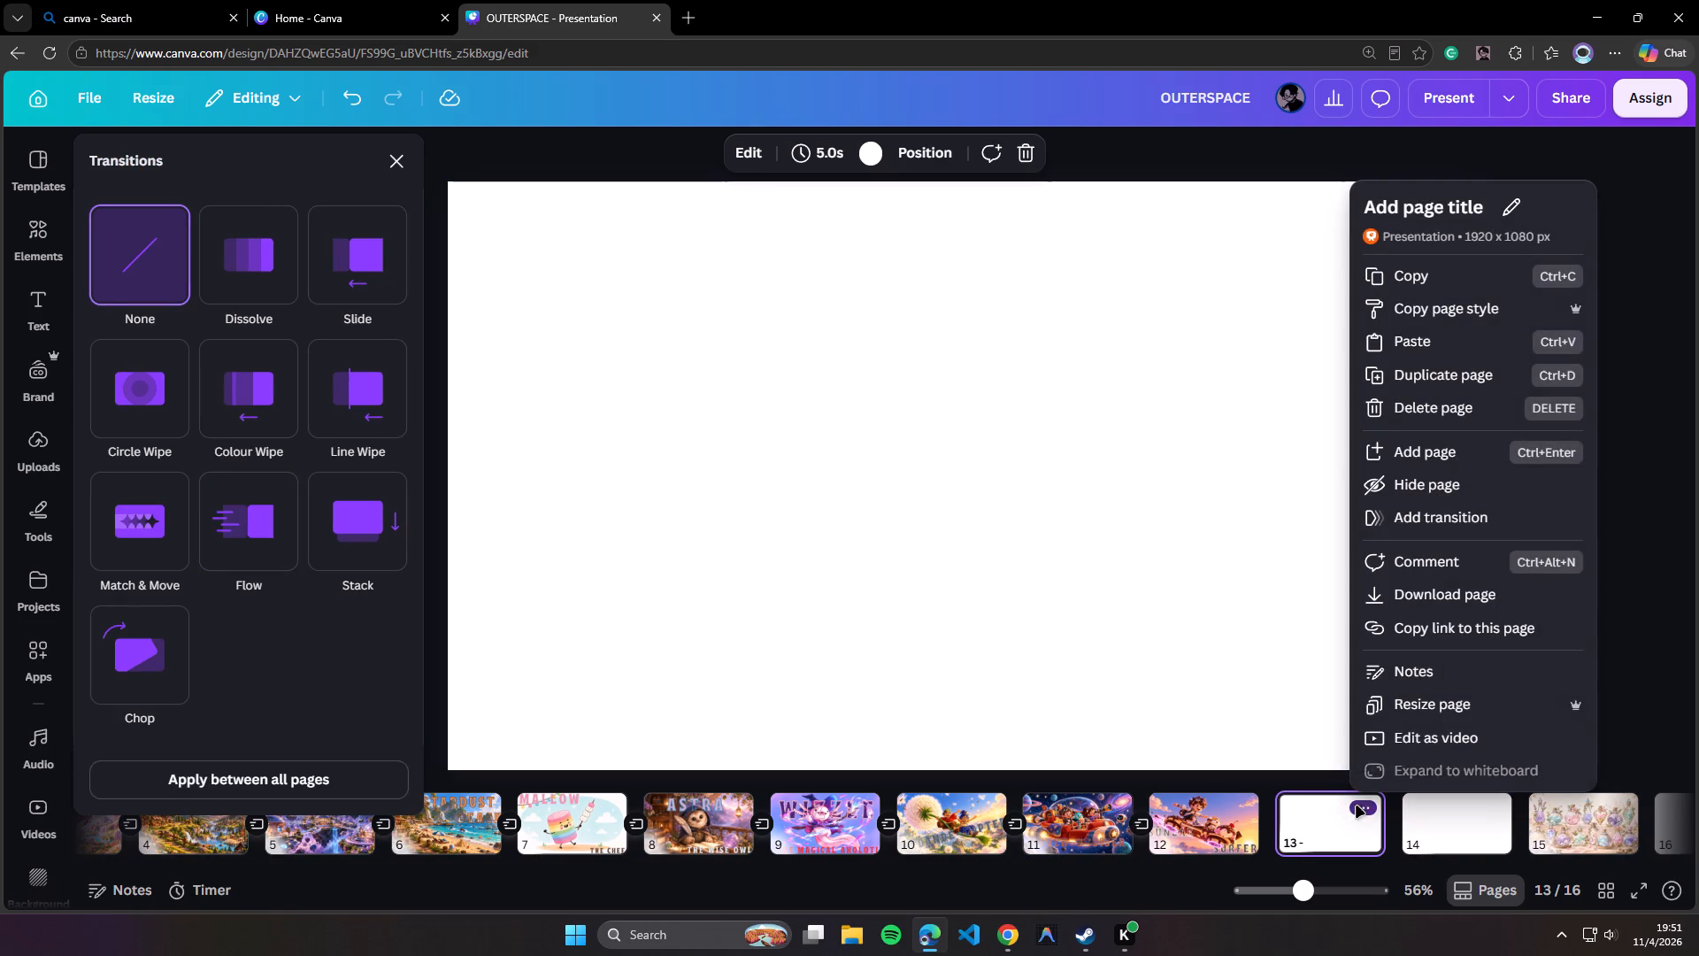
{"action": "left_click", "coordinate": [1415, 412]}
Add a Flow transition between pages 12 and 13 with the direction set to down.
{"action": "left_click", "coordinate": [1268, 839]}
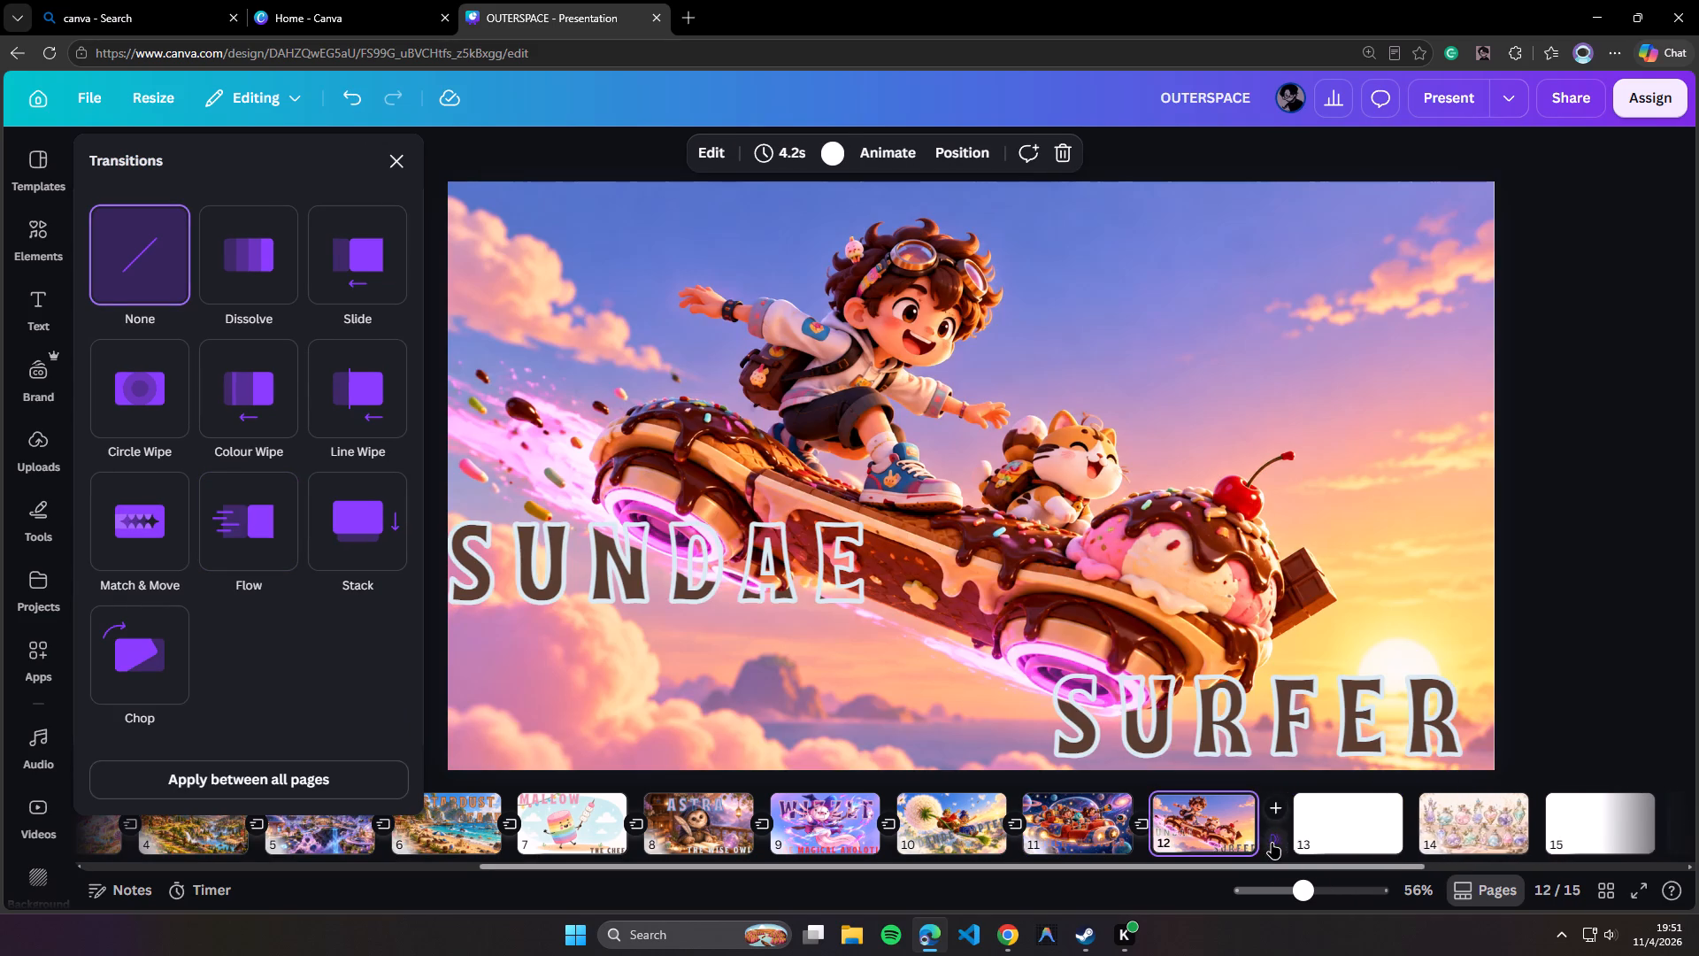
{"action": "left_click", "coordinate": [1275, 842]}
{"action": "left_click", "coordinate": [237, 544]}
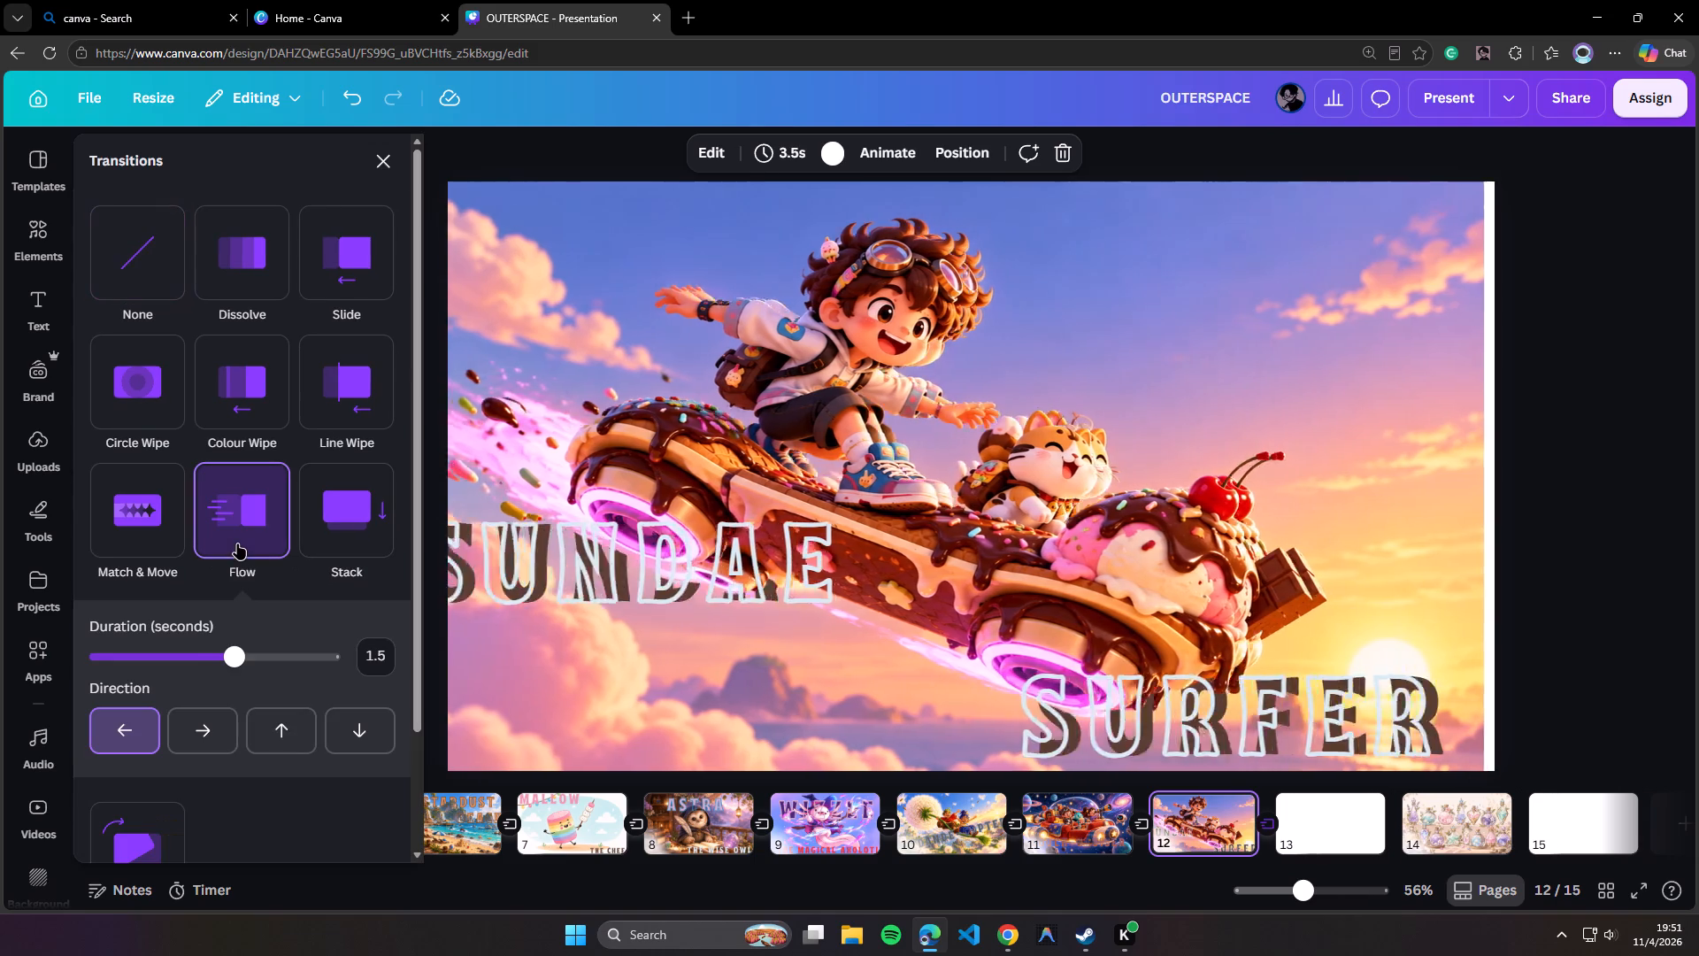
{"action": "left_click", "coordinate": [344, 726]}
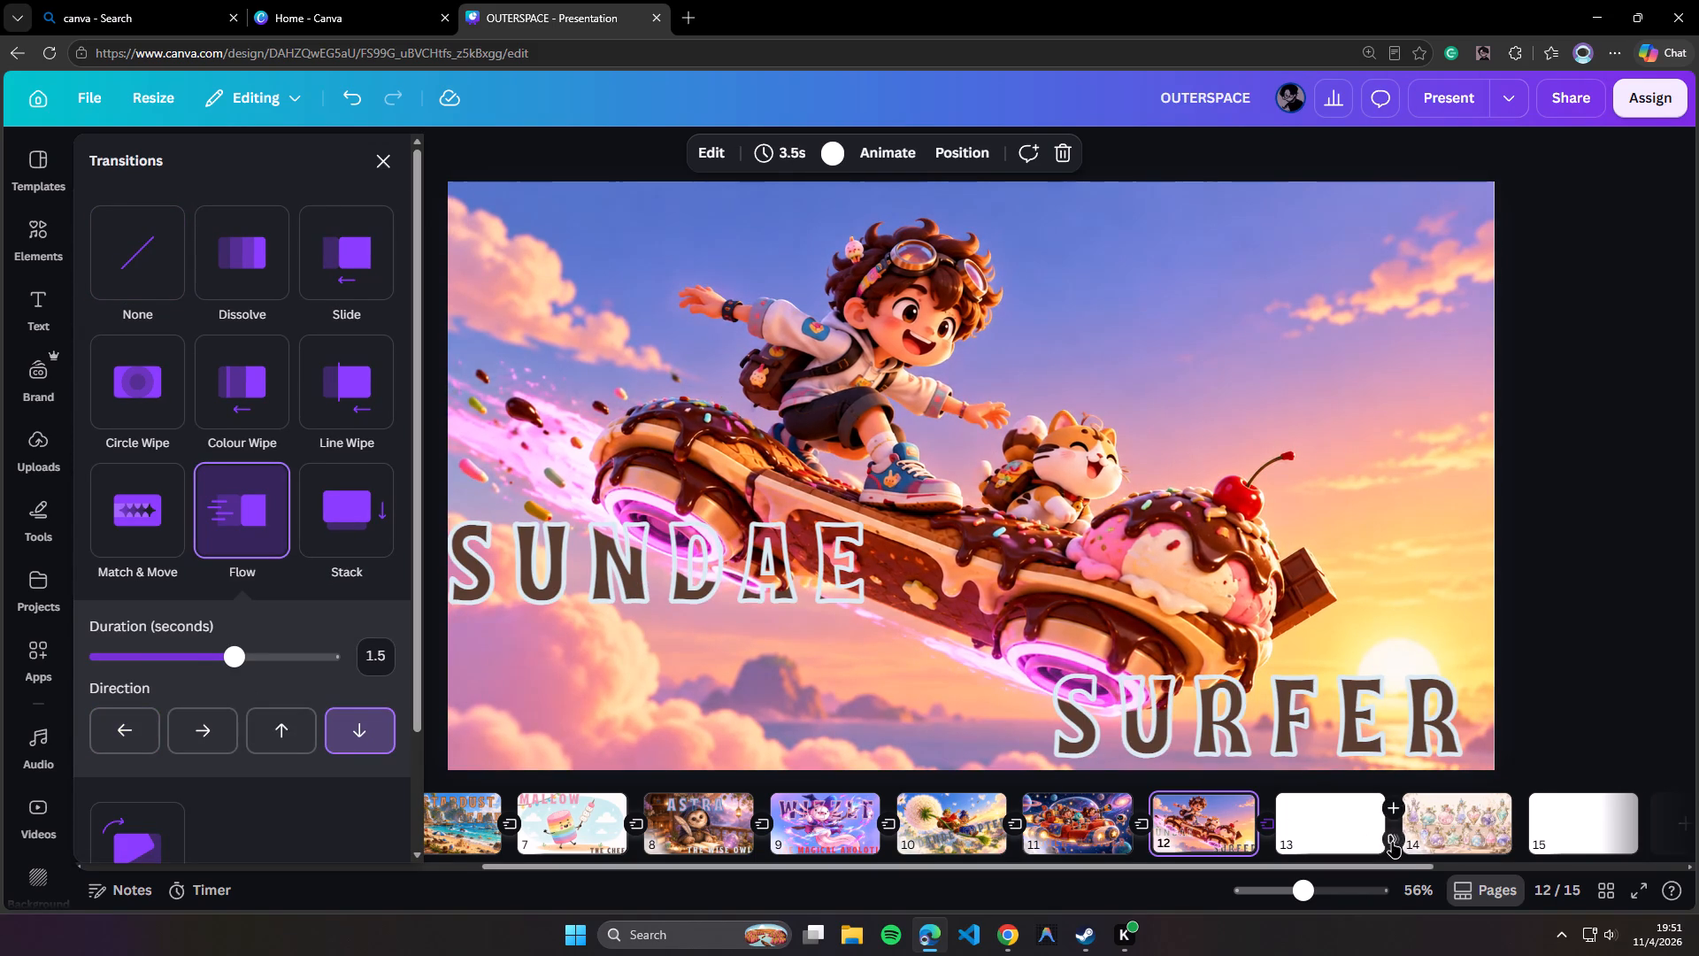
Add a Flow transition between the blank page 13 and page 14.
{"action": "left_click", "coordinate": [1392, 842]}
{"action": "left_click", "coordinate": [1400, 840]}
{"action": "left_click", "coordinate": [226, 513]}
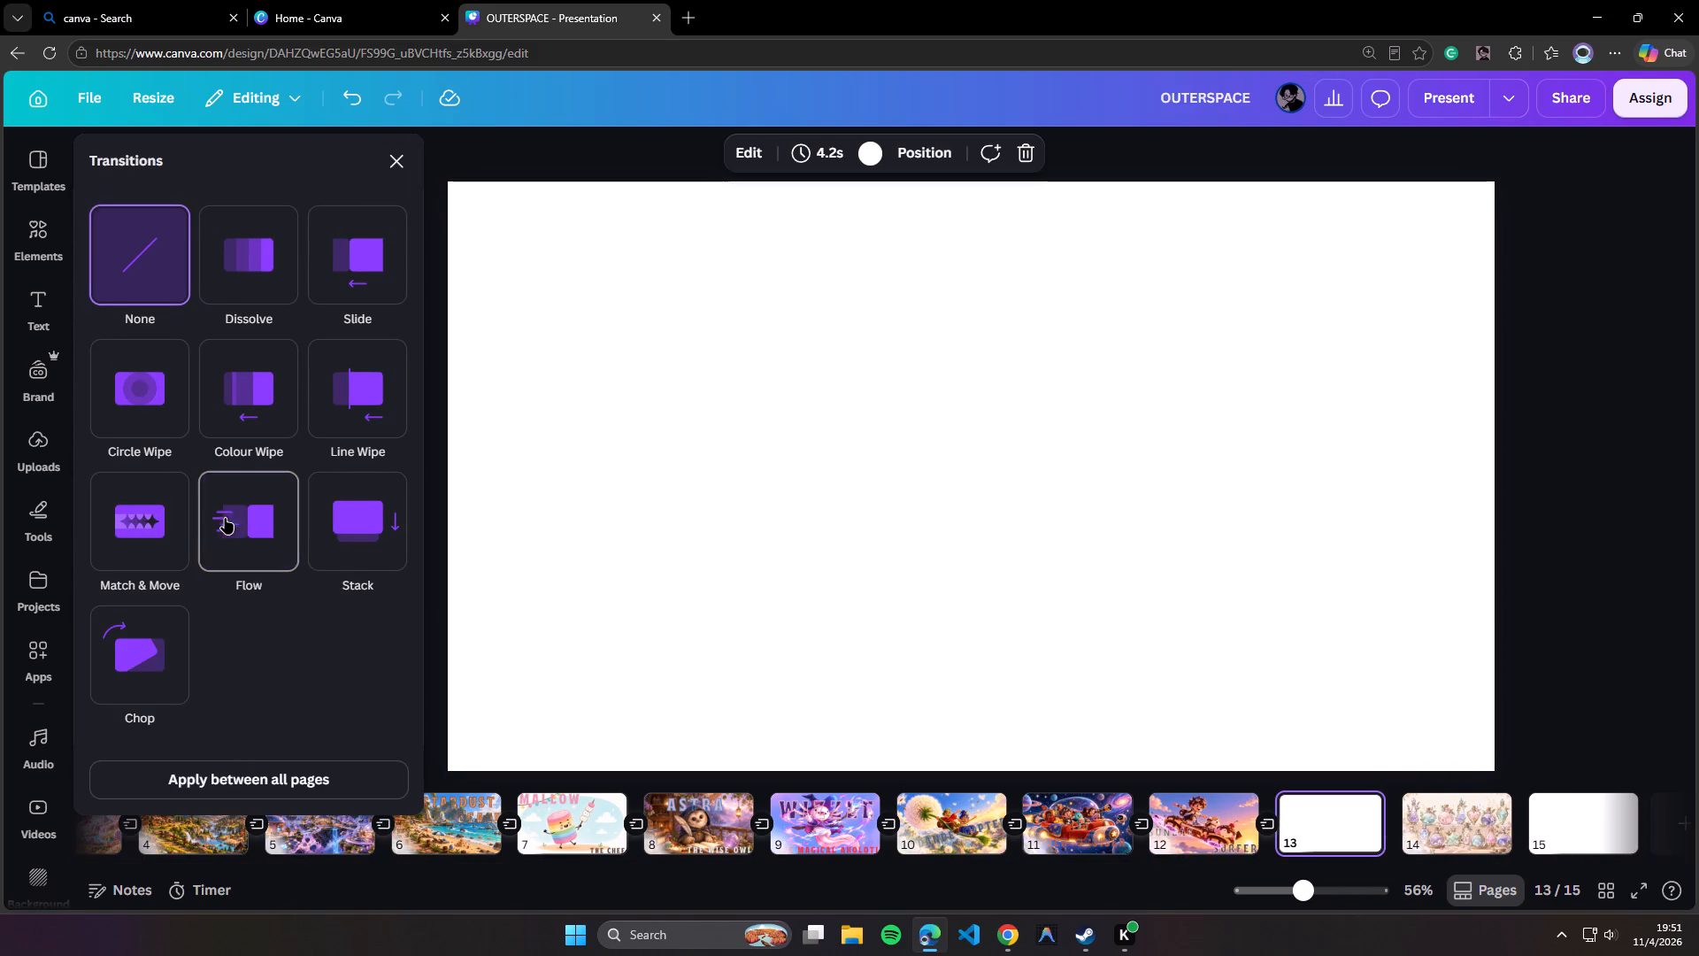
Add a Flow transition between pages 14 and 15 with its direction pointing right.
{"action": "left_click", "coordinate": [1525, 836]}
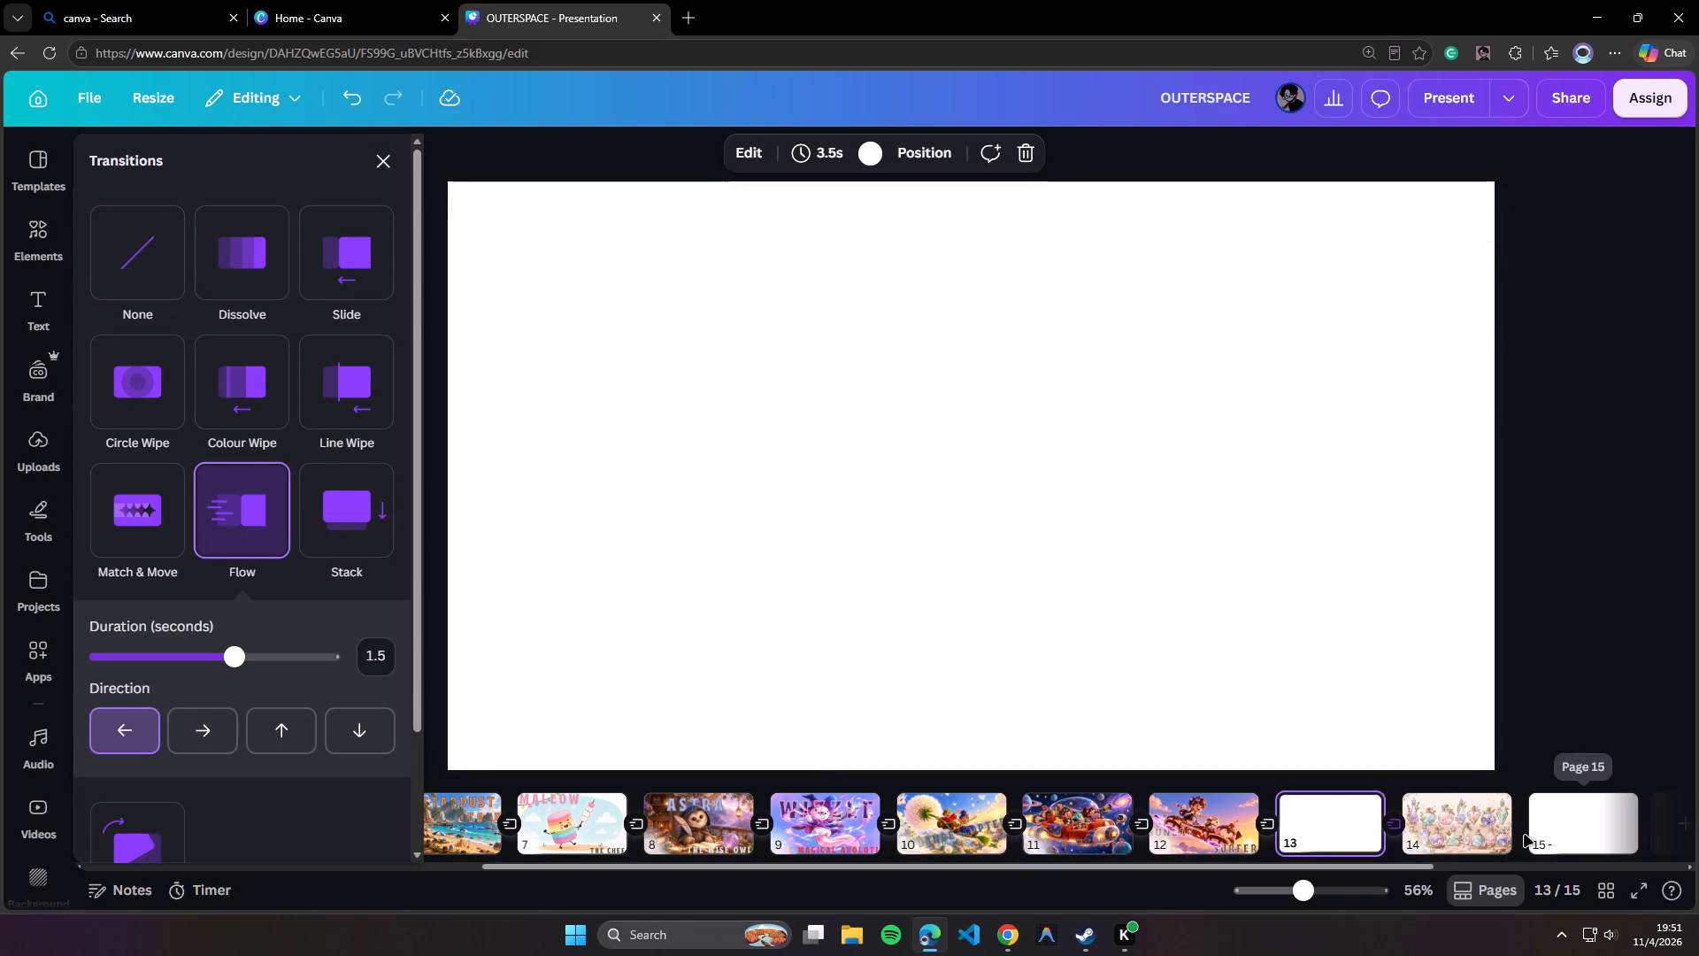
{"action": "left_click", "coordinate": [1526, 832]}
{"action": "left_click", "coordinate": [233, 528]}
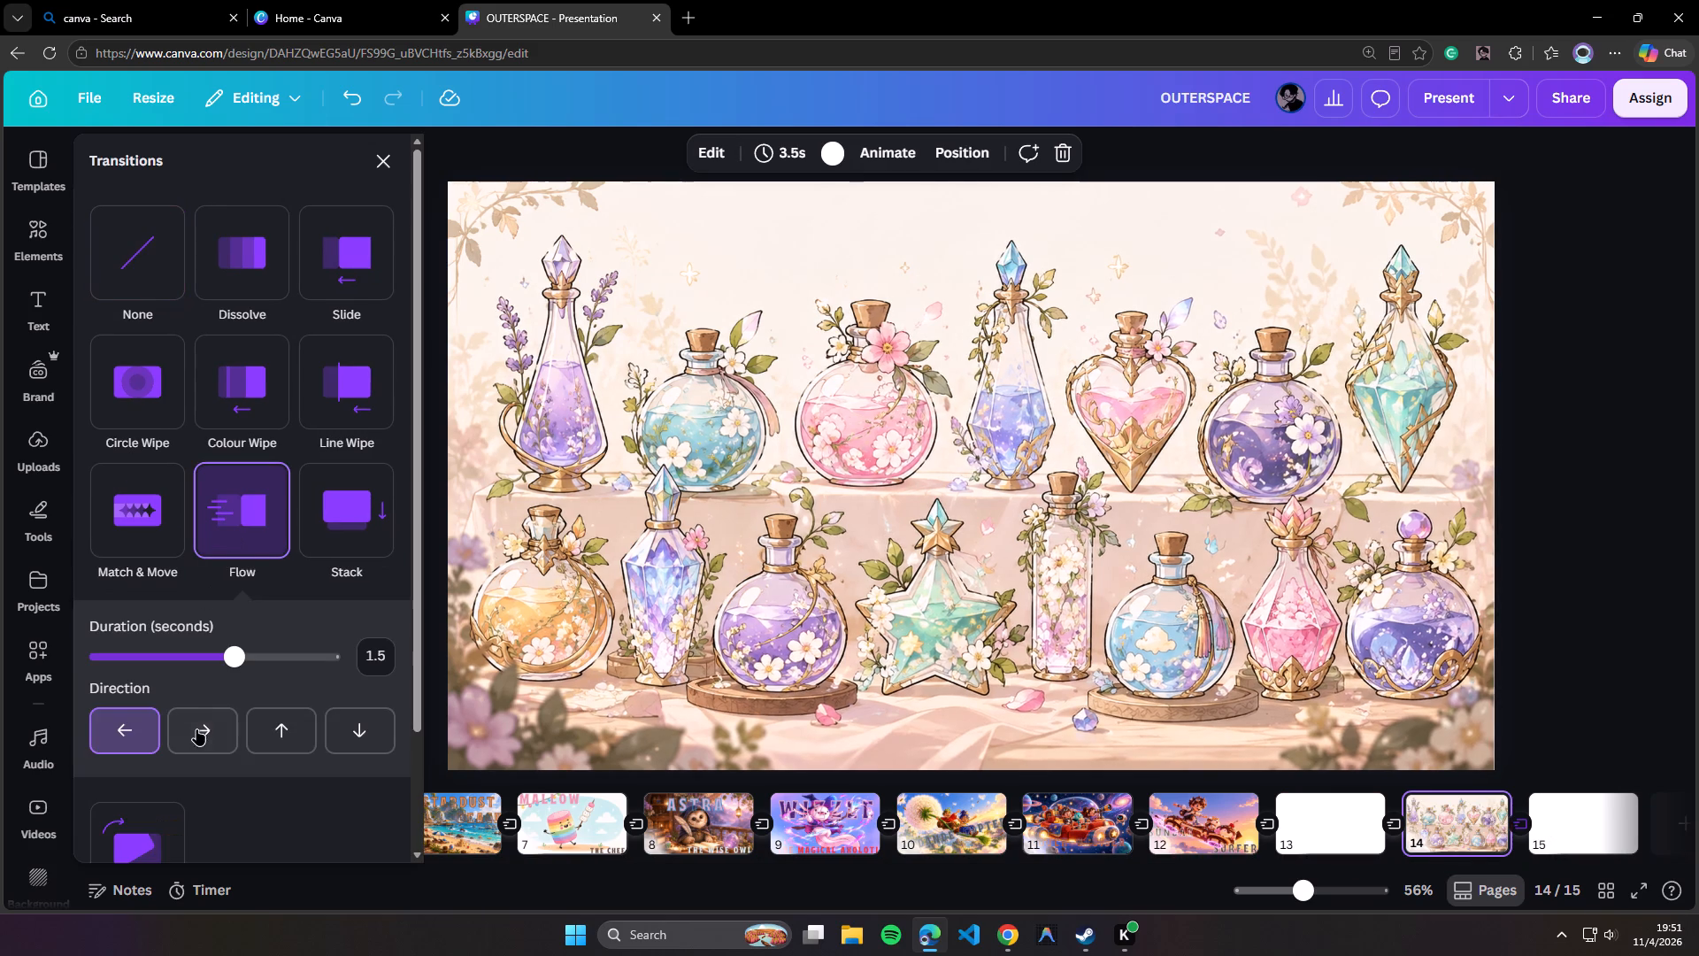
{"action": "left_click", "coordinate": [196, 729]}
{"action": "left_click", "coordinate": [1331, 815]}
{"action": "left_click", "coordinate": [1179, 841]}
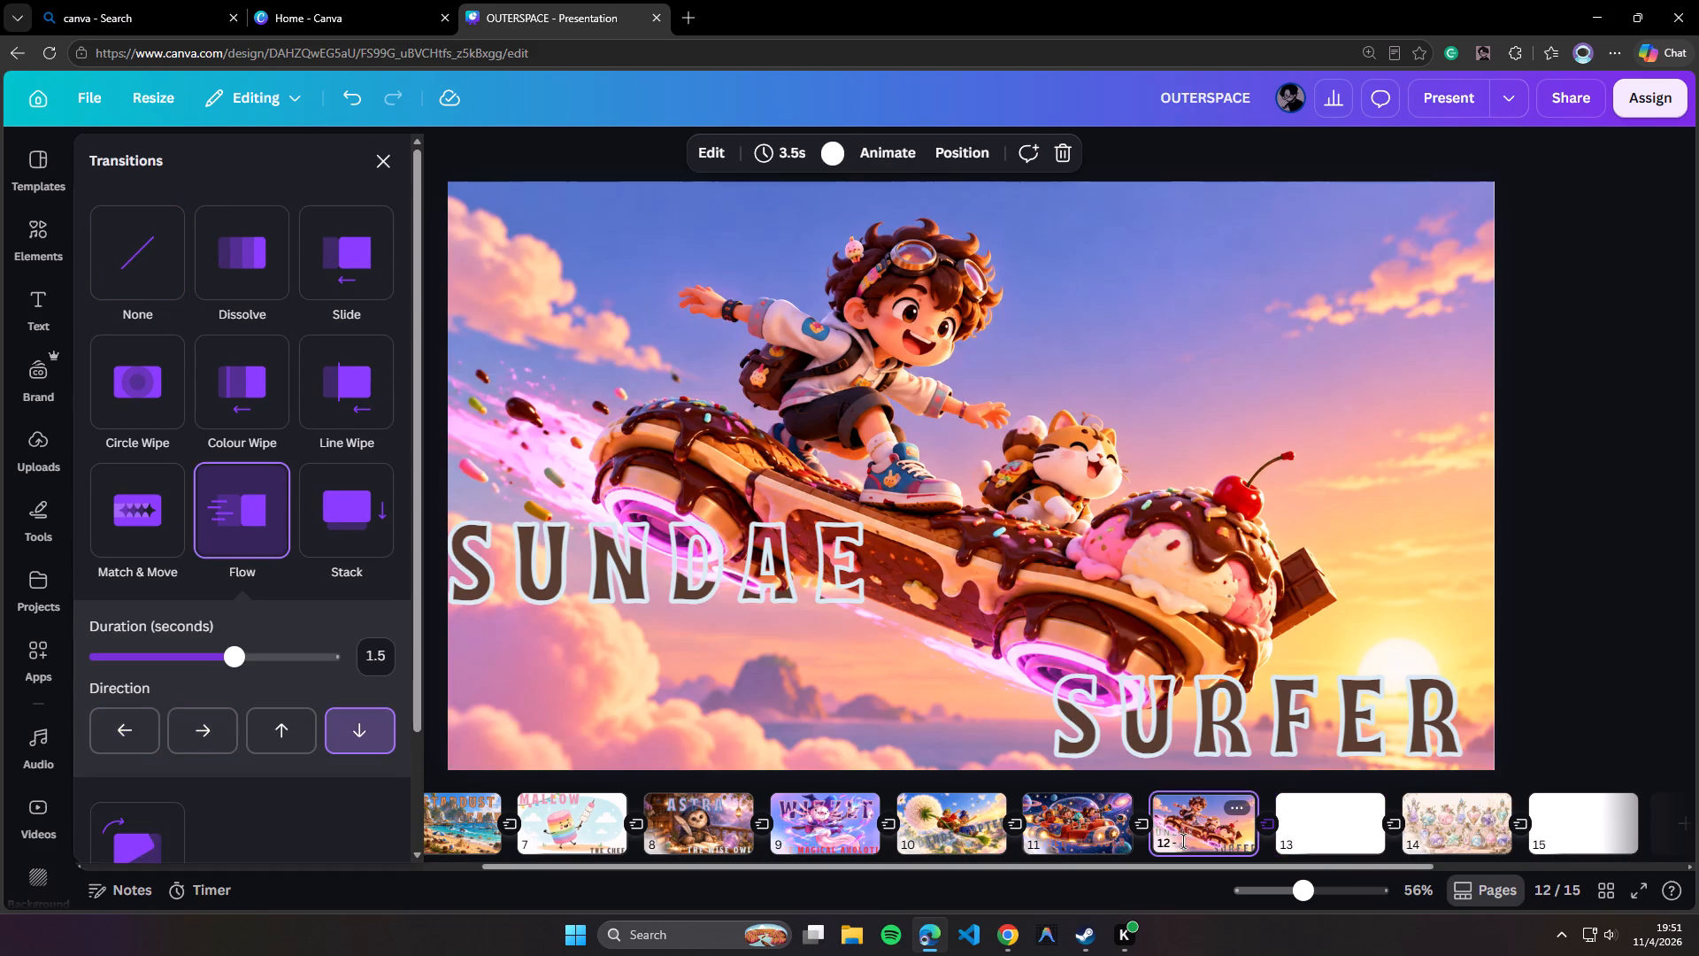
{"action": "left_click", "coordinate": [1336, 830]}
{"action": "left_click", "coordinate": [382, 170]}
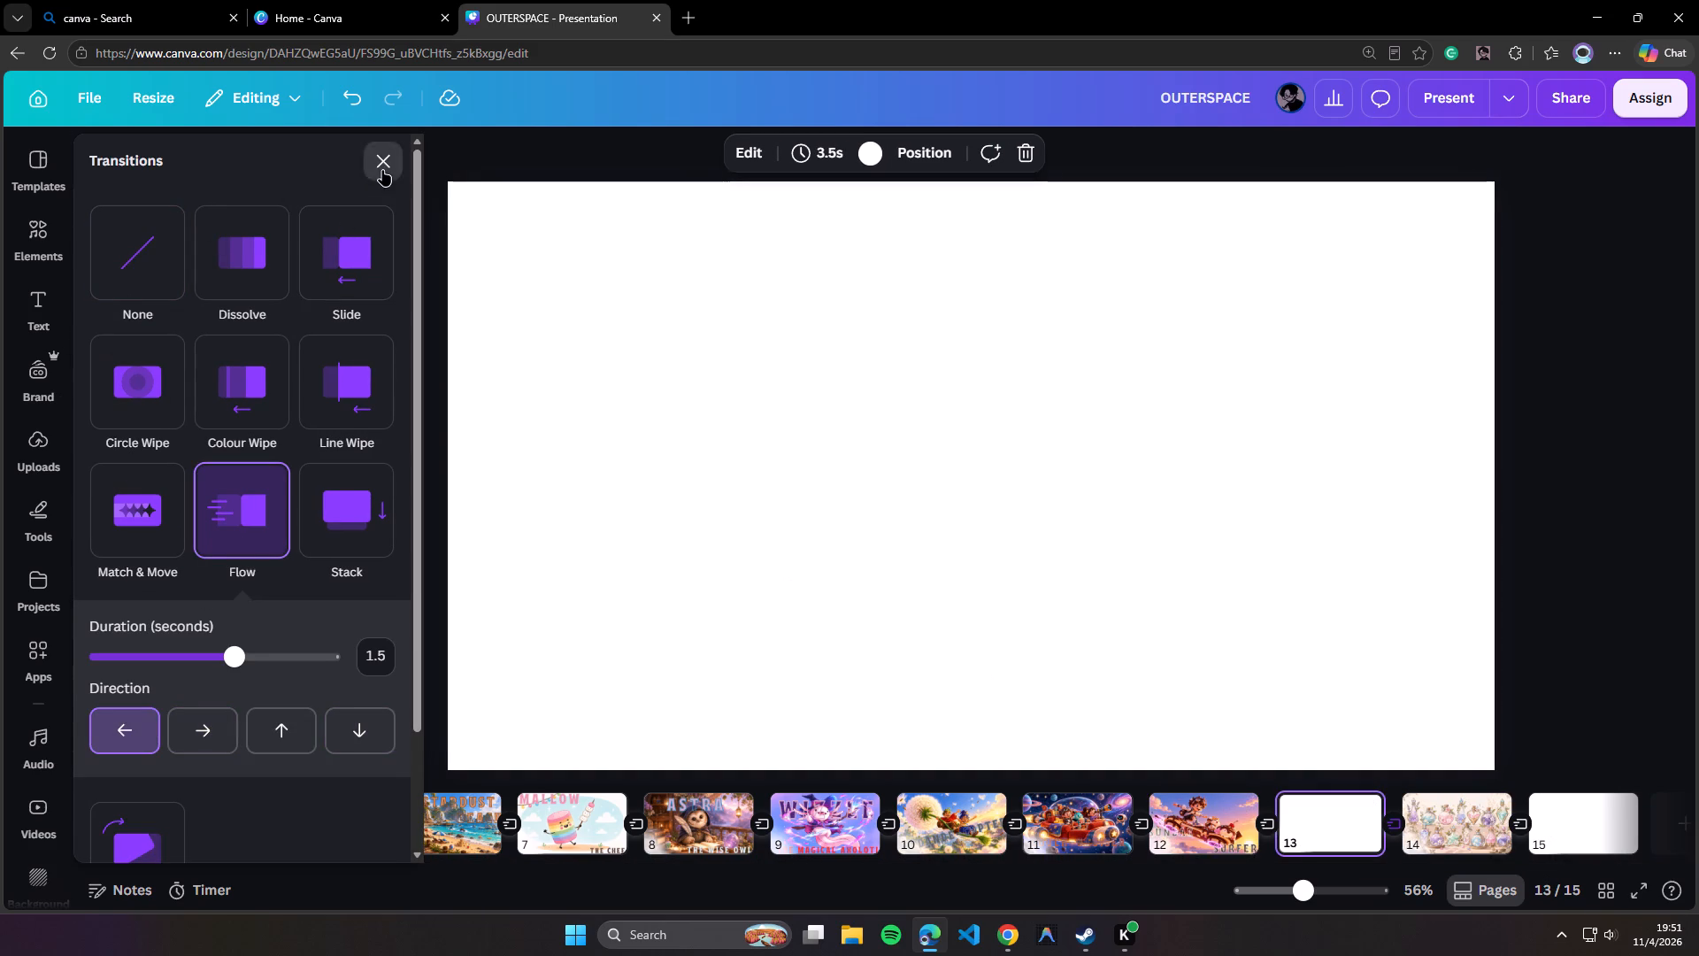
Go back to the start of the presentation and review the pages in order up to the potion bottles on page 14.
{"action": "left_click_drag", "start_coordinate": [415, 868], "coordinate": [227, 864]}
{"action": "left_click", "coordinate": [182, 835]}
{"action": "left_click_drag", "start_coordinate": [205, 867], "coordinate": [122, 868]}
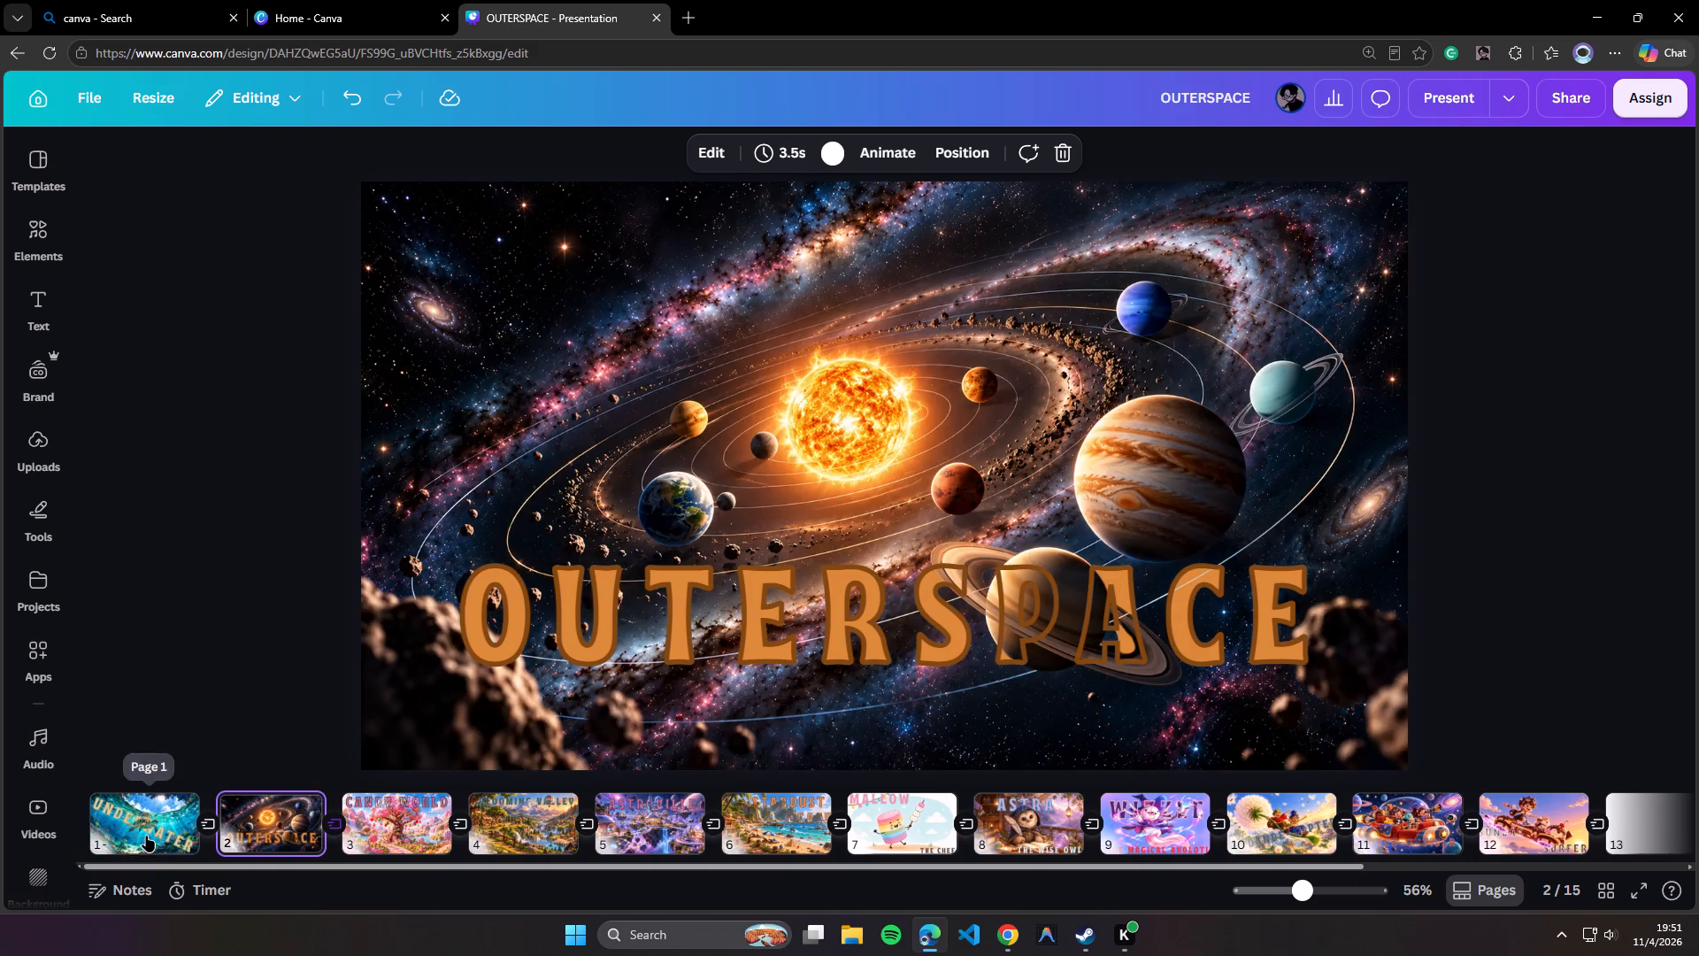
{"action": "left_click", "coordinate": [146, 836]}
{"action": "left_click", "coordinate": [265, 836]}
{"action": "left_click", "coordinate": [444, 836]}
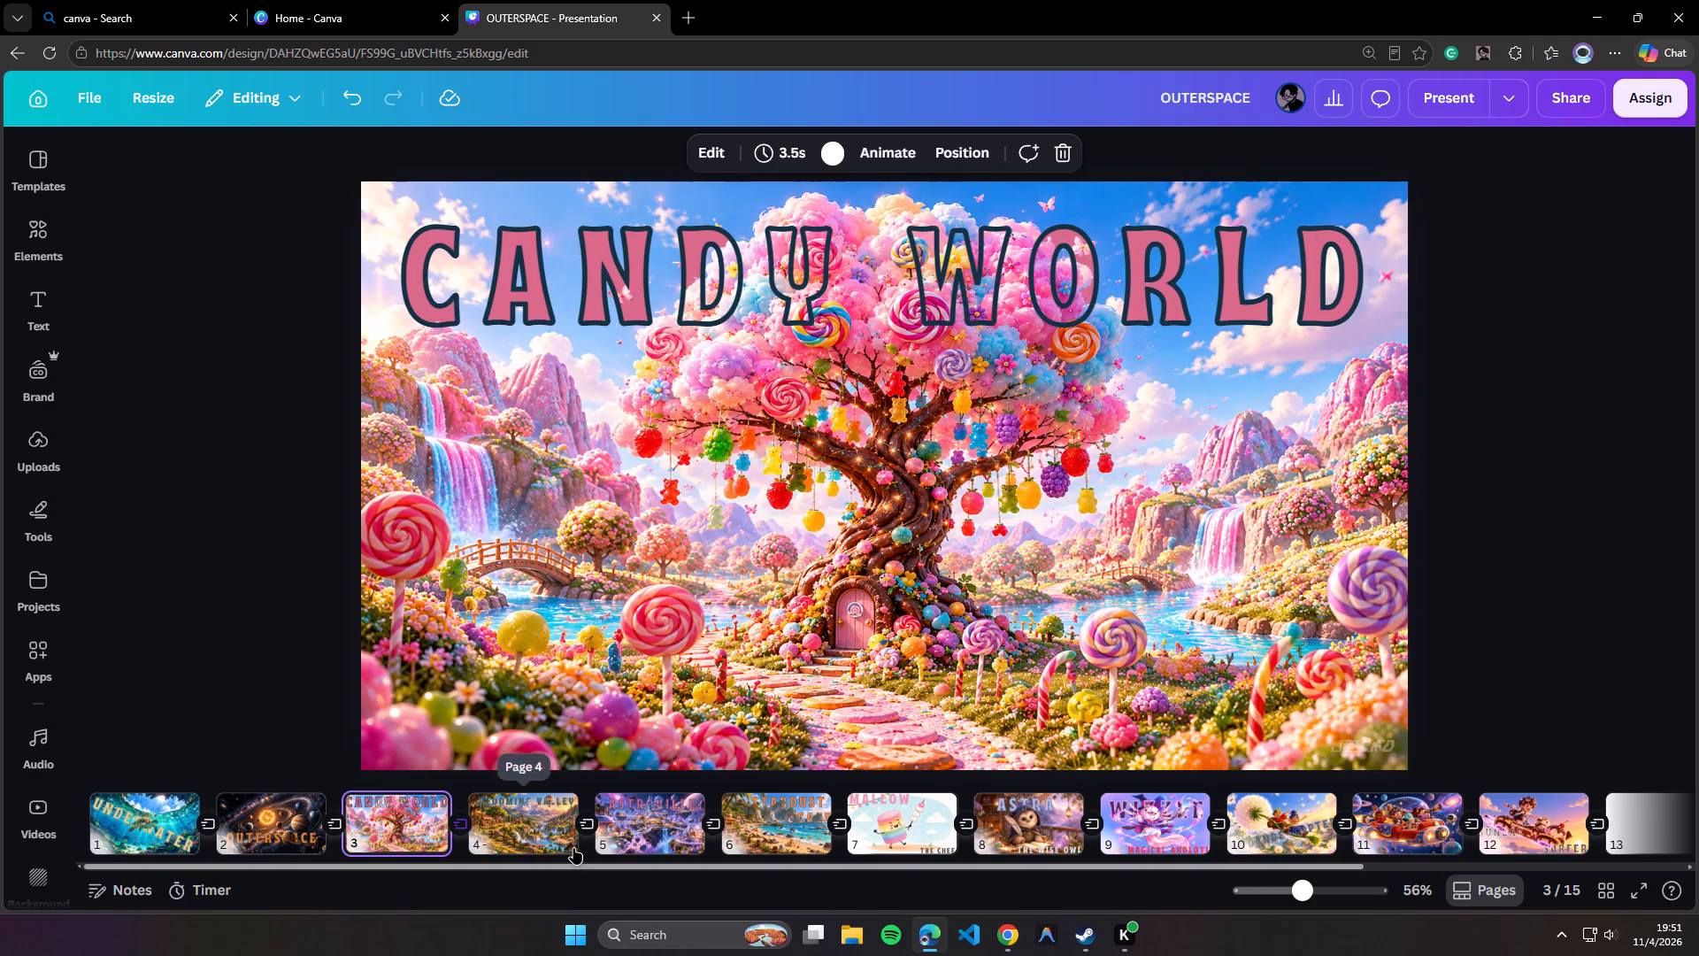
{"action": "left_click", "coordinate": [573, 836]}
{"action": "left_click", "coordinate": [650, 829]}
{"action": "left_click", "coordinate": [803, 832]}
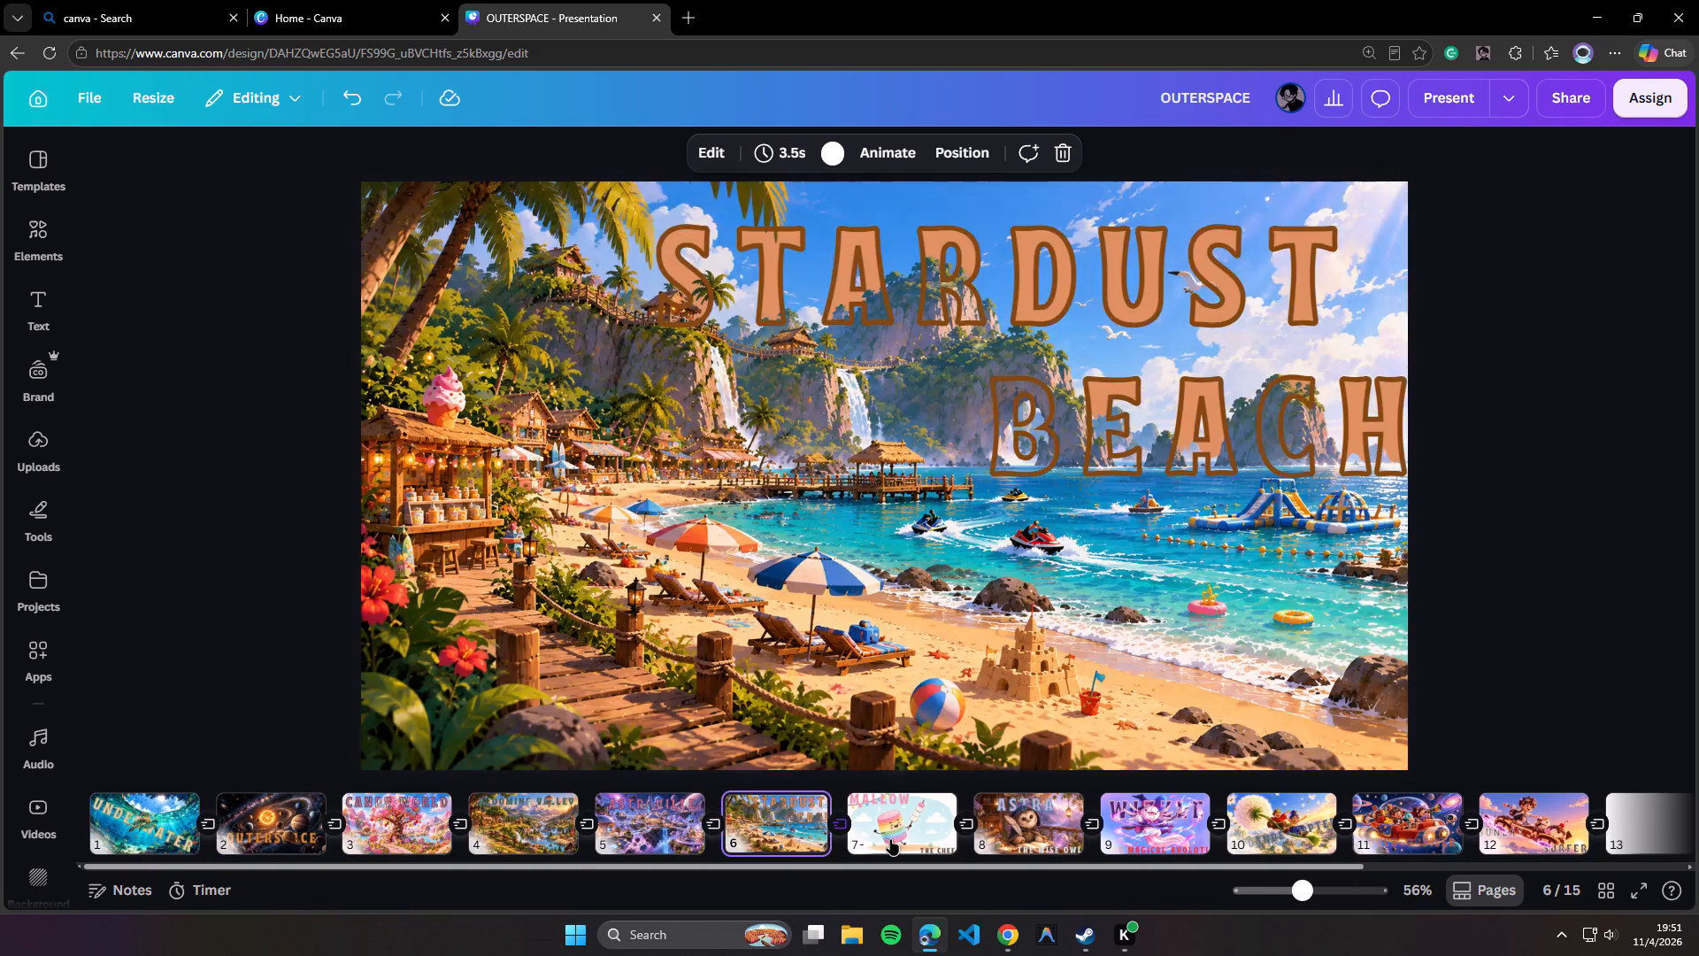
{"action": "left_click", "coordinate": [890, 839]}
{"action": "left_click", "coordinate": [1043, 848]}
{"action": "left_click", "coordinate": [1173, 845]}
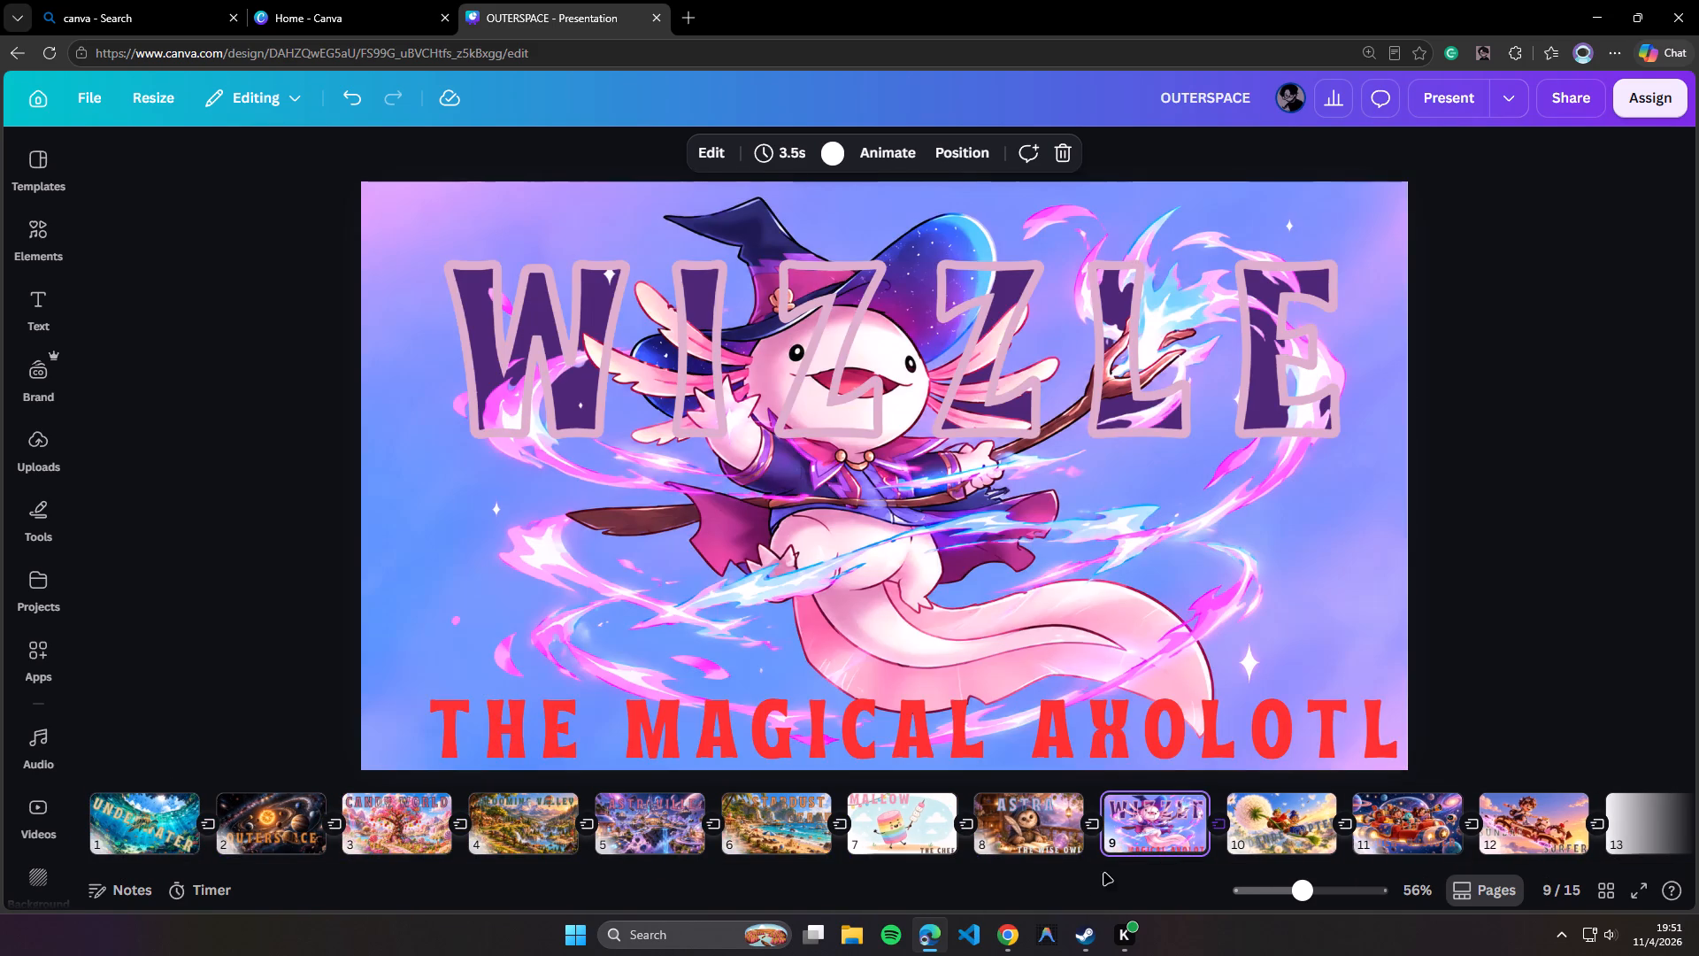
{"action": "left_click_drag", "start_coordinate": [1136, 865], "coordinate": [1283, 868]}
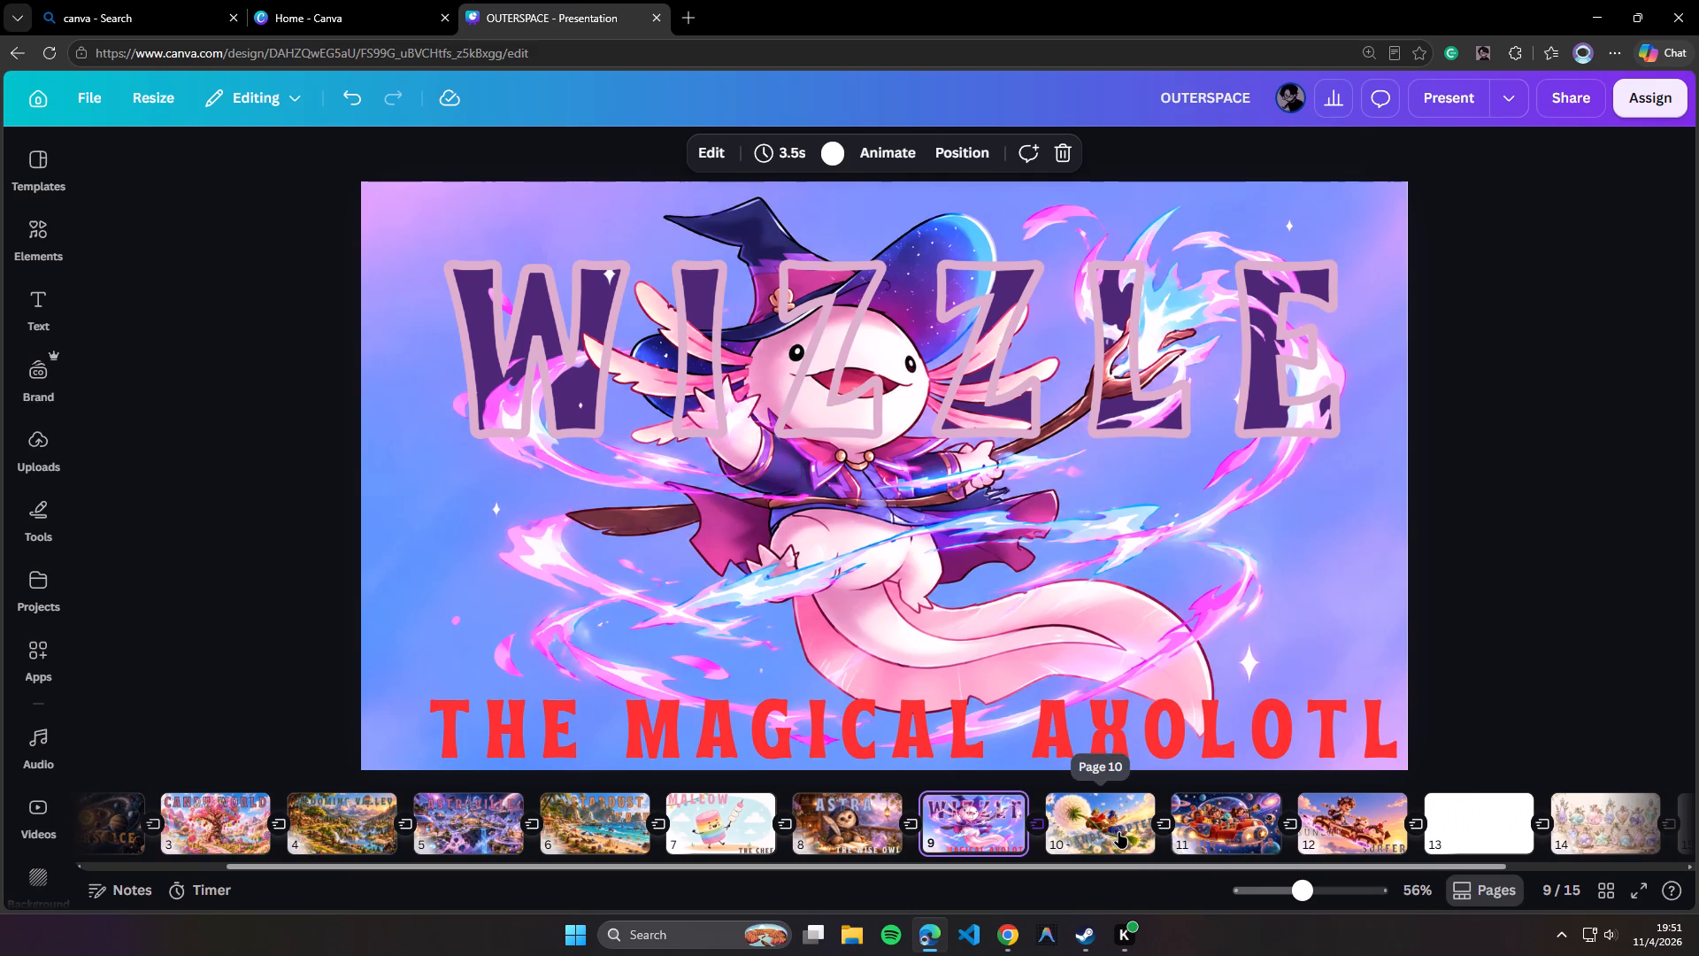
{"action": "left_click", "coordinate": [1119, 832]}
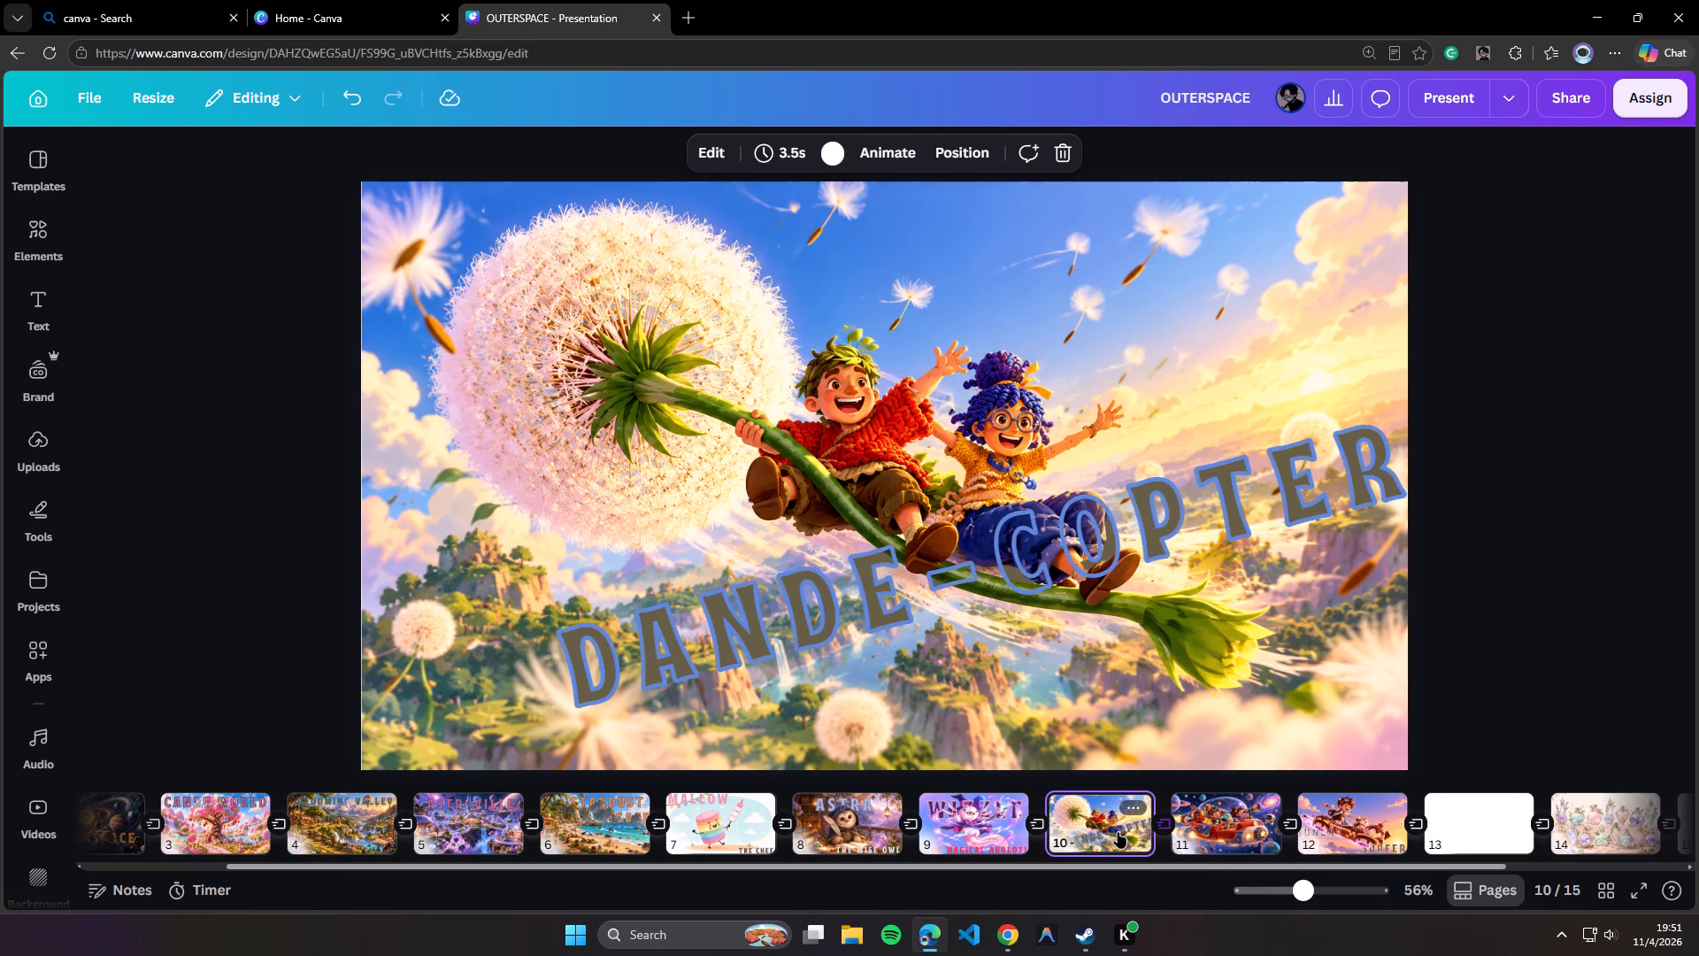
{"action": "left_click", "coordinate": [1245, 838]}
{"action": "left_click", "coordinate": [1341, 838]}
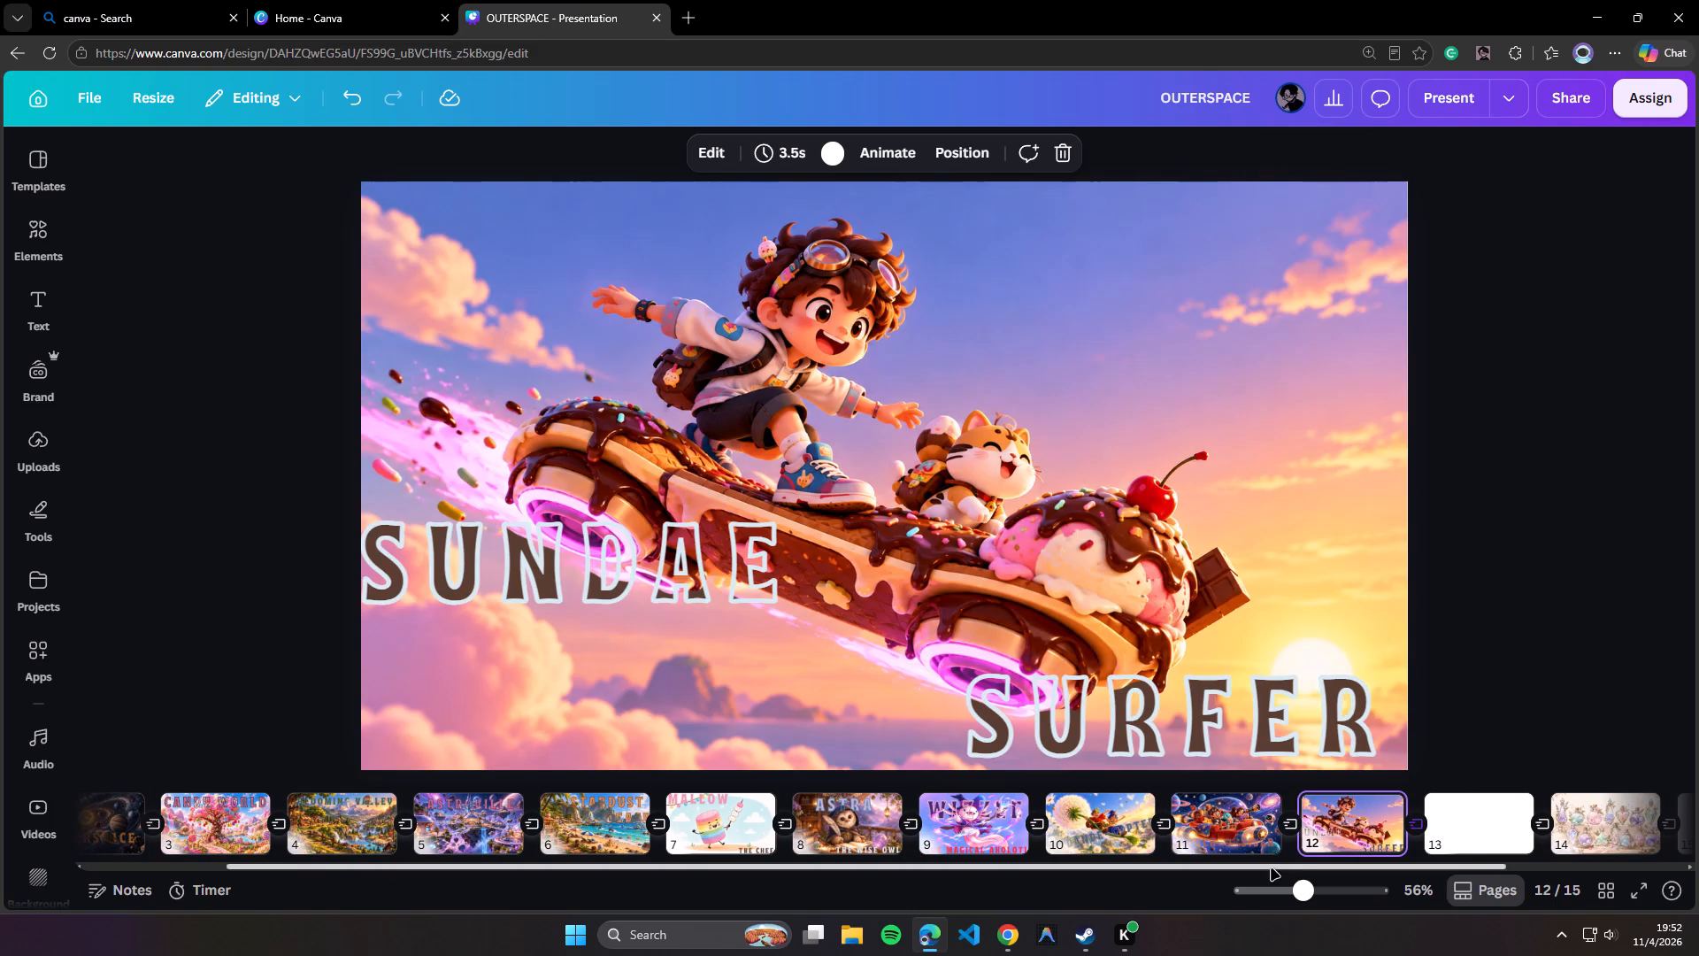
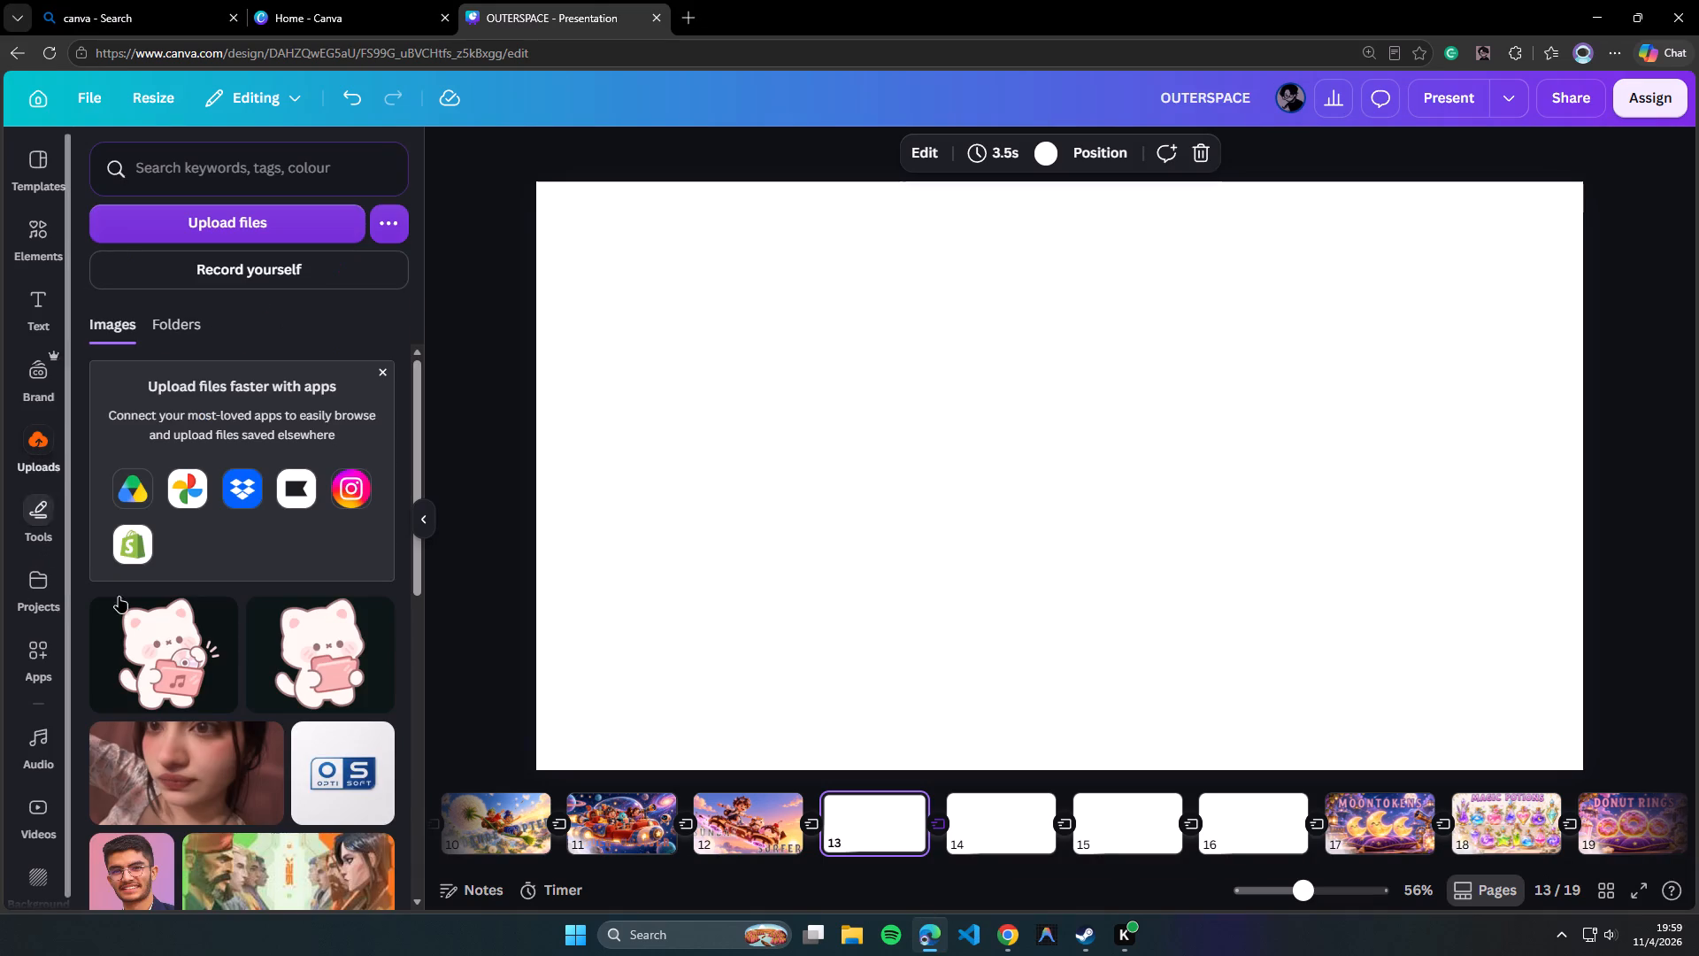
{"action": "left_click", "coordinate": [171, 221]}
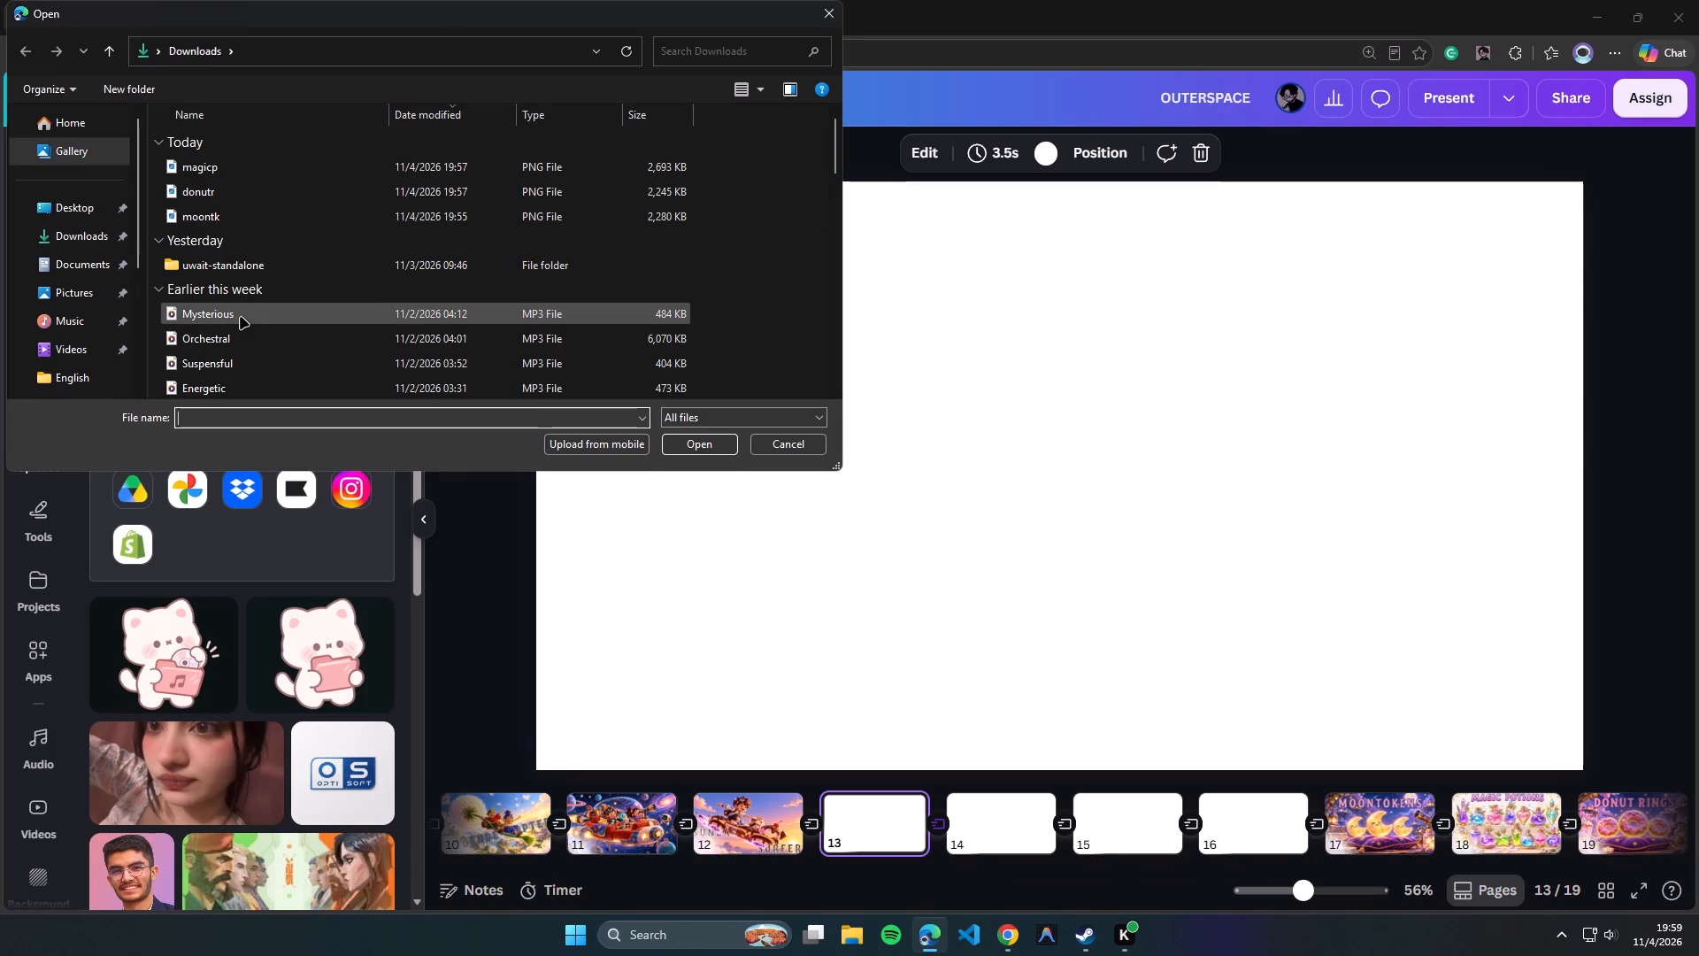
{"action": "left_click", "coordinate": [241, 318]}
{"action": "left_click", "coordinate": [234, 330], "text": "ctrl"}
{"action": "left_click", "coordinate": [227, 362], "text": "ctrl"}
{"action": "left_click", "coordinate": [220, 388], "text": "ctrl"}
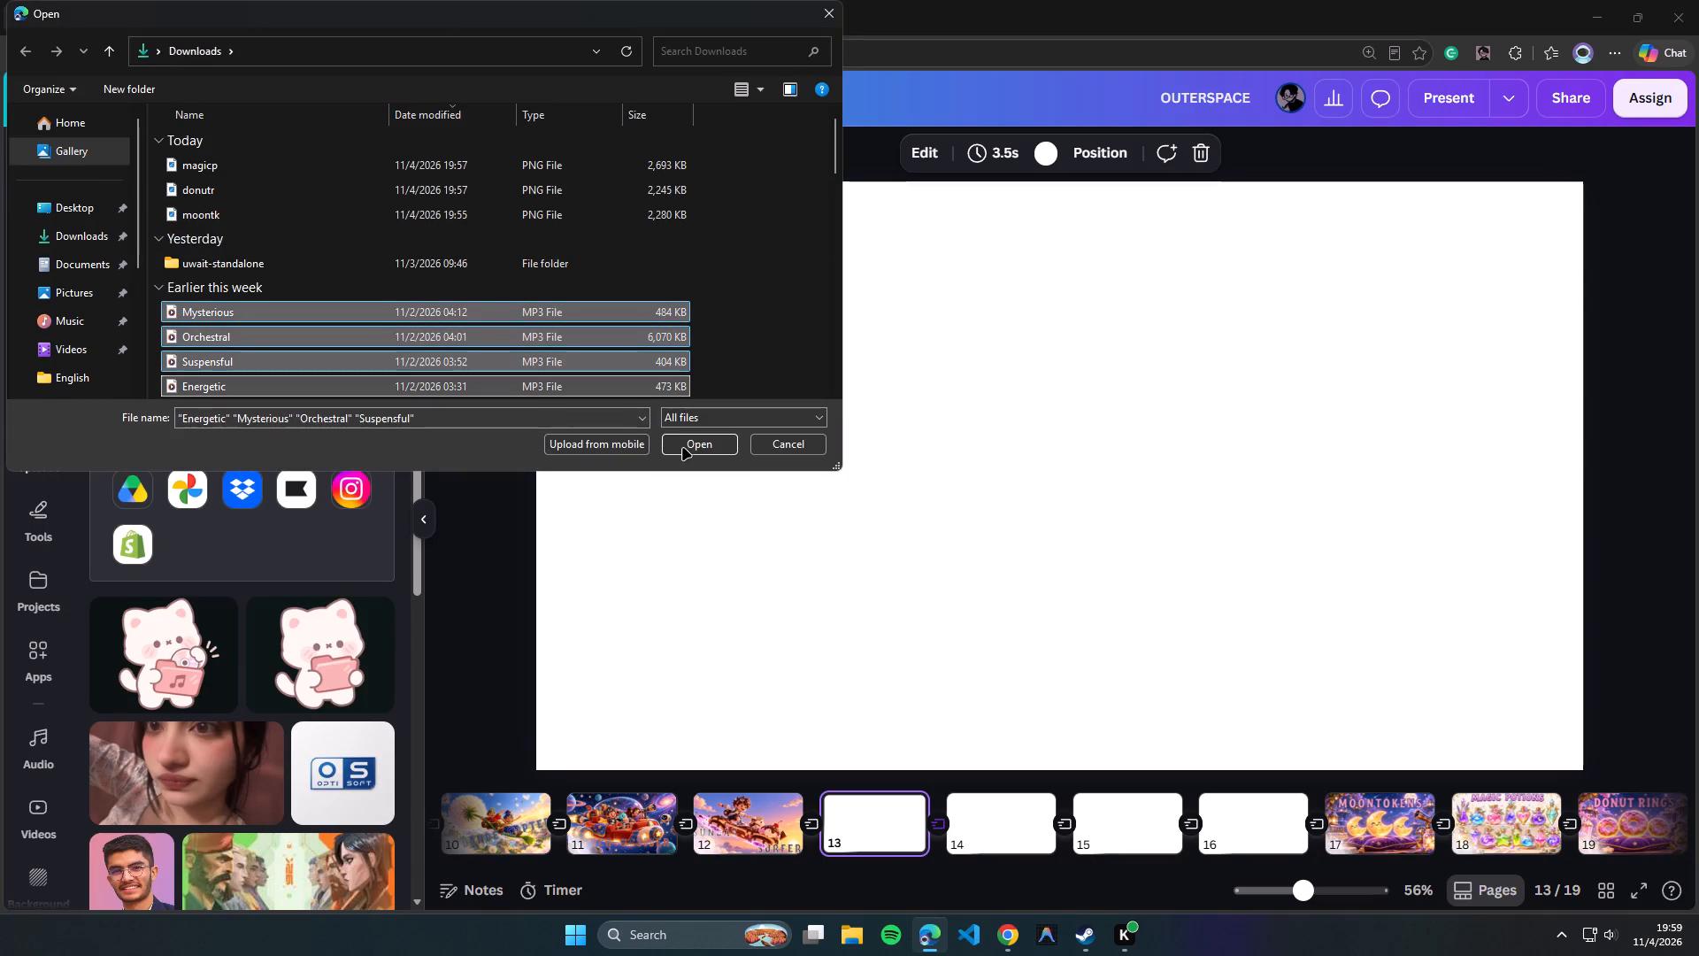
{"action": "left_click", "coordinate": [683, 449]}
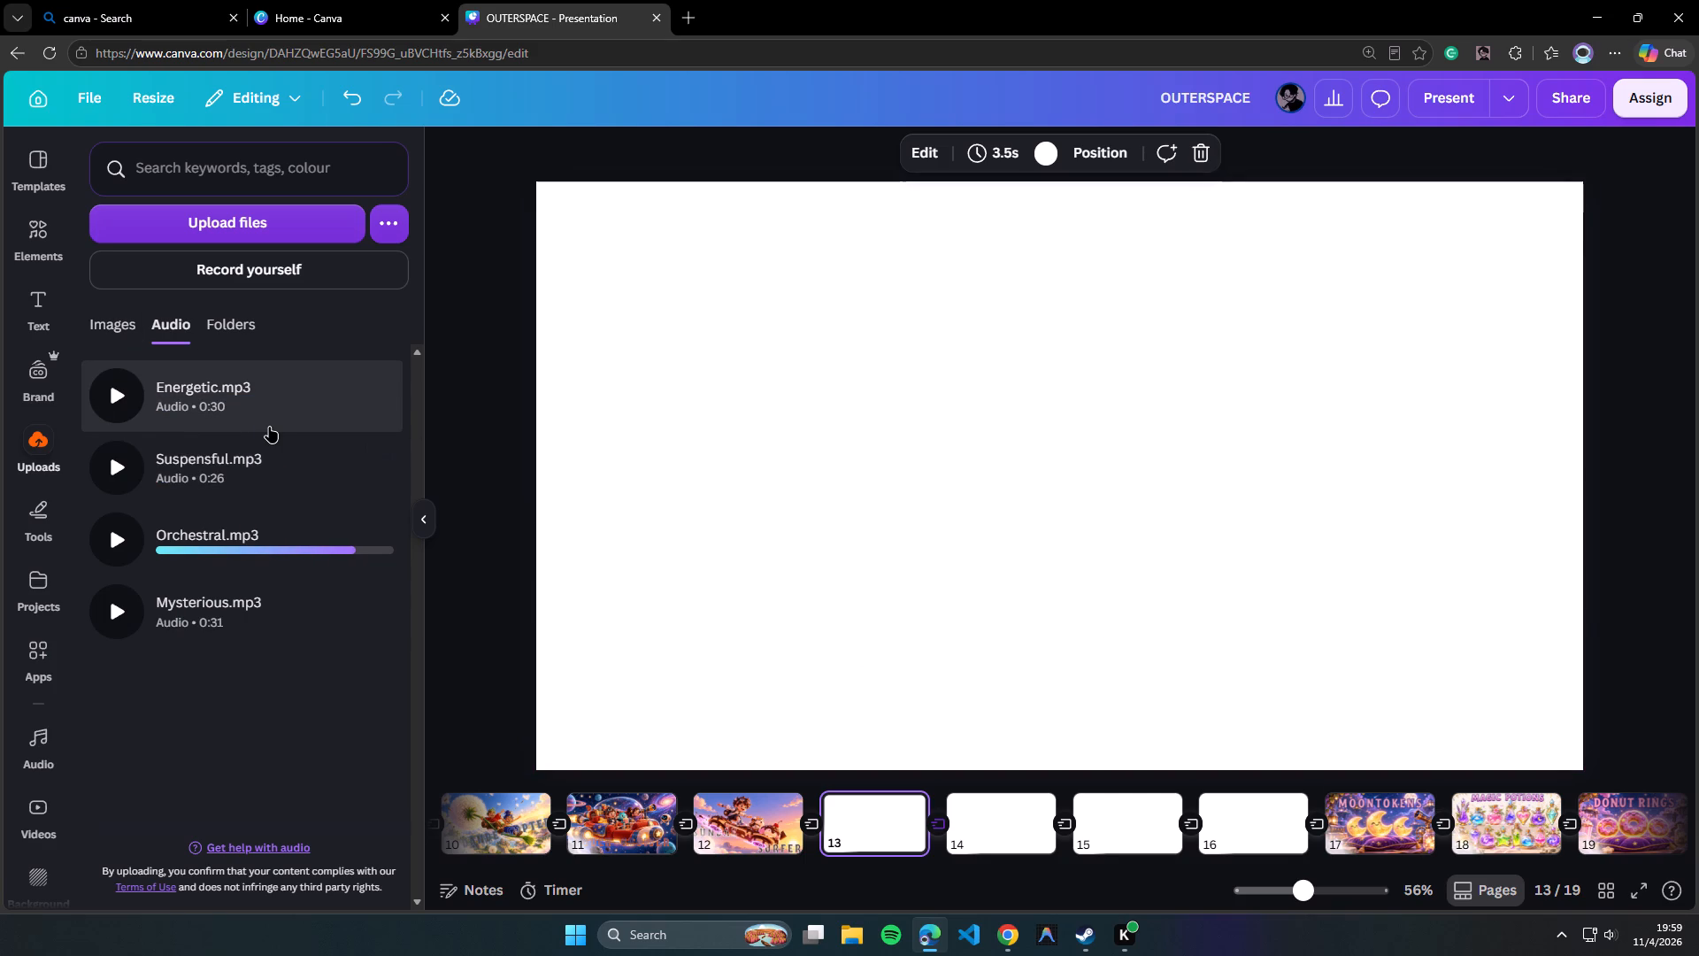
Add the uploaded Energetic.mp3 audio to the presentation's timeline.
{"action": "left_click_drag", "start_coordinate": [253, 418], "coordinate": [876, 648]}
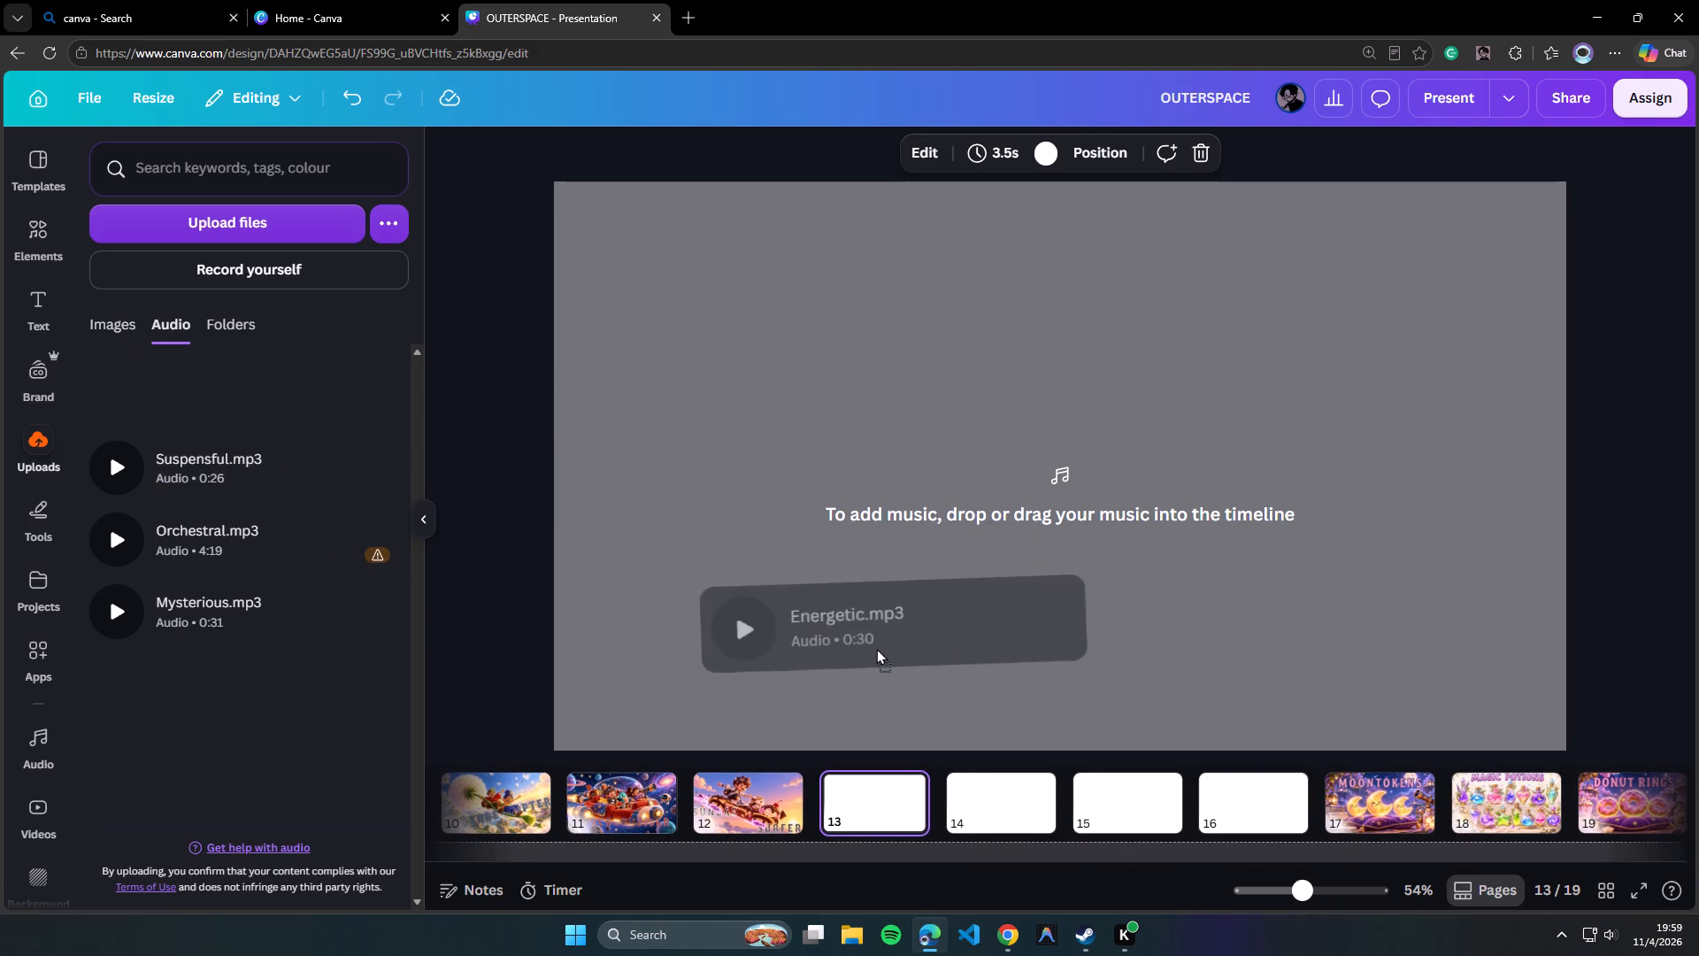
{"action": "left_click_drag", "start_coordinate": [876, 648], "coordinate": [903, 764]}
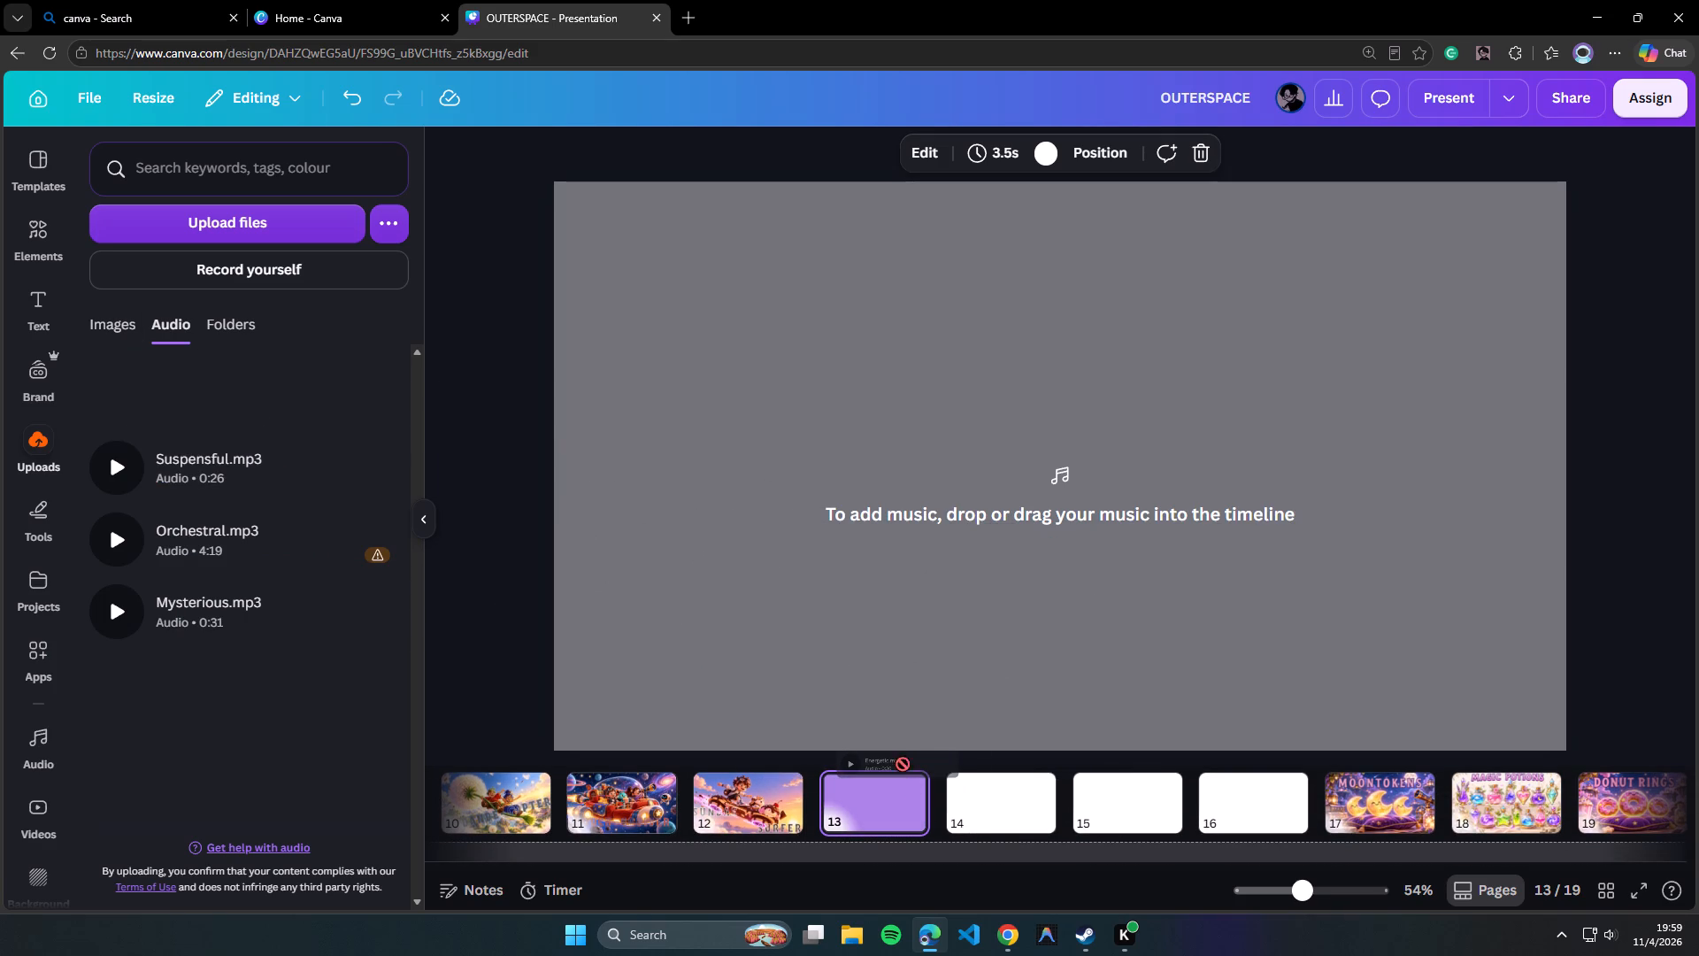
{"action": "left_click_drag", "start_coordinate": [903, 764], "coordinate": [929, 661]}
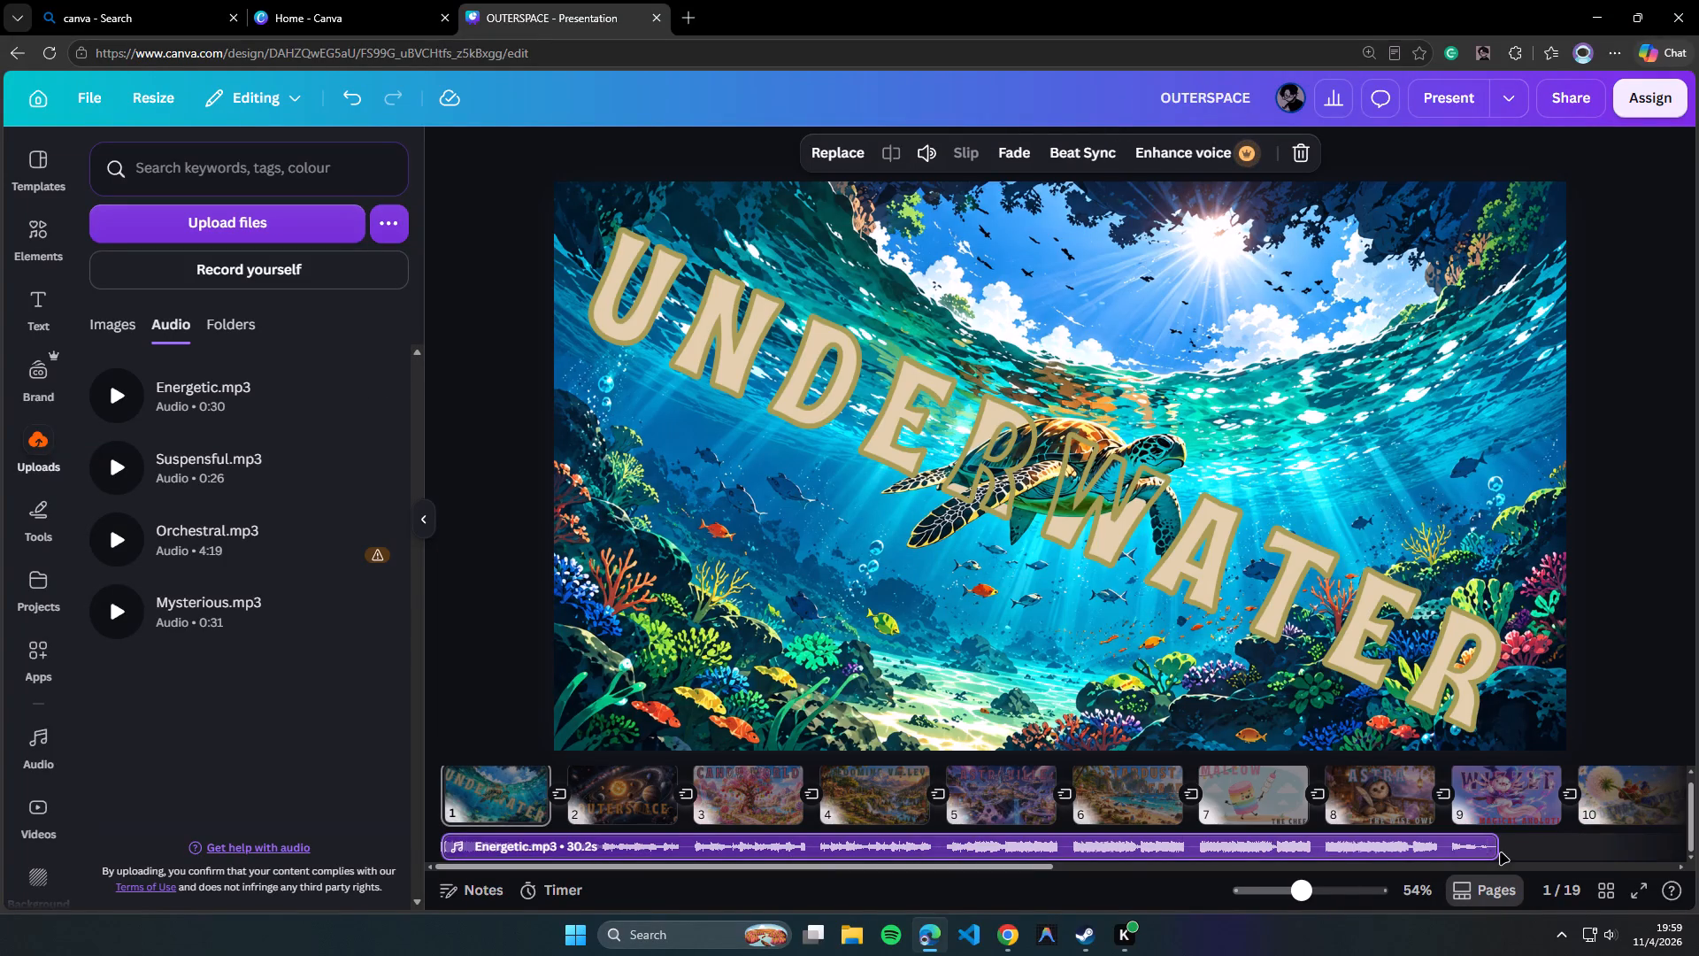
Delete the Energetic.mp3 track from the presentation's timeline.
{"action": "right_click", "coordinate": [1315, 846]}
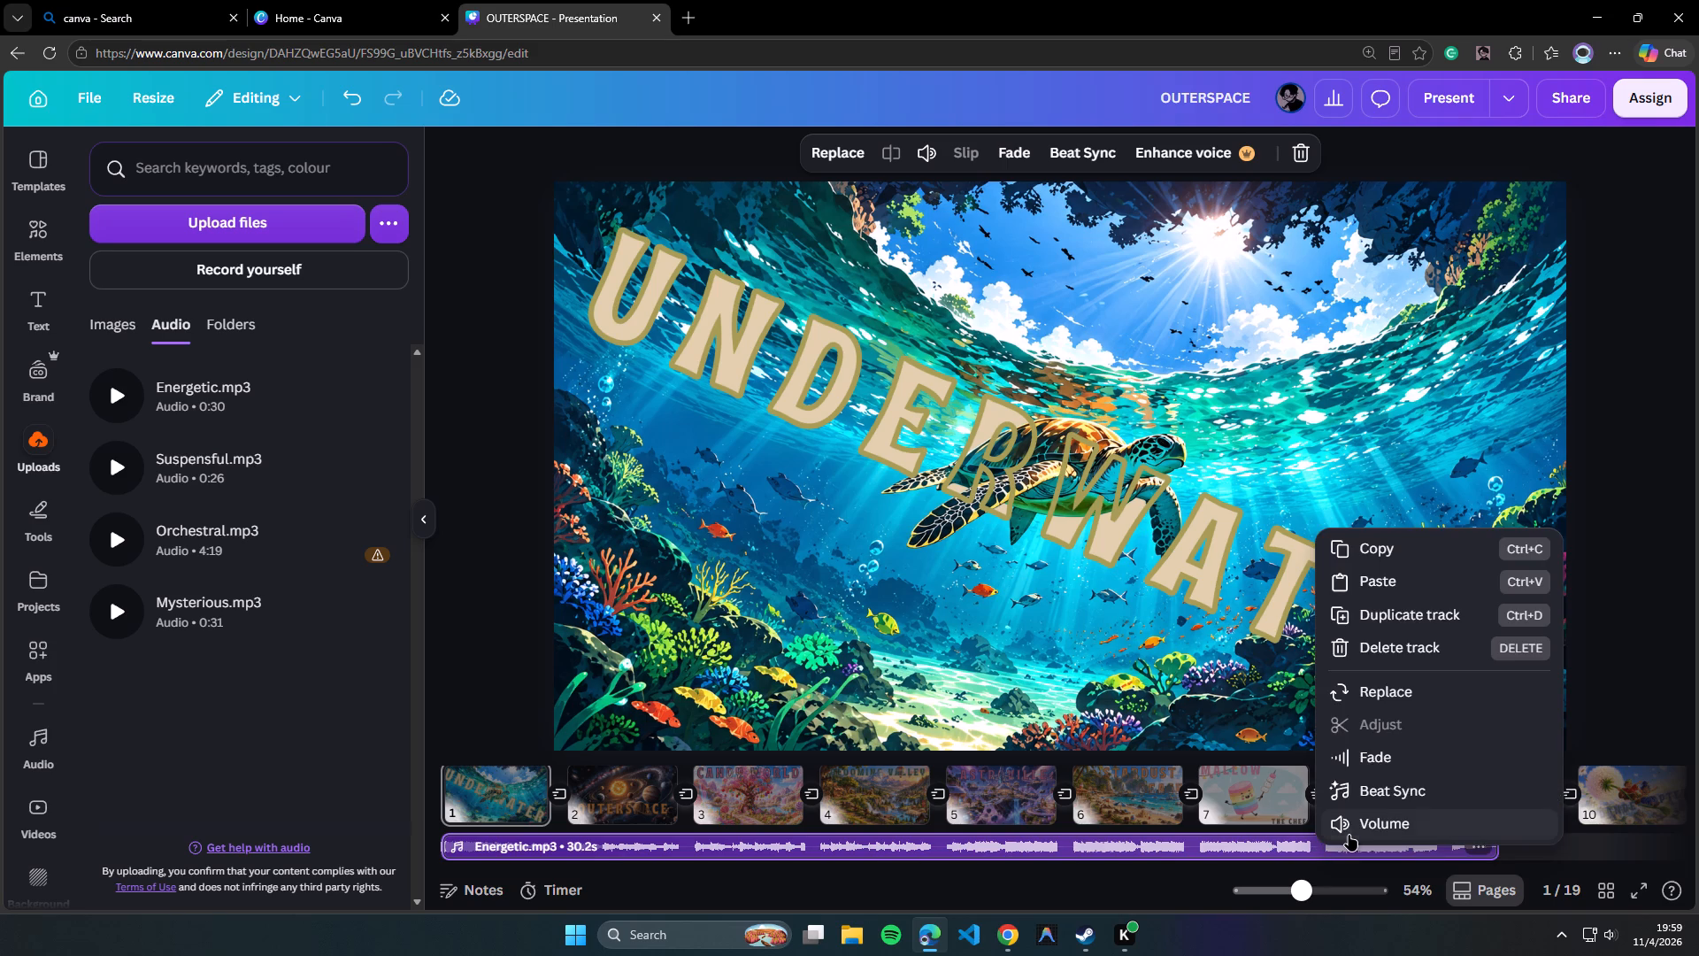
{"action": "left_click", "coordinate": [1378, 642]}
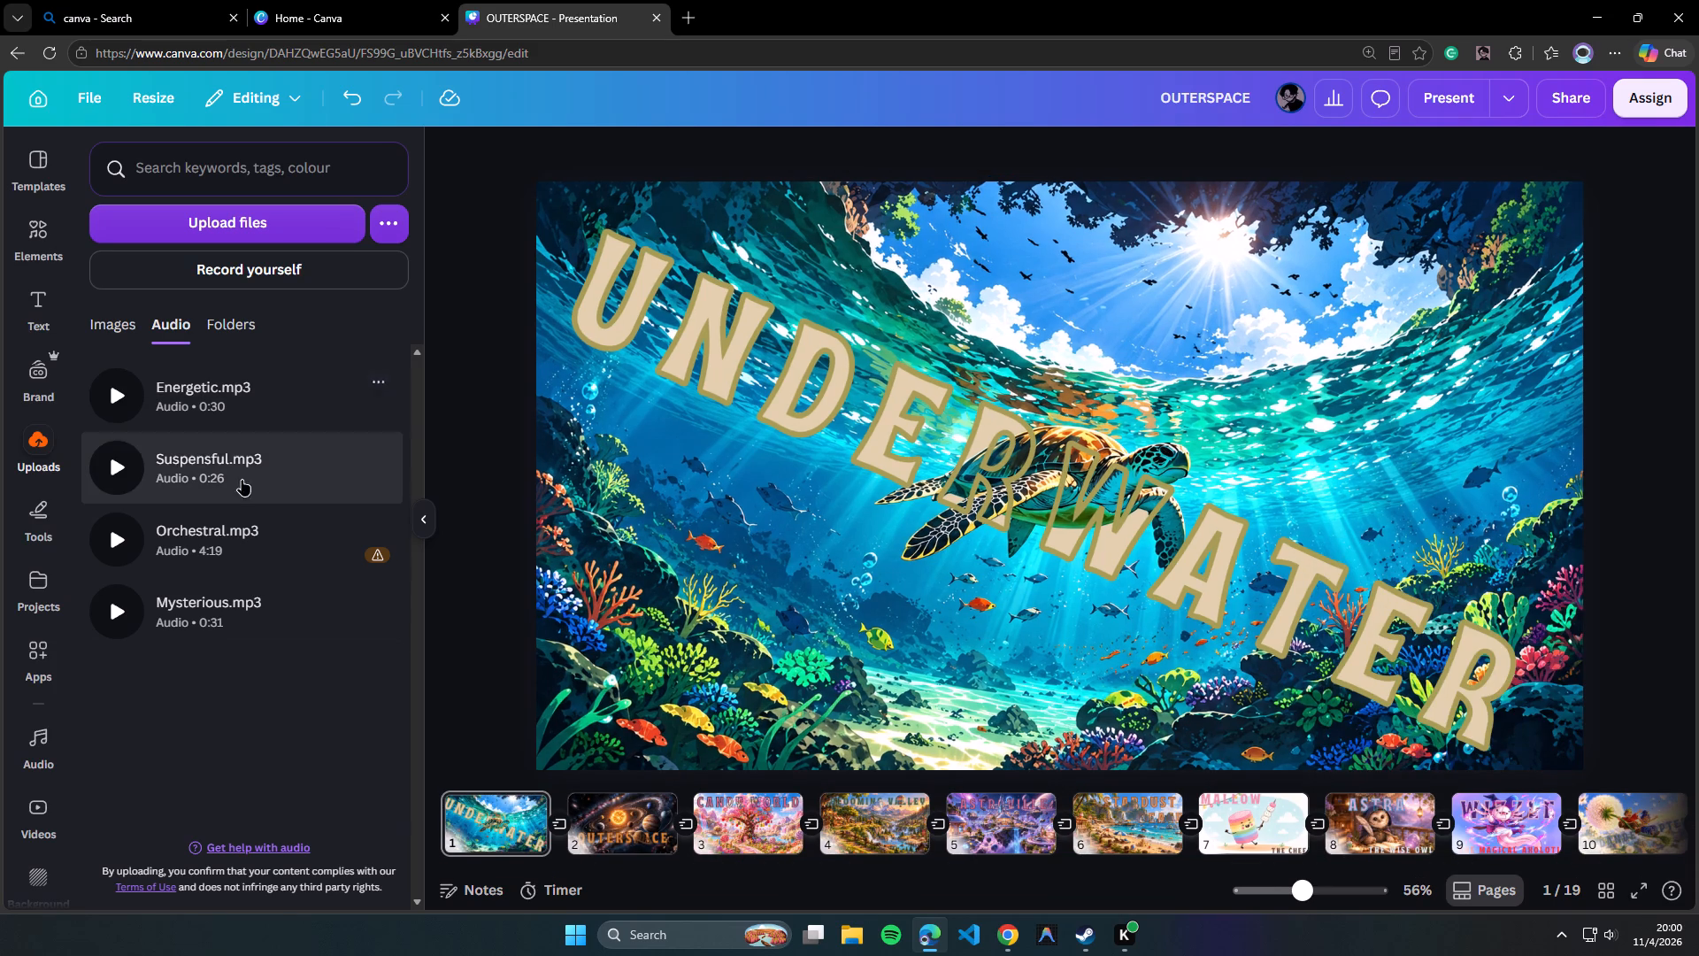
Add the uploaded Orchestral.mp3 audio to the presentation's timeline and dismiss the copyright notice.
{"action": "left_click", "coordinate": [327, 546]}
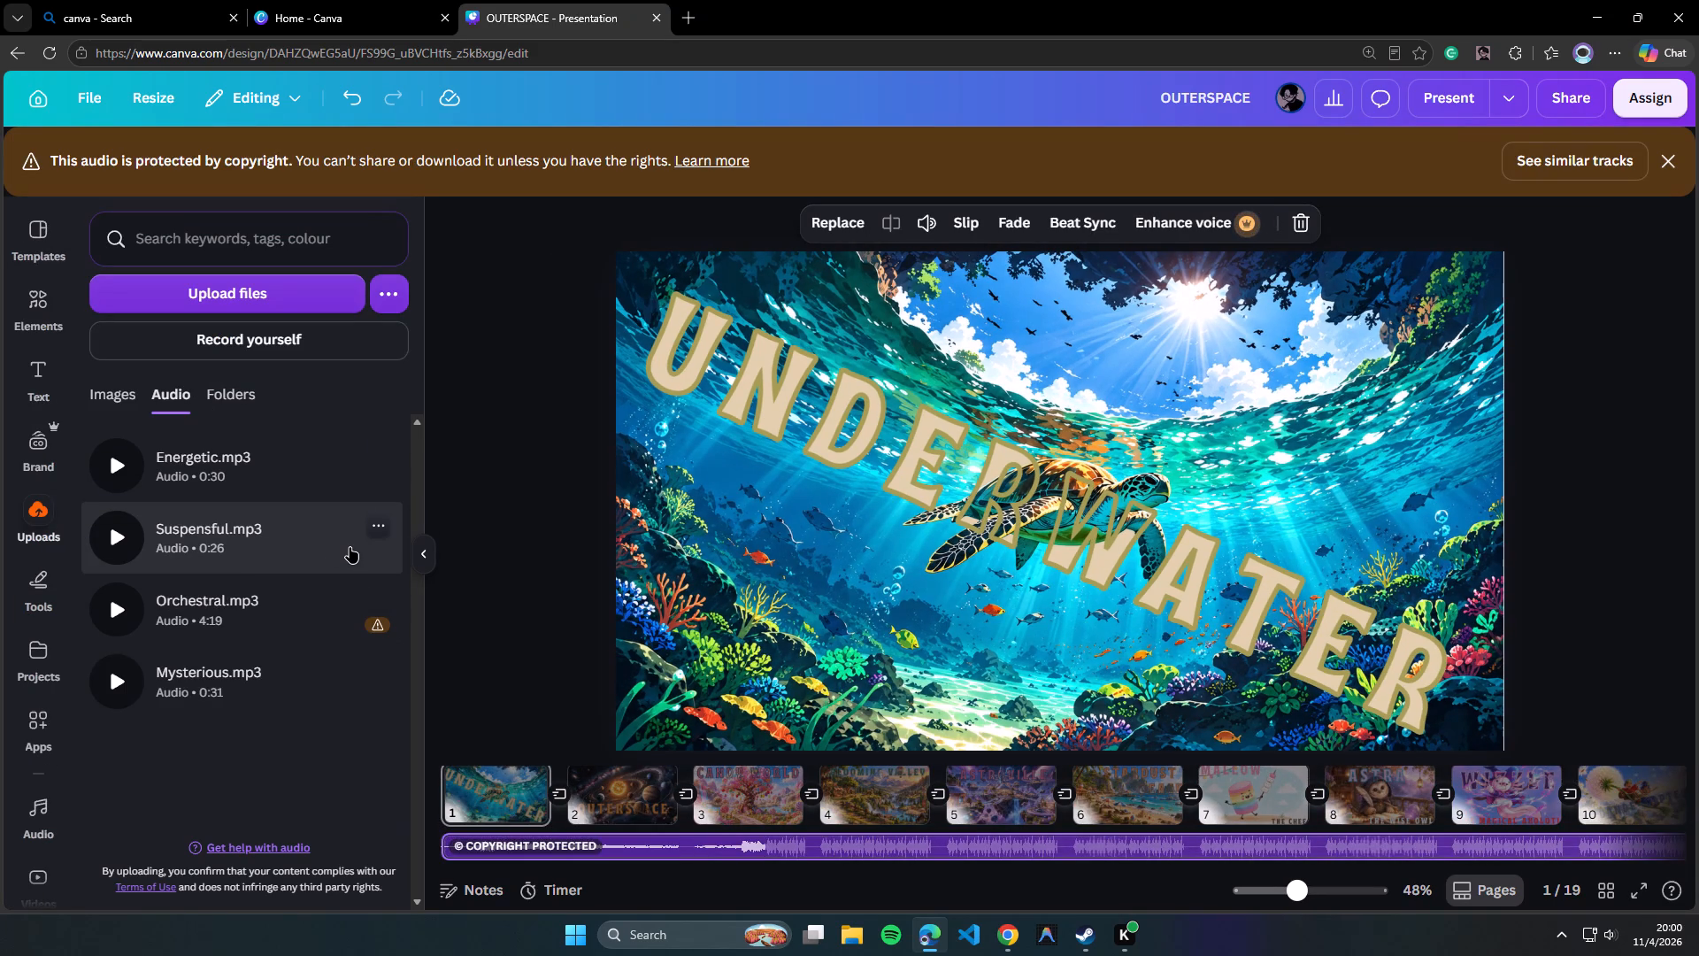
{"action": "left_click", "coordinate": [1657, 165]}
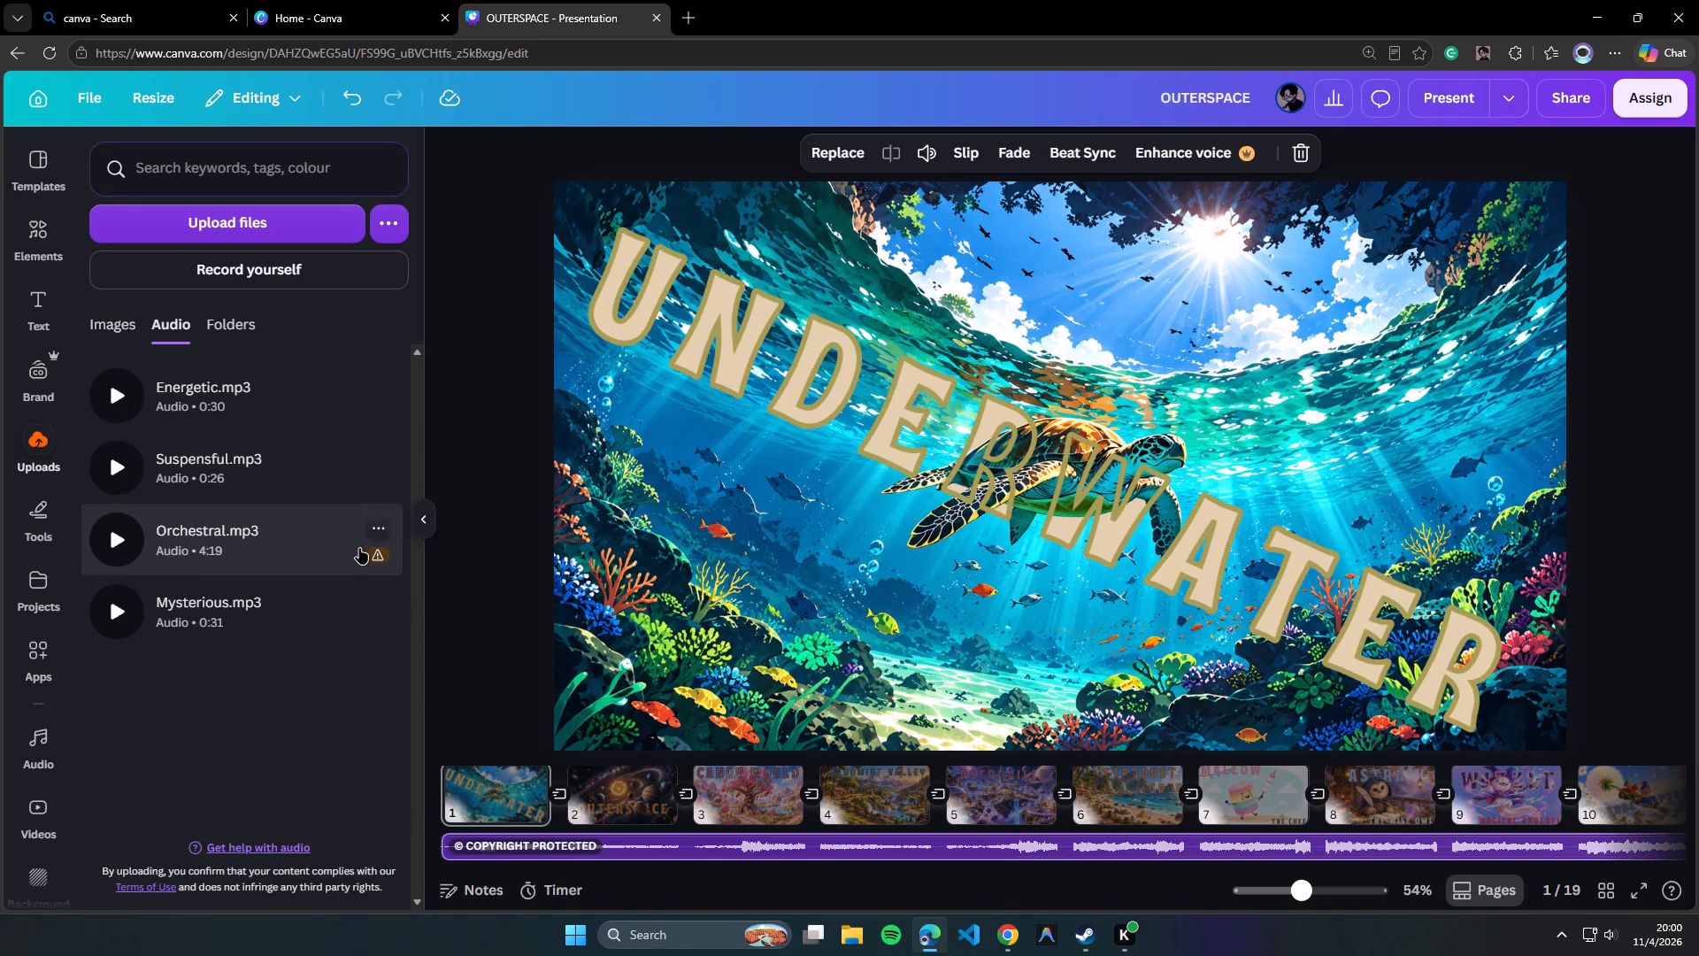
Play a preview of the uploaded Orchestral.mp3 file and delete it from the uploads.
{"action": "left_click", "coordinate": [112, 539]}
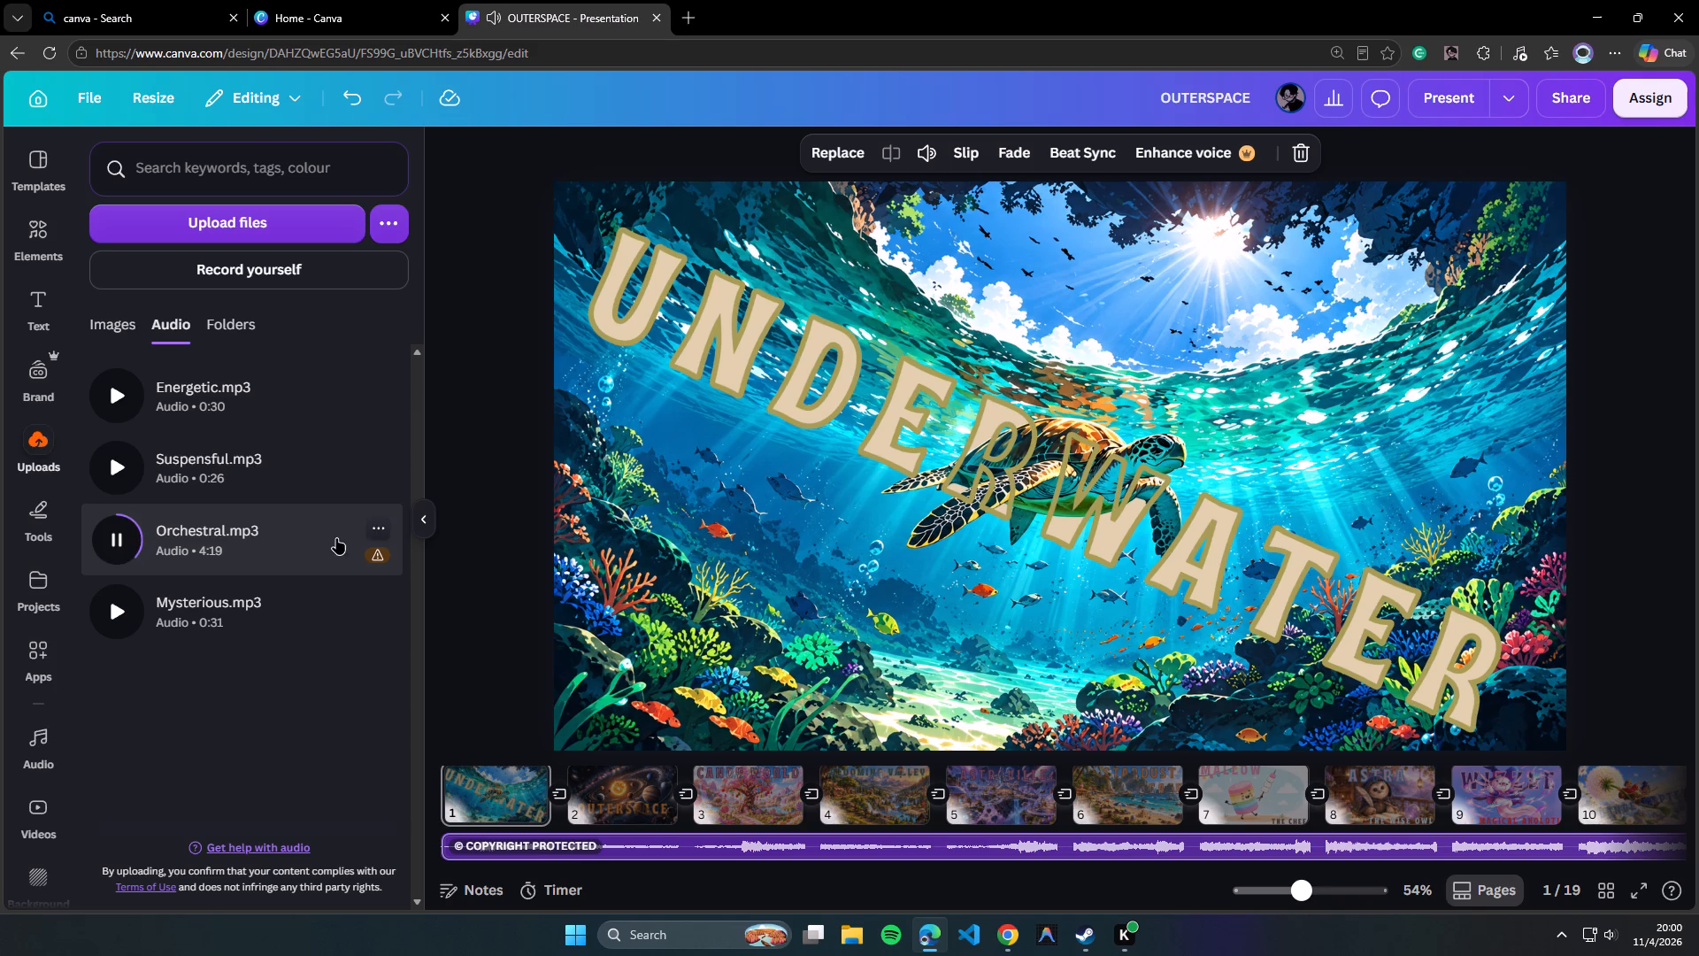
{"action": "left_click", "coordinate": [373, 529]}
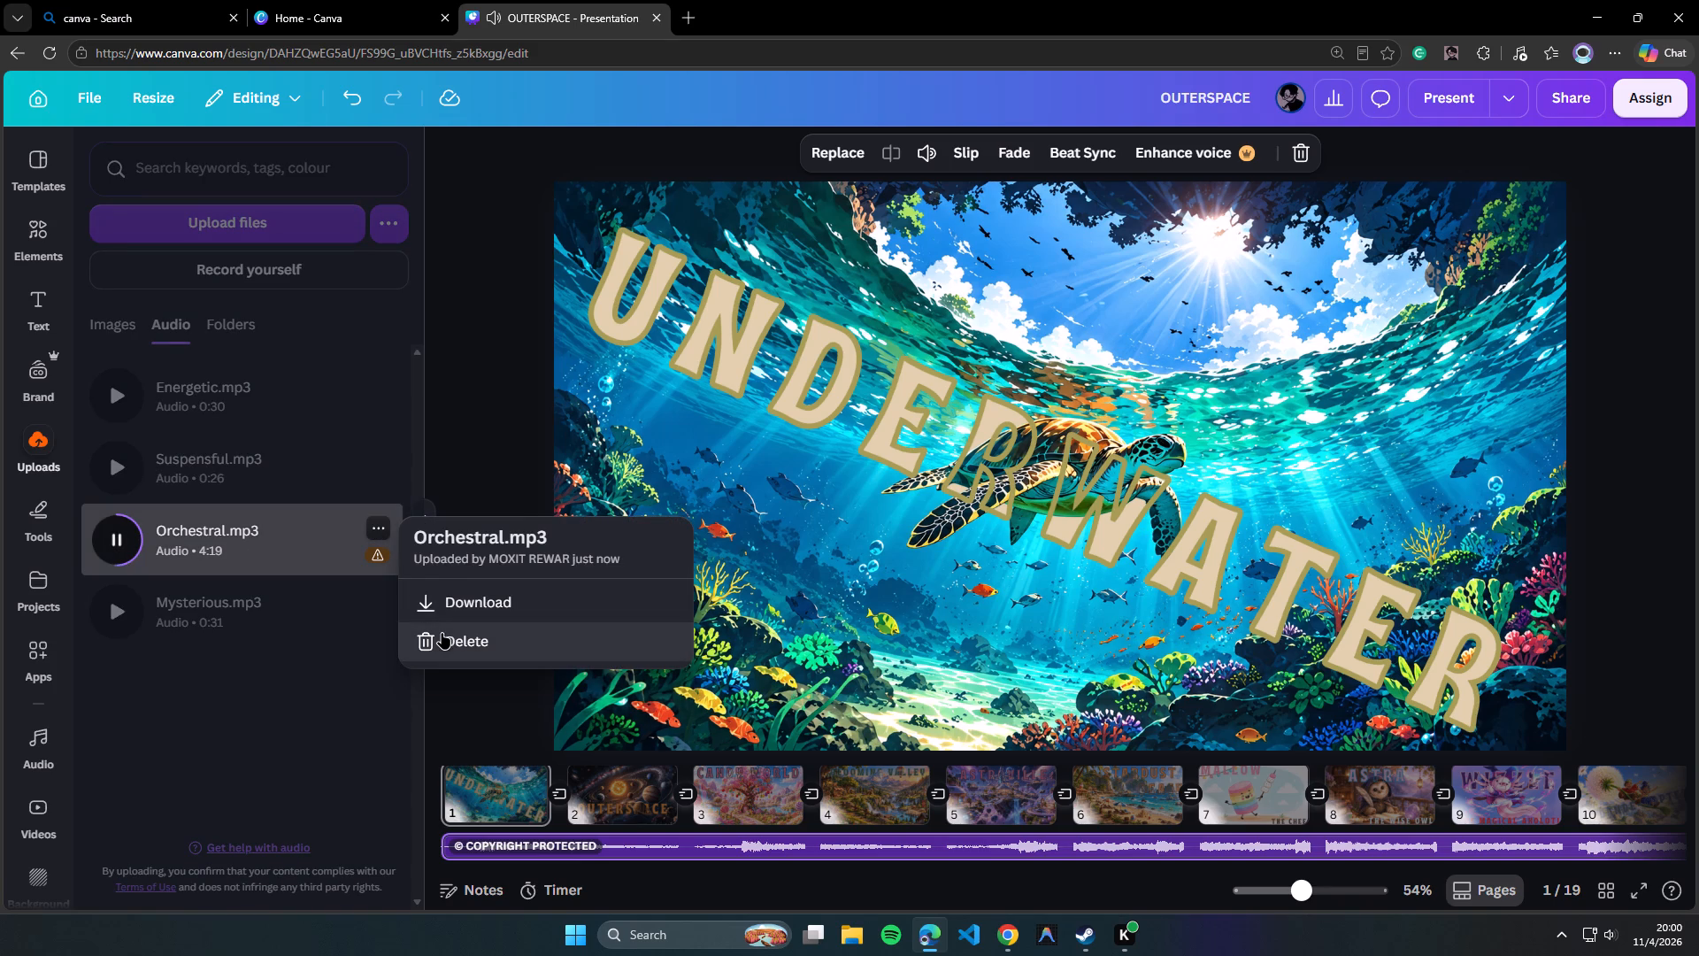
{"action": "left_click", "coordinate": [442, 633]}
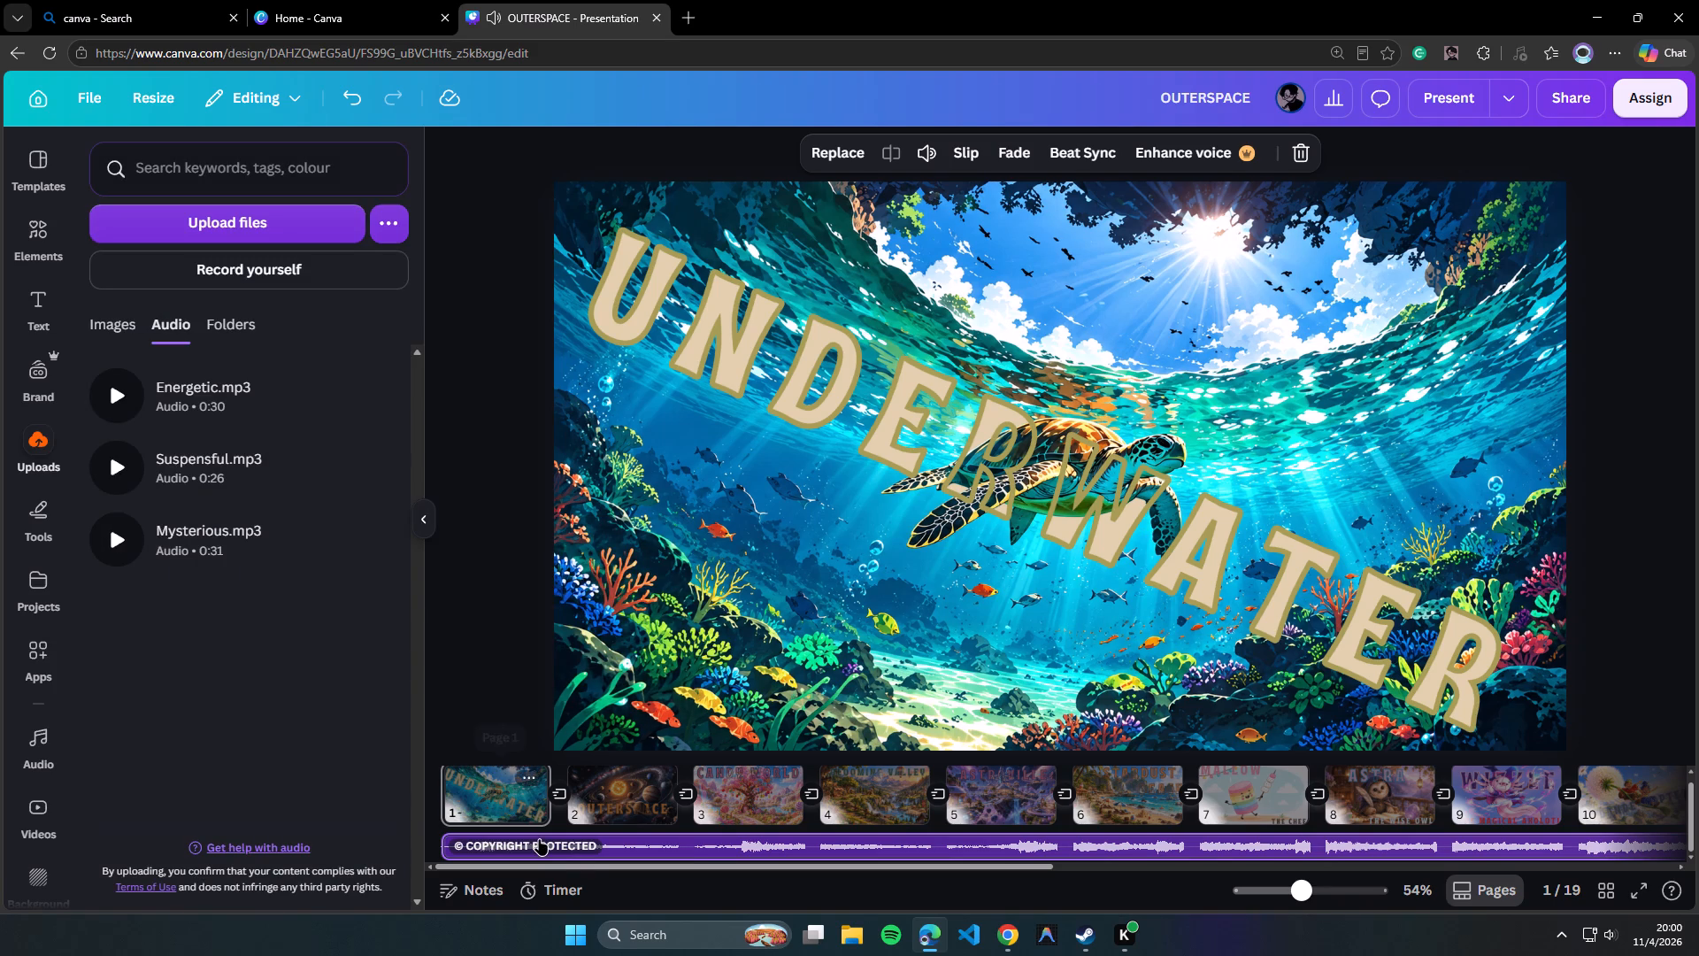
{"action": "left_click", "coordinate": [192, 639]}
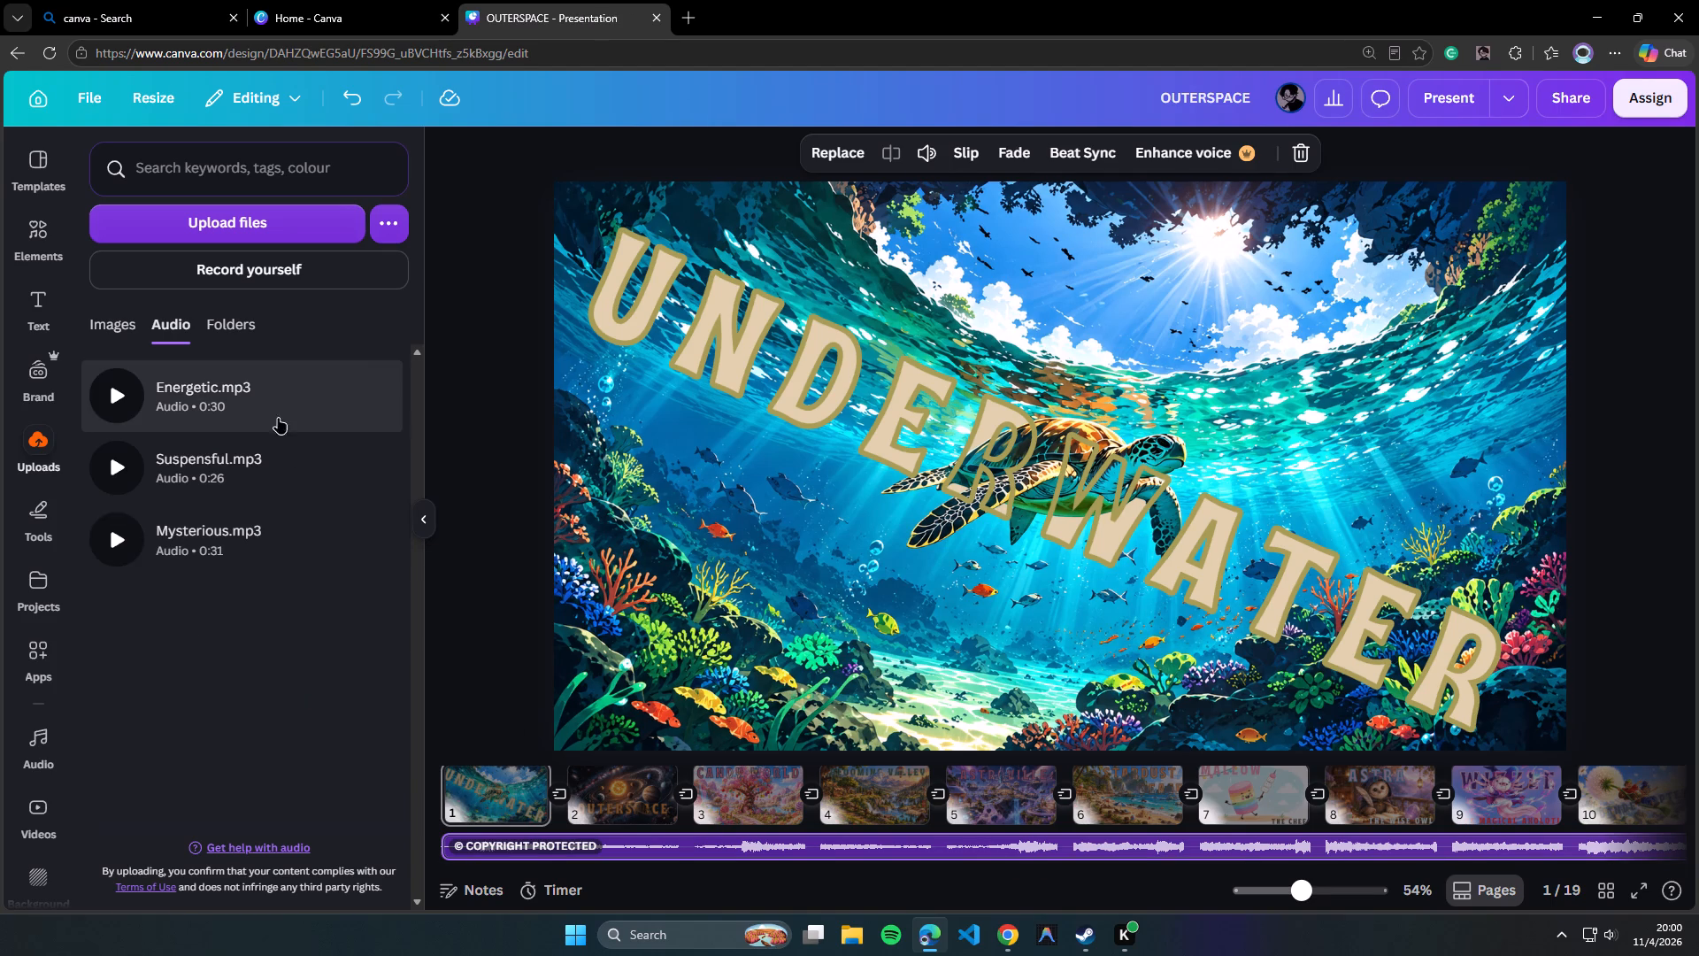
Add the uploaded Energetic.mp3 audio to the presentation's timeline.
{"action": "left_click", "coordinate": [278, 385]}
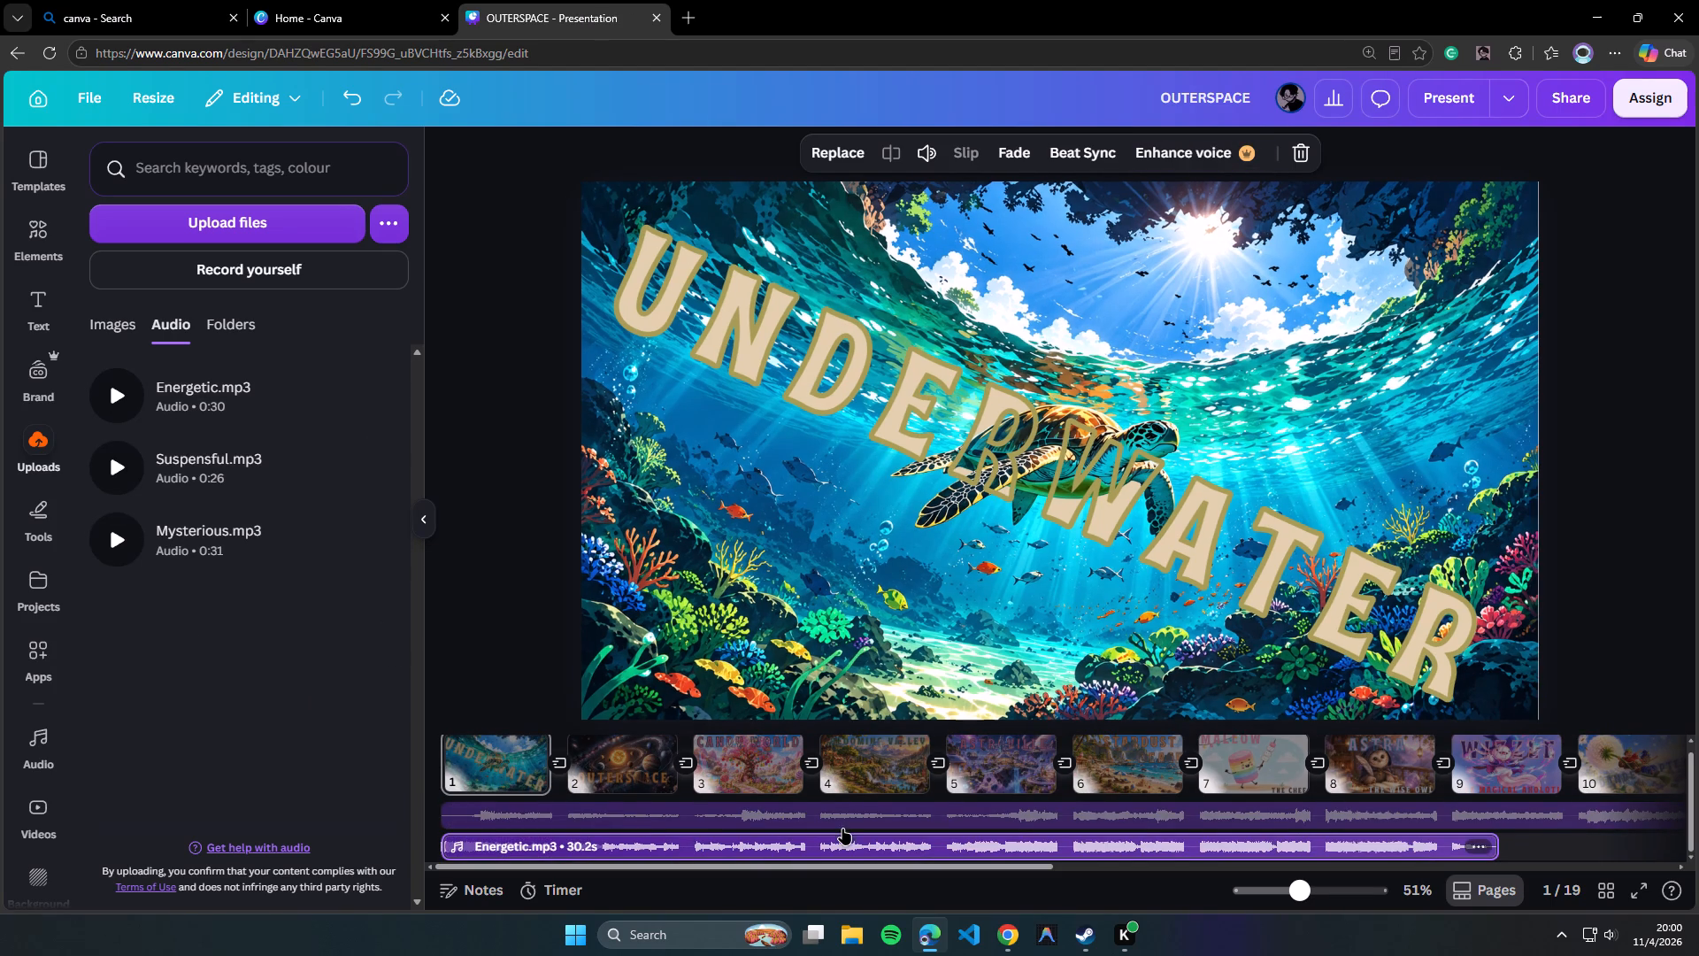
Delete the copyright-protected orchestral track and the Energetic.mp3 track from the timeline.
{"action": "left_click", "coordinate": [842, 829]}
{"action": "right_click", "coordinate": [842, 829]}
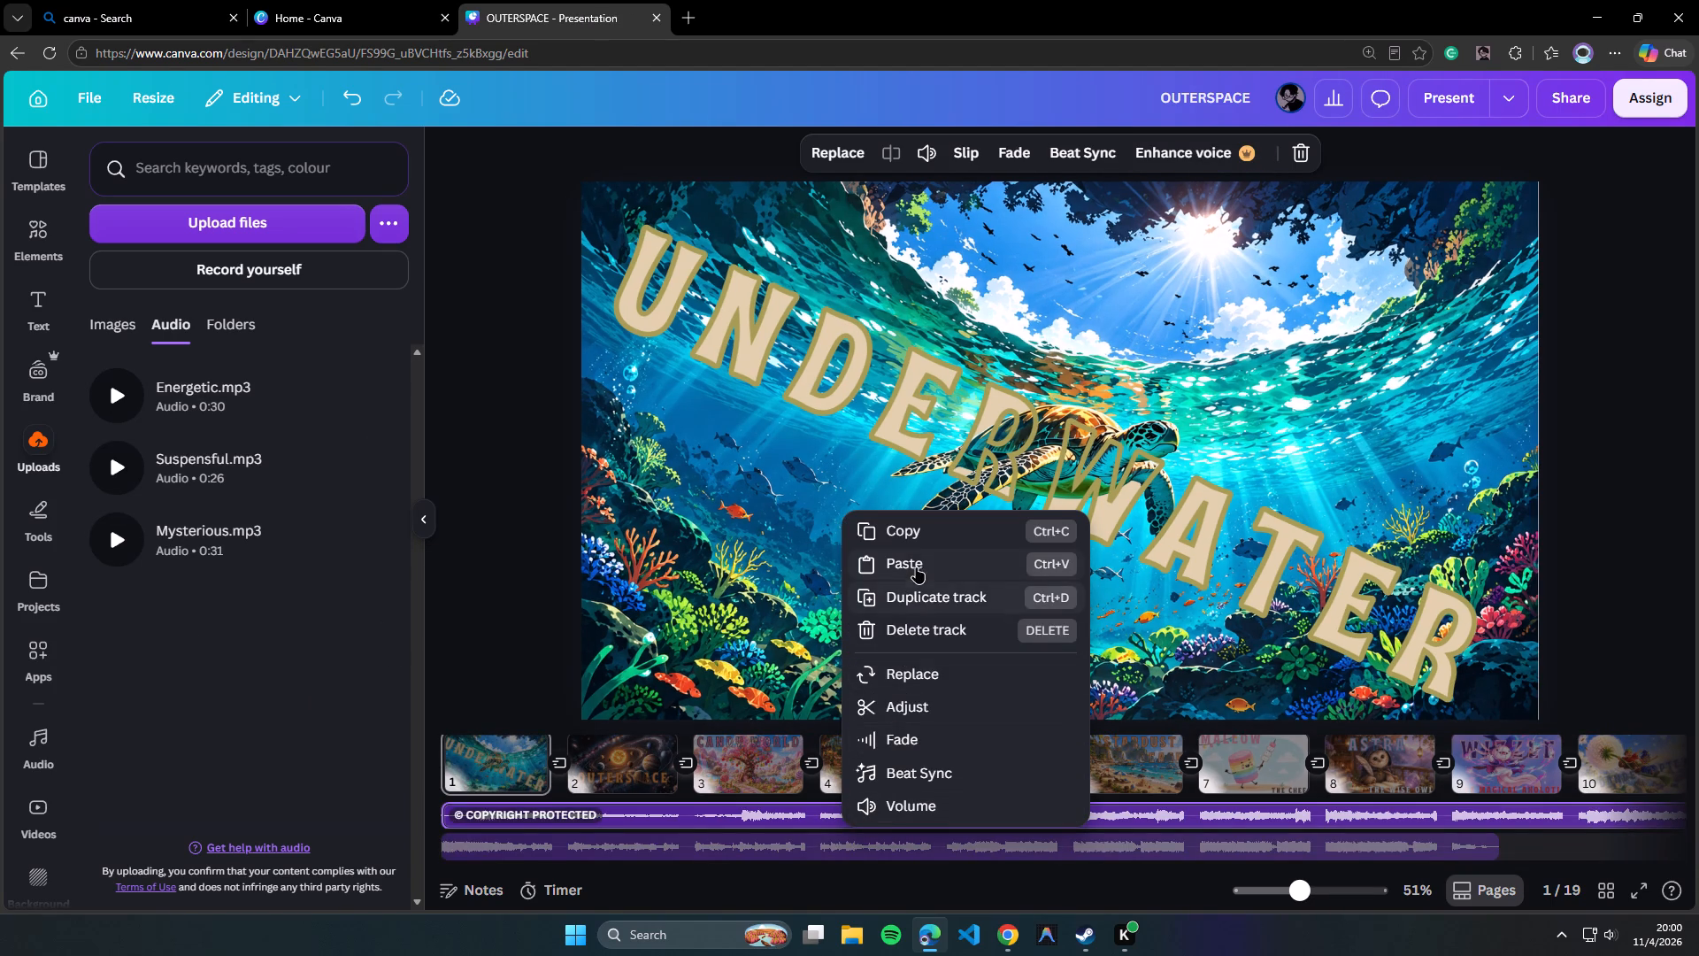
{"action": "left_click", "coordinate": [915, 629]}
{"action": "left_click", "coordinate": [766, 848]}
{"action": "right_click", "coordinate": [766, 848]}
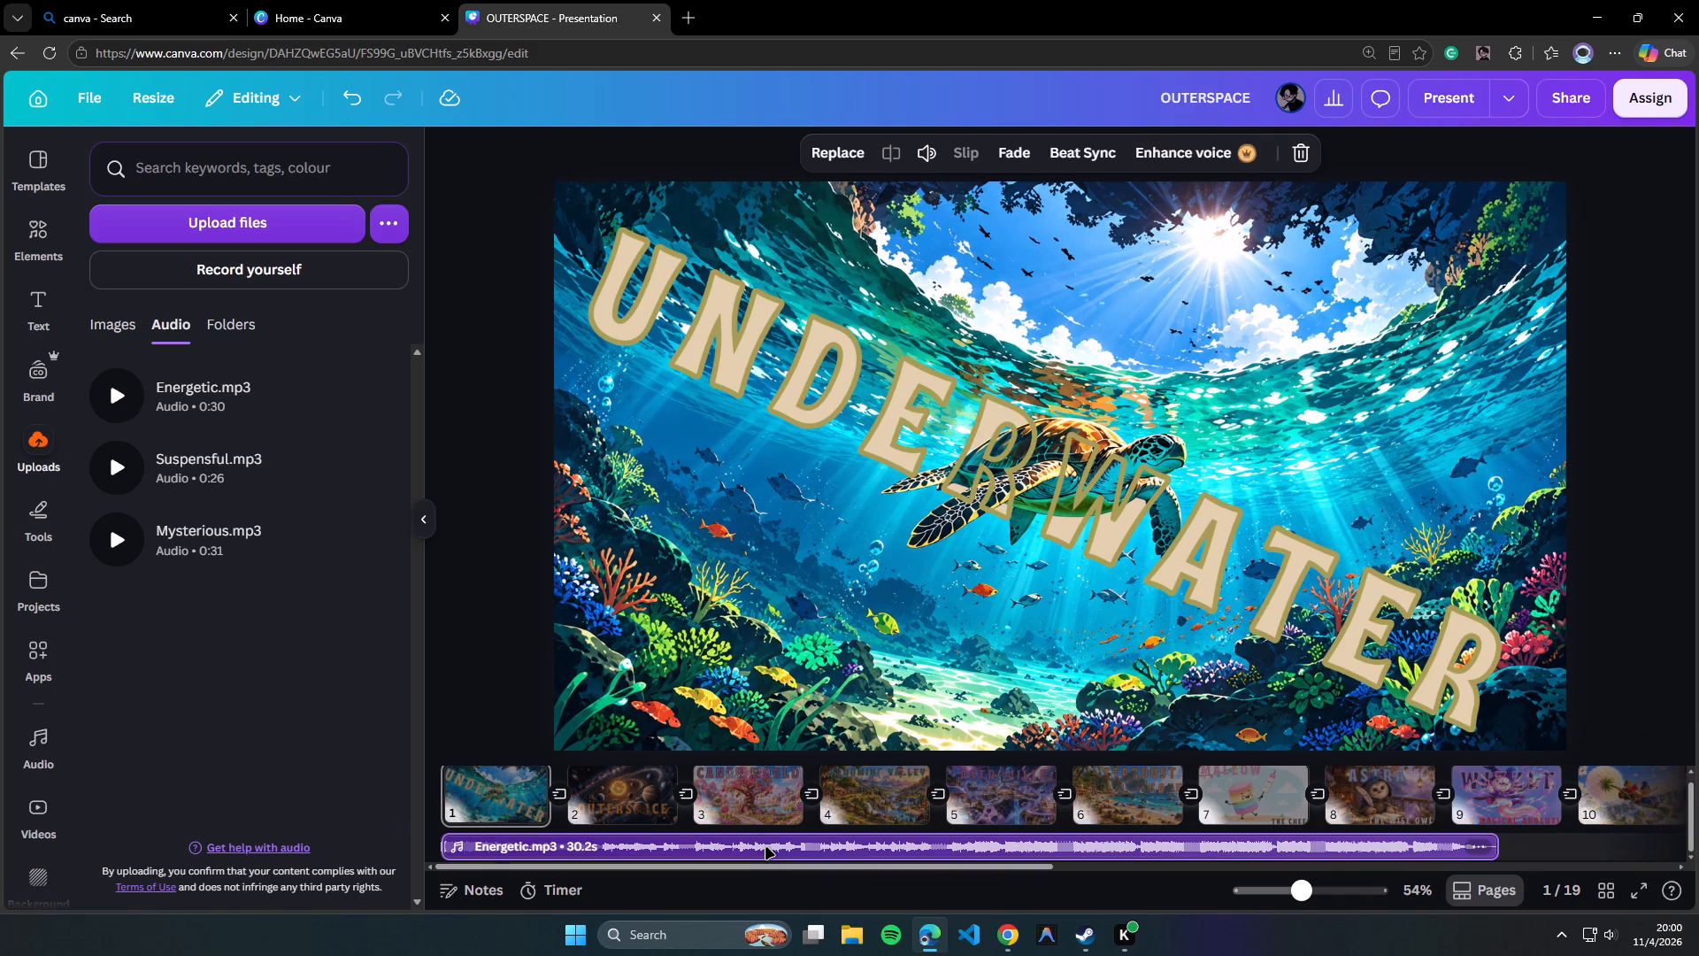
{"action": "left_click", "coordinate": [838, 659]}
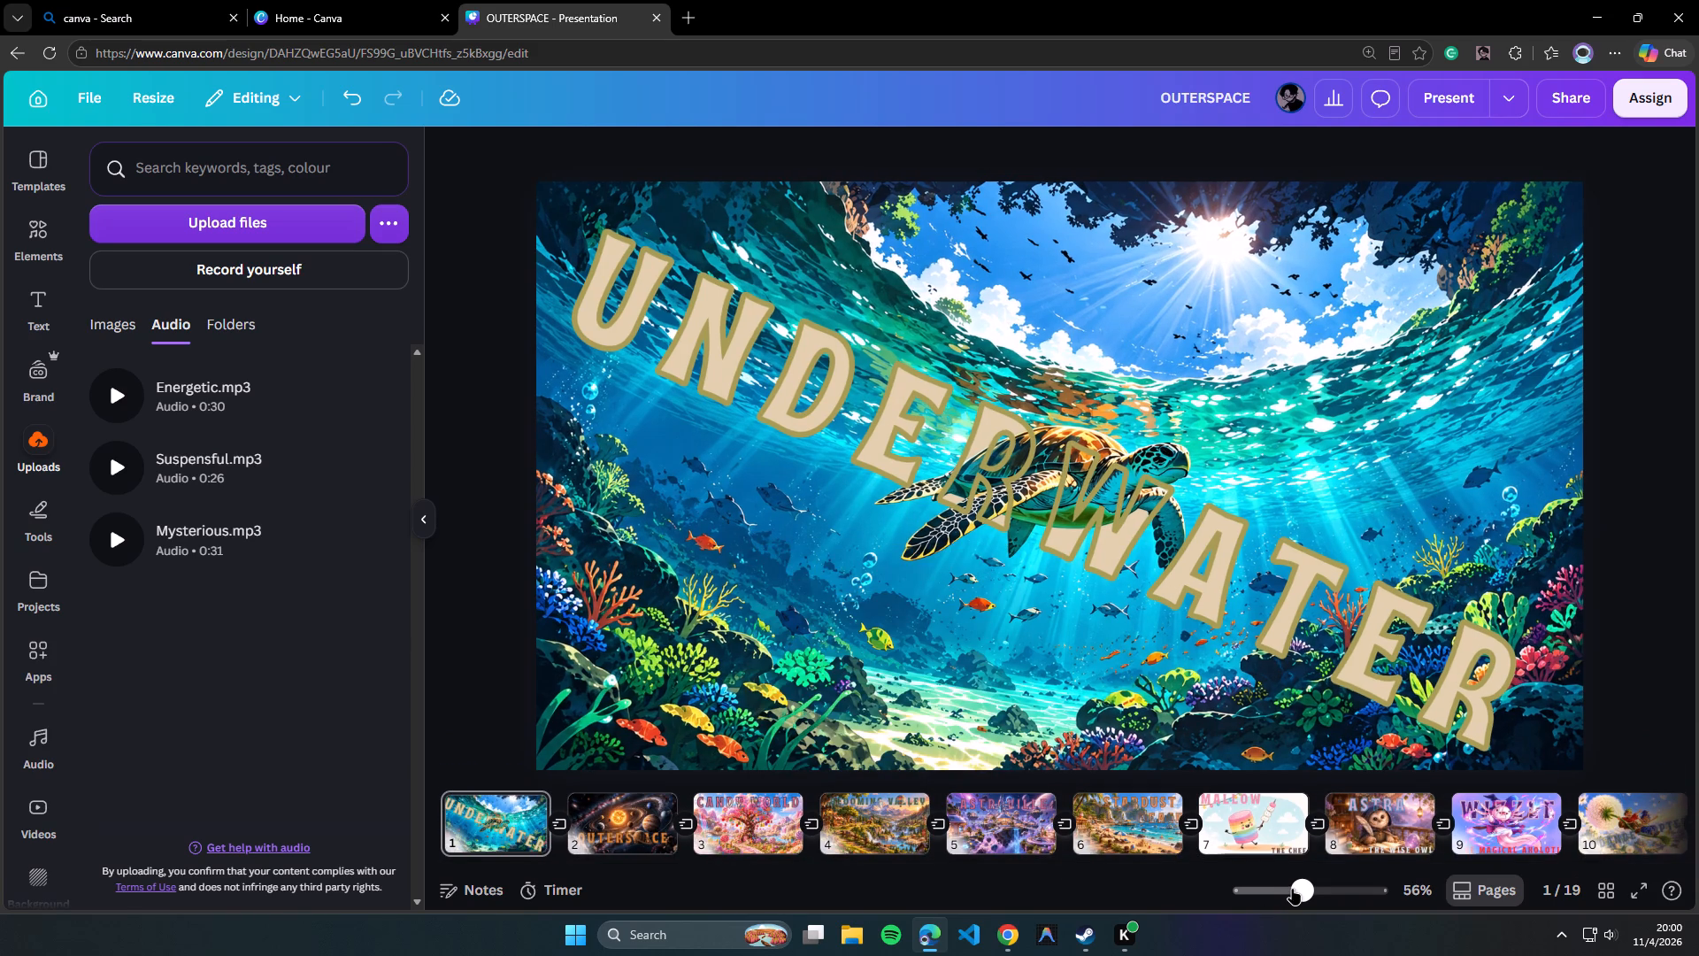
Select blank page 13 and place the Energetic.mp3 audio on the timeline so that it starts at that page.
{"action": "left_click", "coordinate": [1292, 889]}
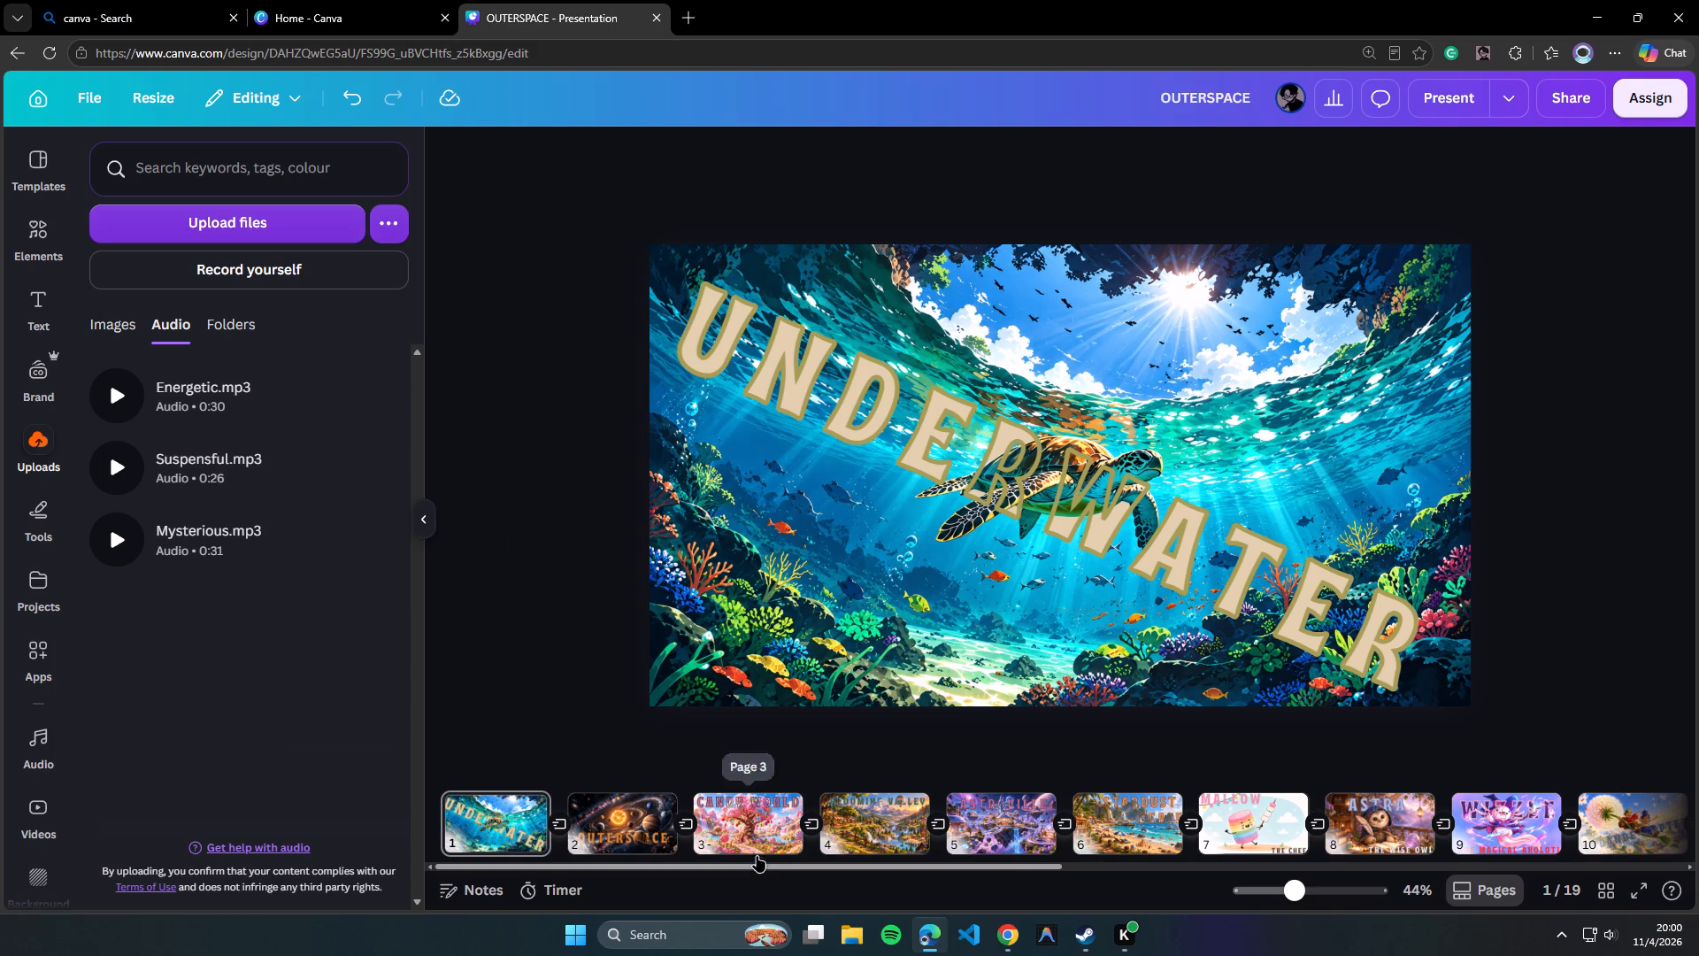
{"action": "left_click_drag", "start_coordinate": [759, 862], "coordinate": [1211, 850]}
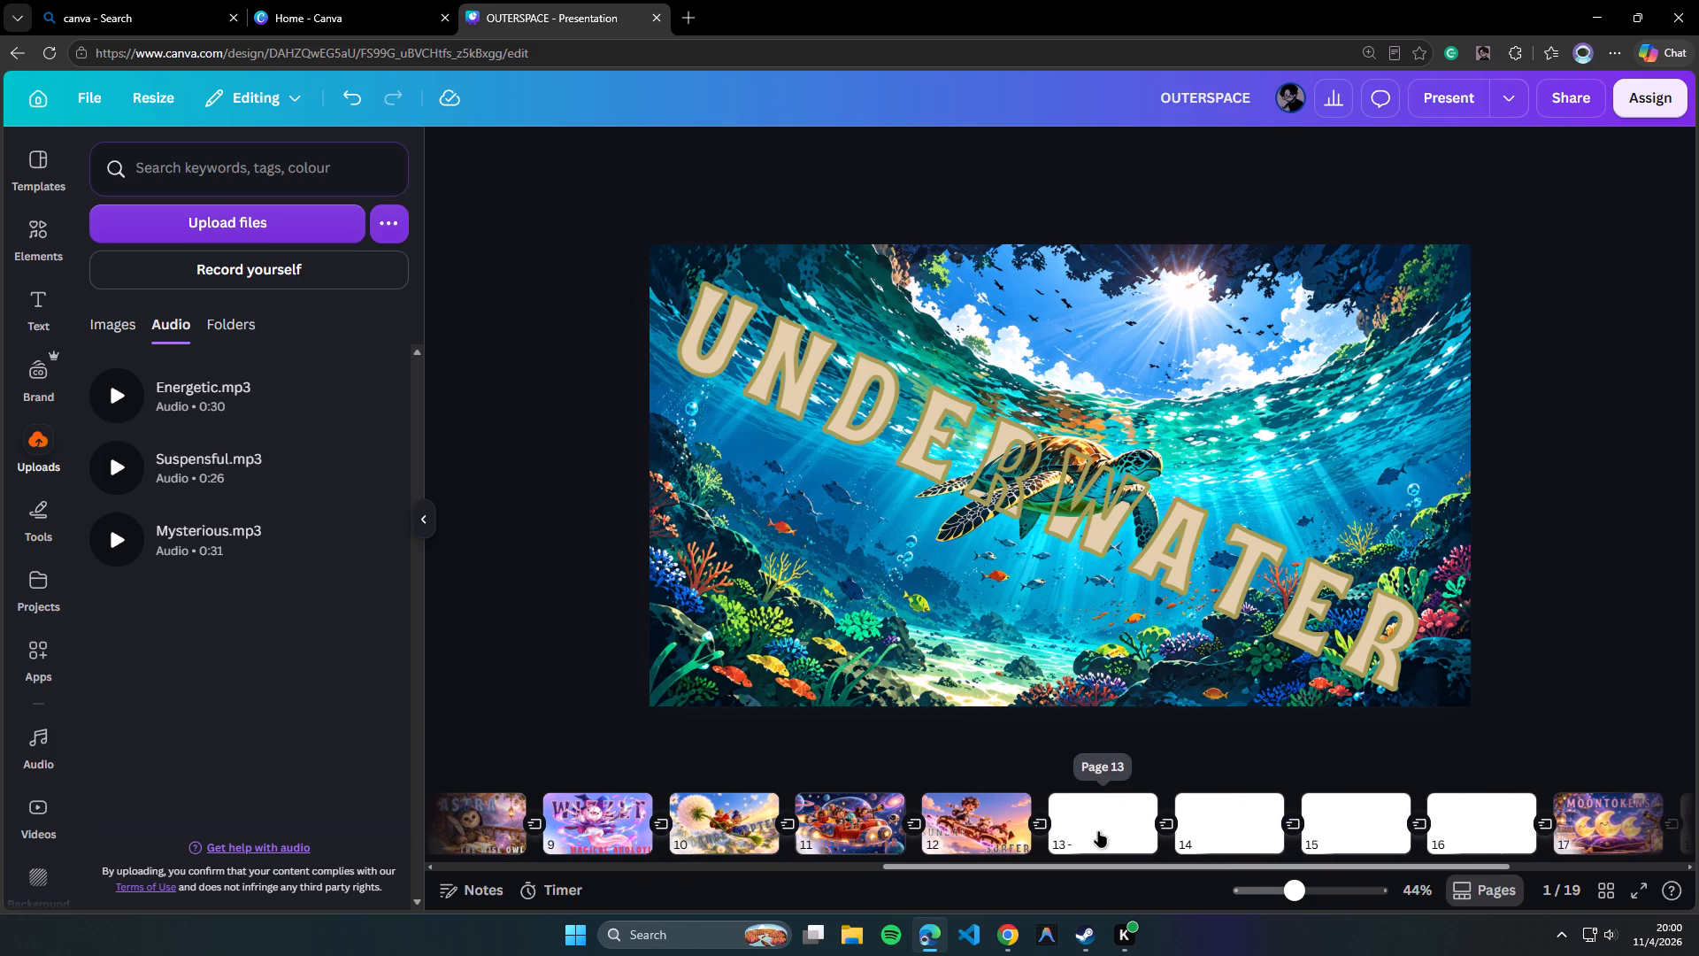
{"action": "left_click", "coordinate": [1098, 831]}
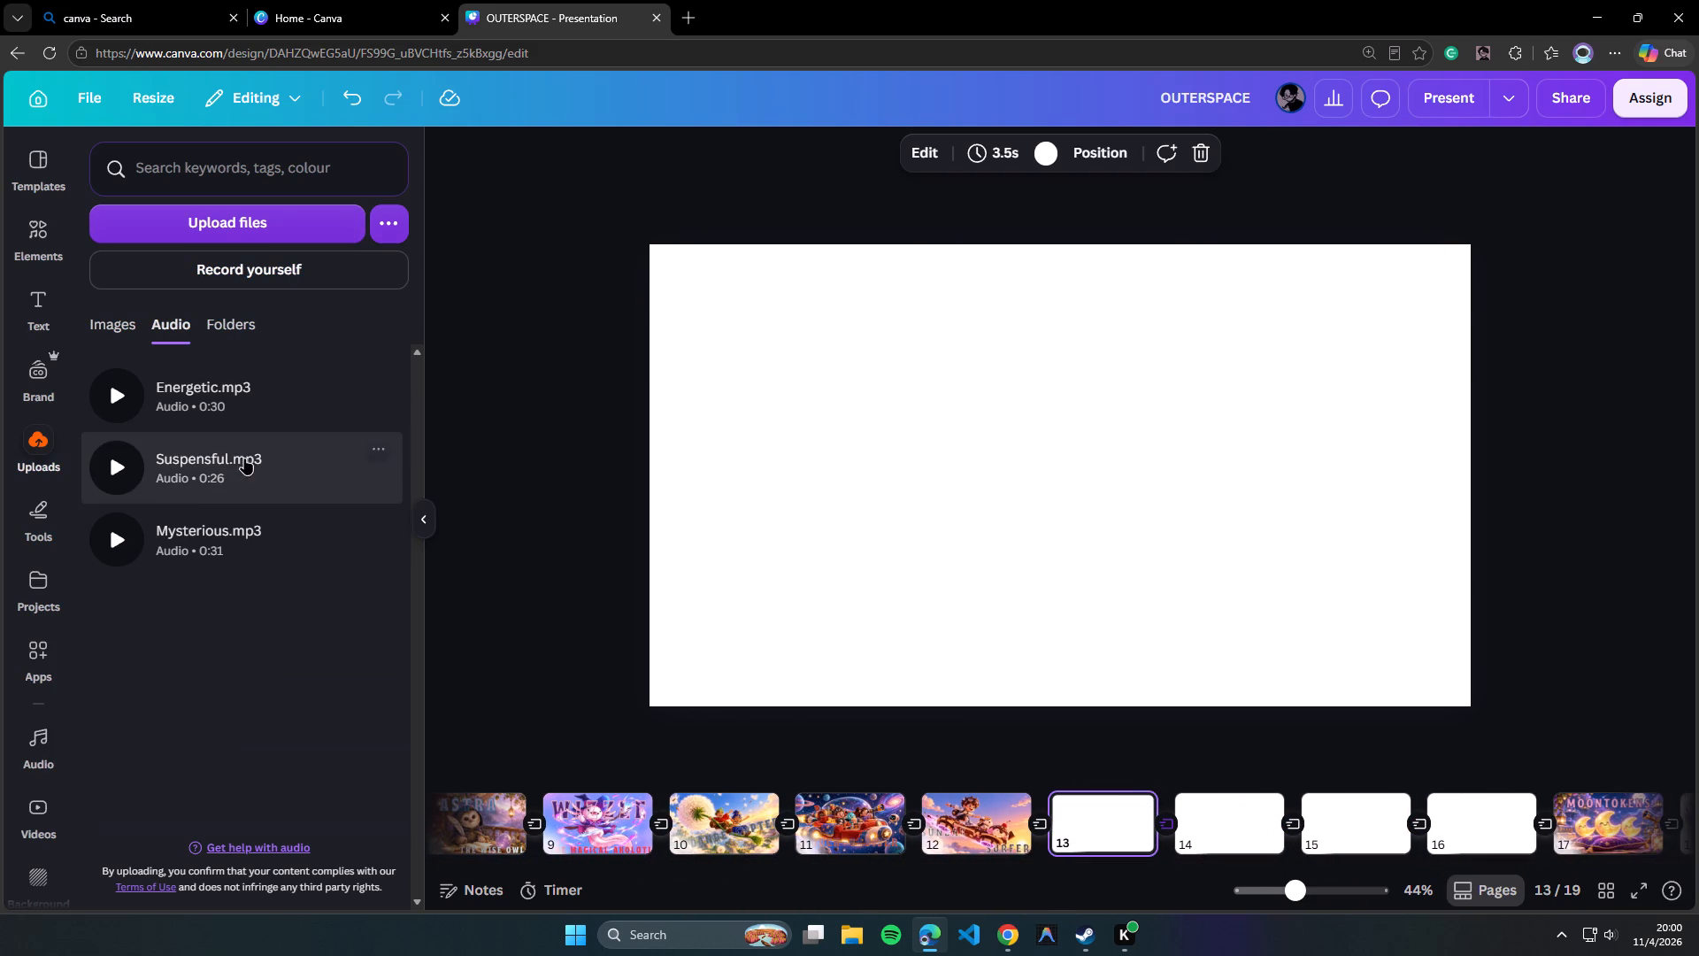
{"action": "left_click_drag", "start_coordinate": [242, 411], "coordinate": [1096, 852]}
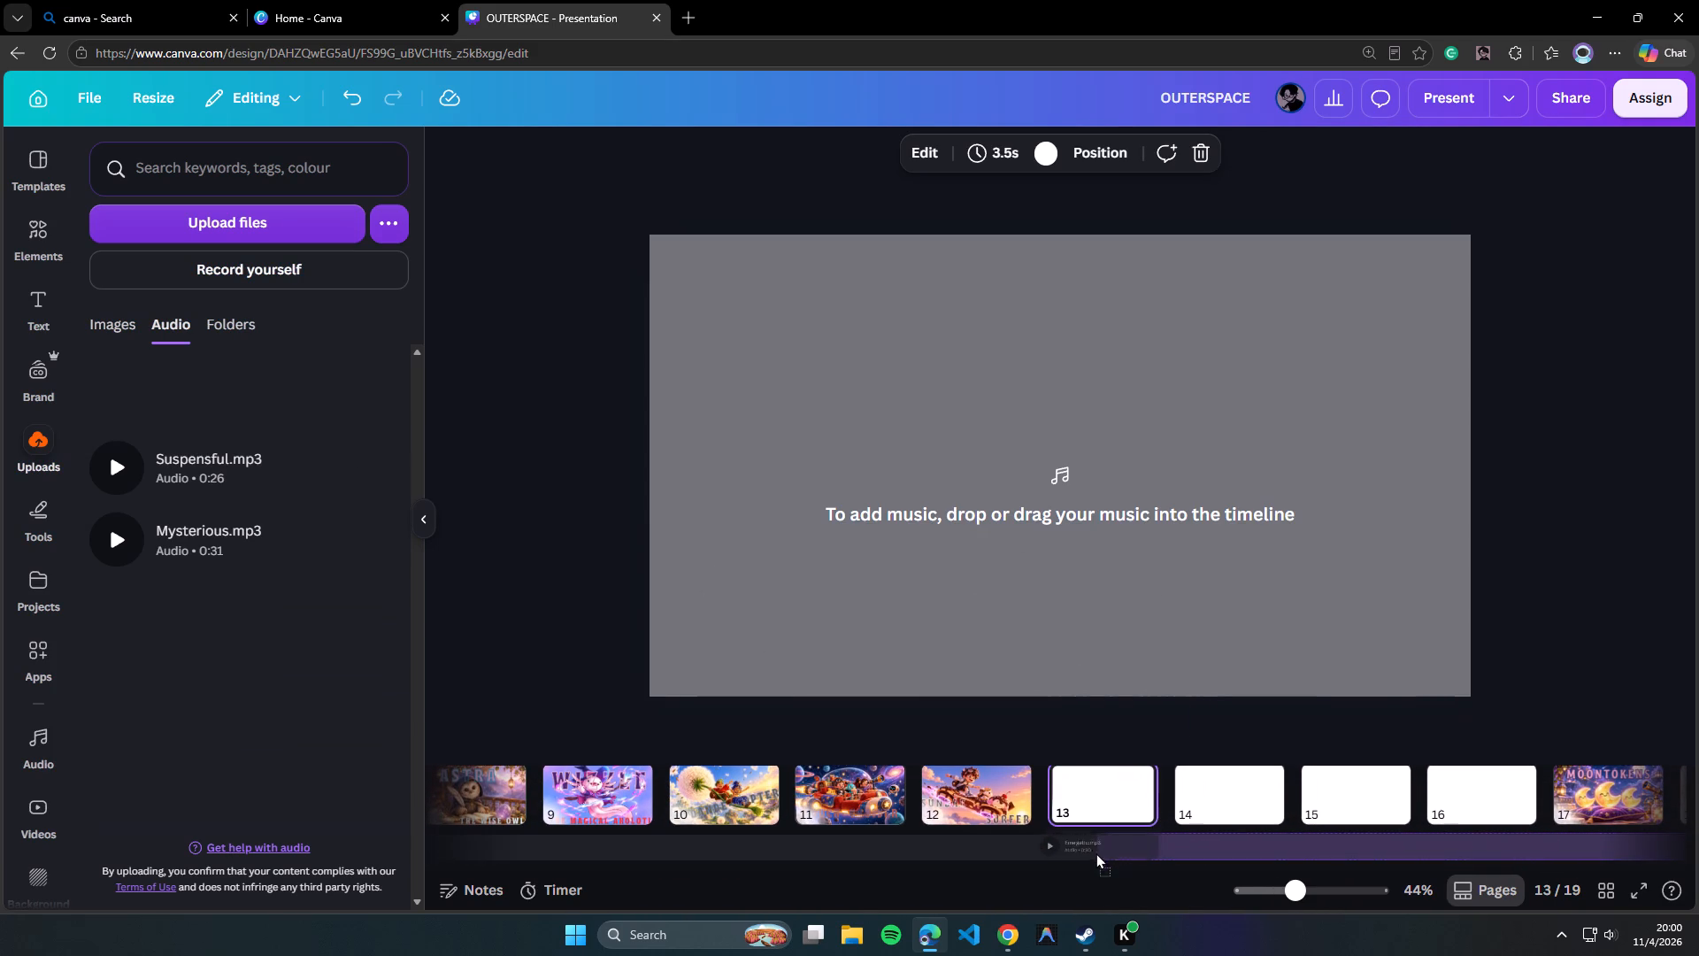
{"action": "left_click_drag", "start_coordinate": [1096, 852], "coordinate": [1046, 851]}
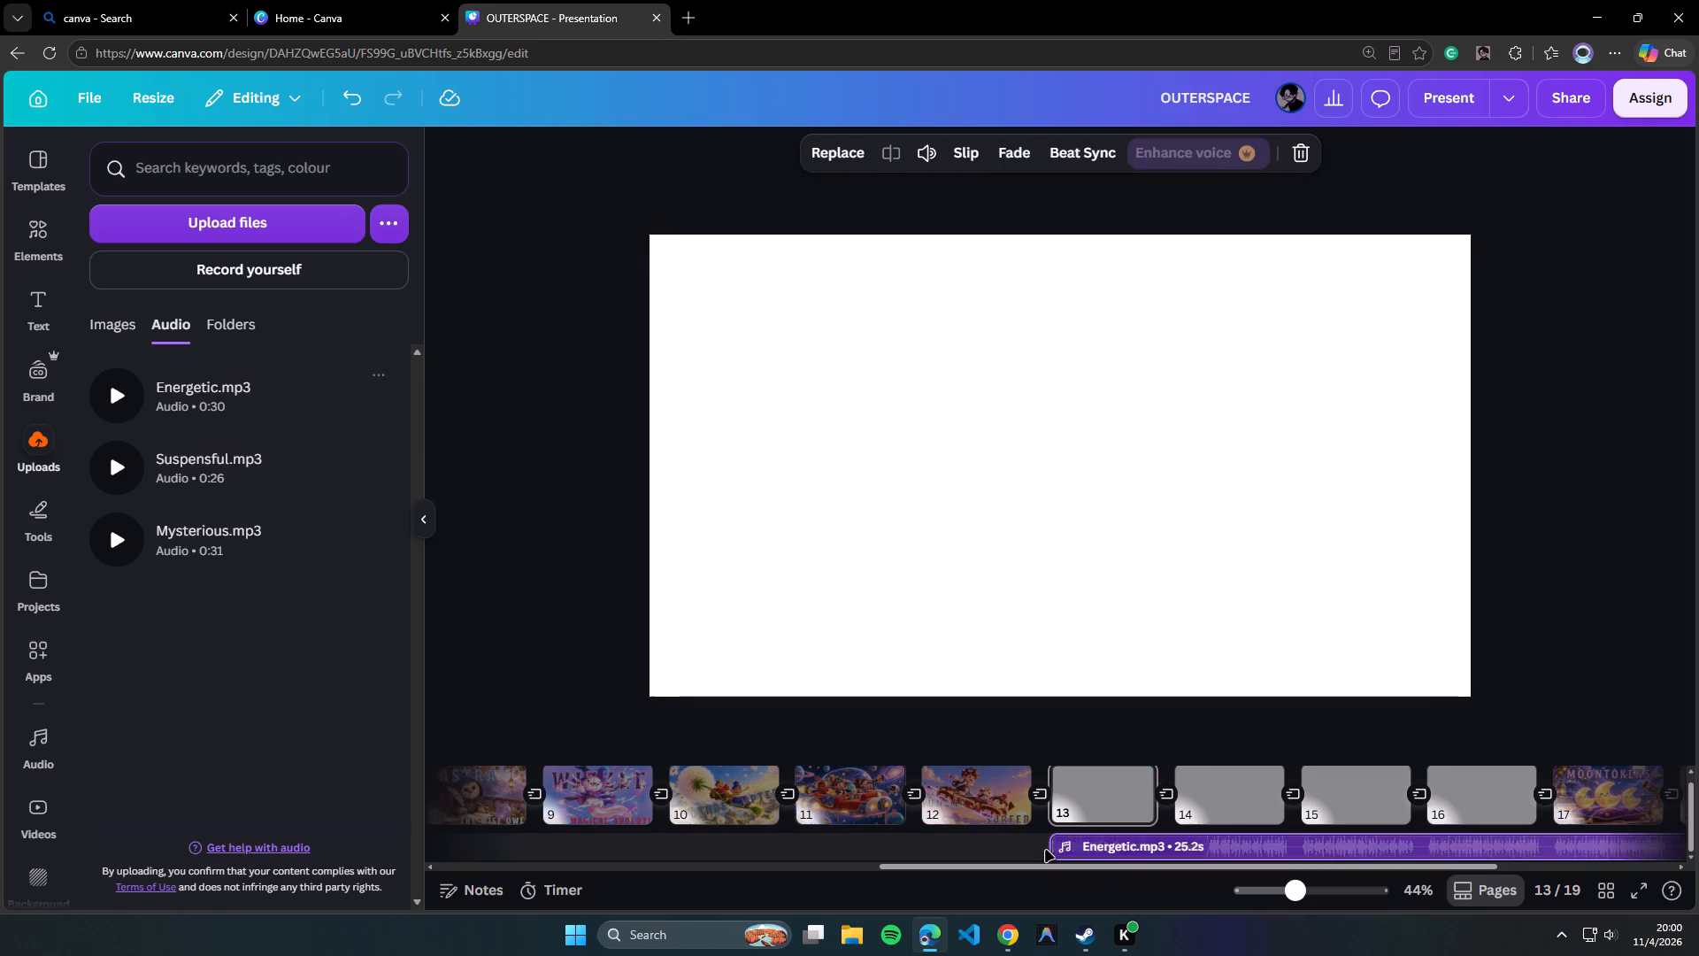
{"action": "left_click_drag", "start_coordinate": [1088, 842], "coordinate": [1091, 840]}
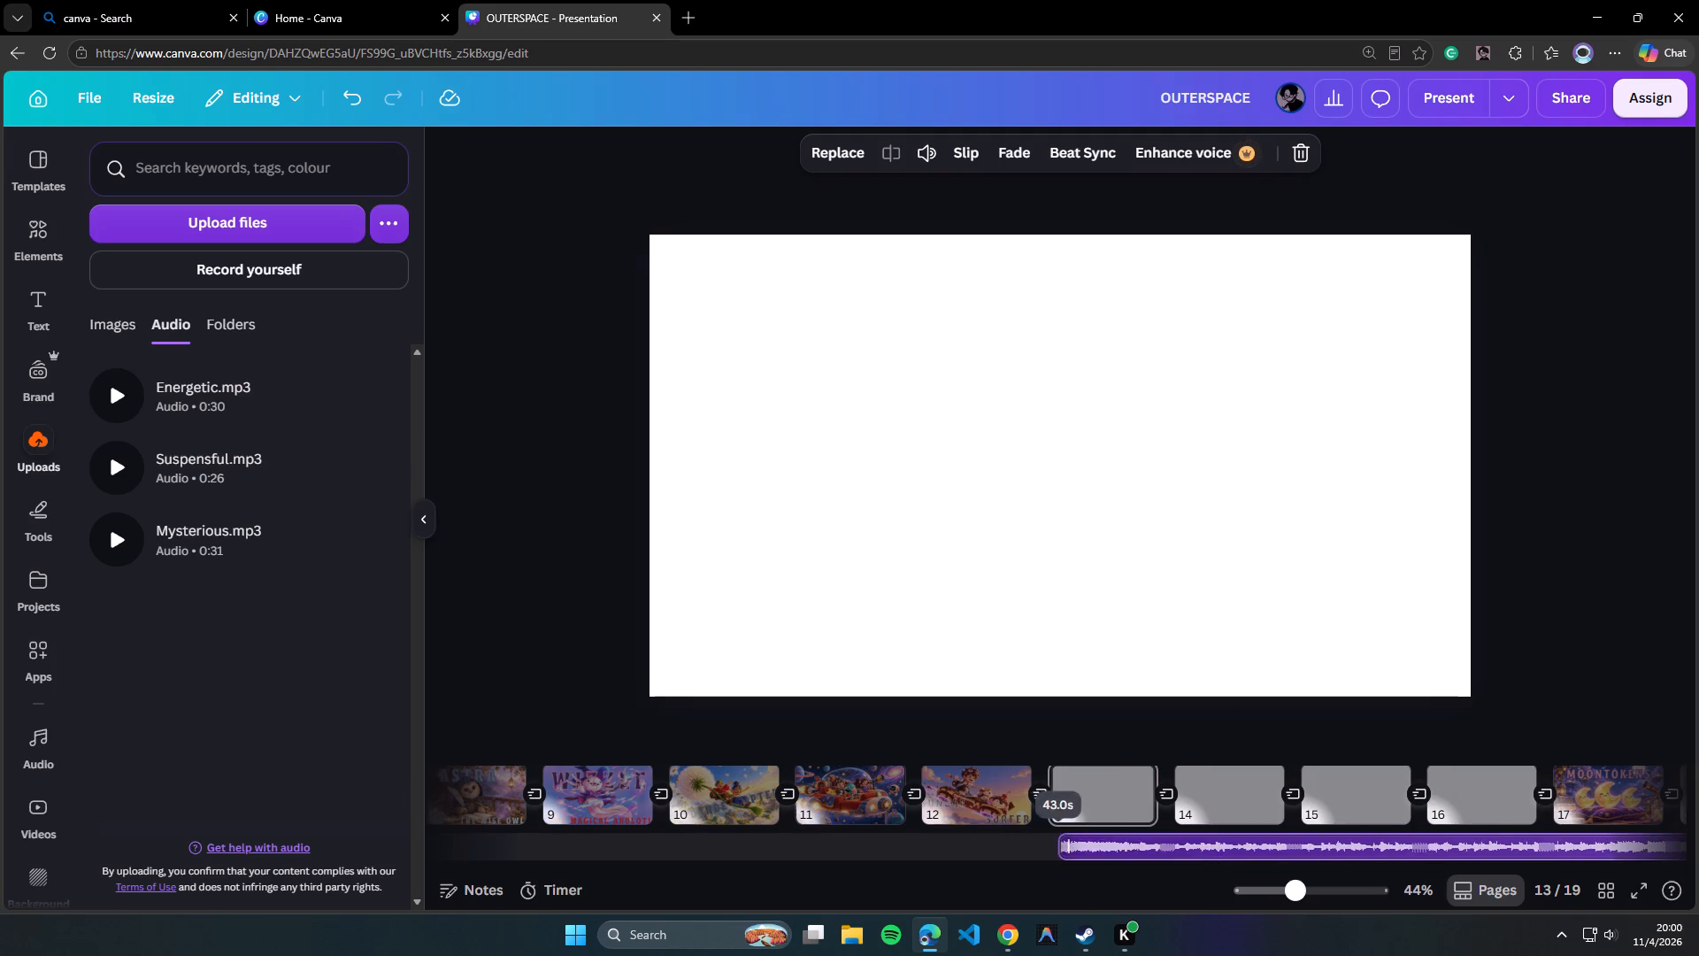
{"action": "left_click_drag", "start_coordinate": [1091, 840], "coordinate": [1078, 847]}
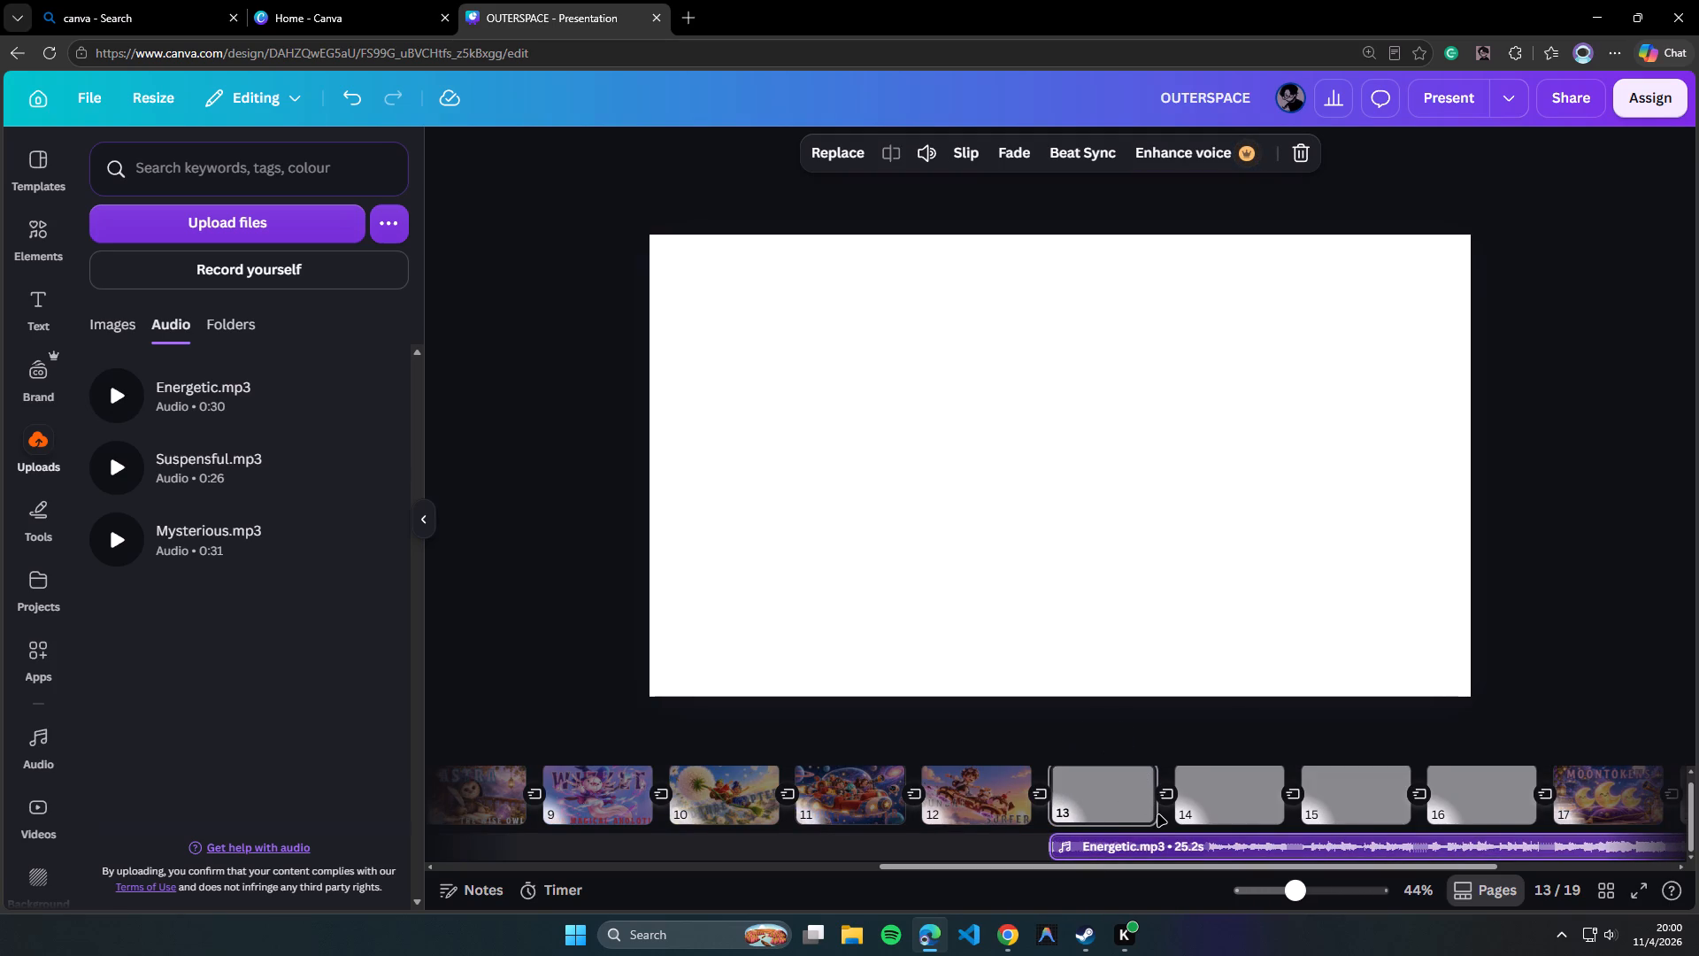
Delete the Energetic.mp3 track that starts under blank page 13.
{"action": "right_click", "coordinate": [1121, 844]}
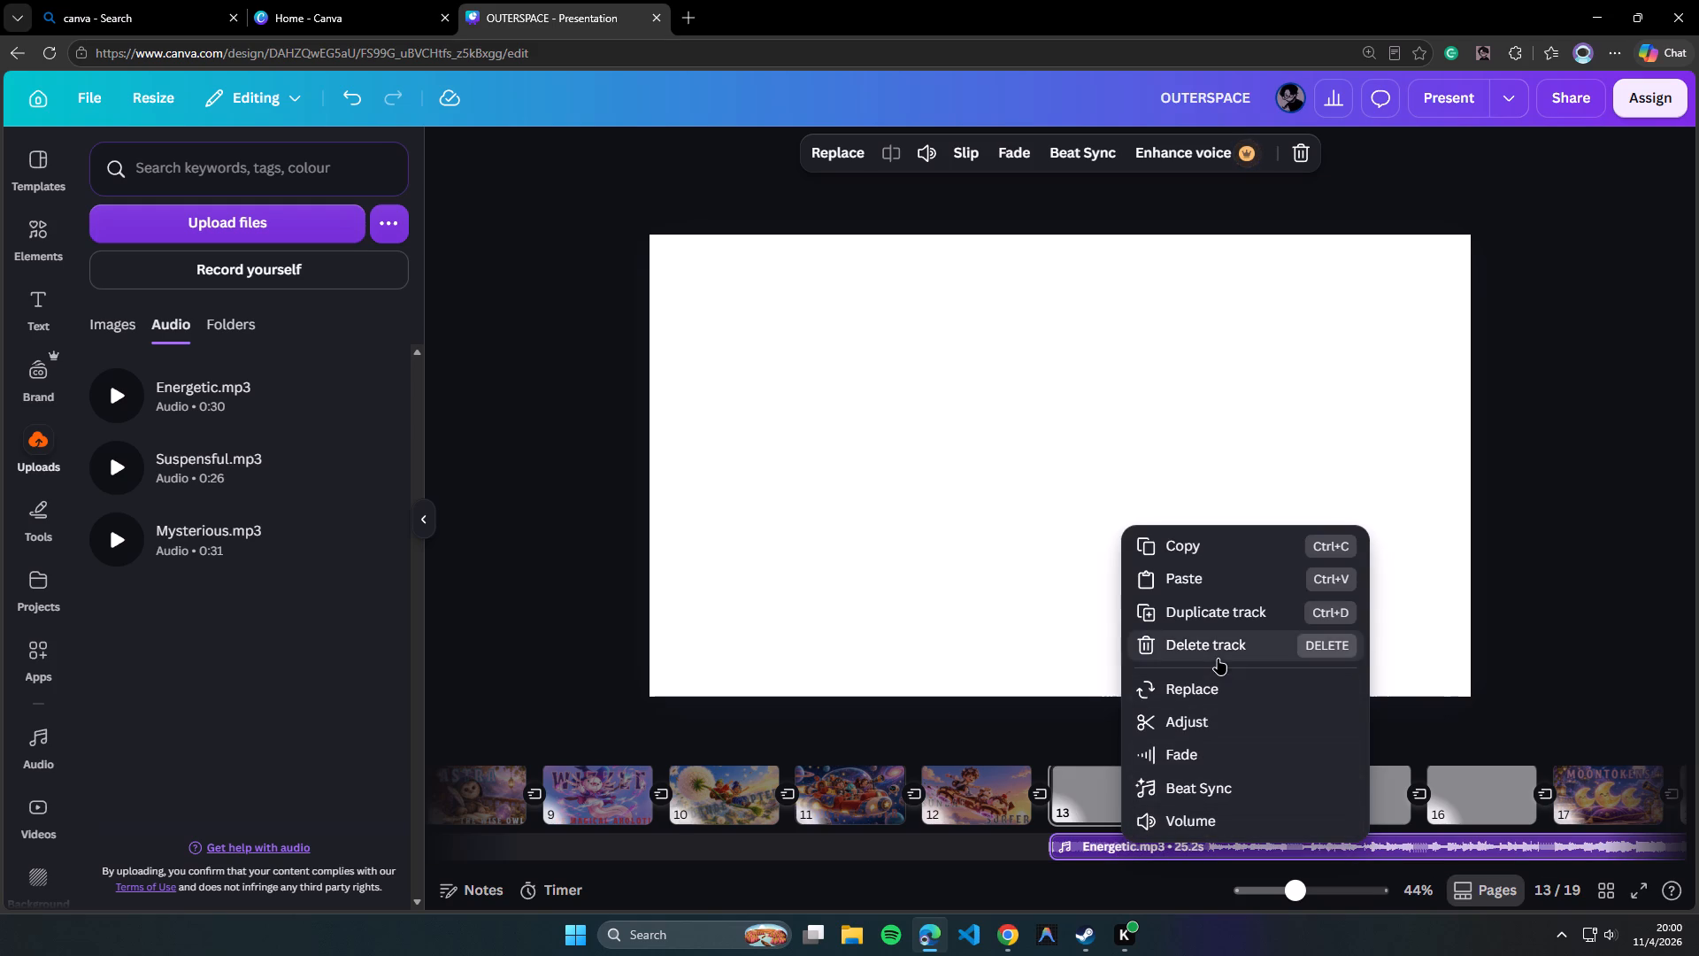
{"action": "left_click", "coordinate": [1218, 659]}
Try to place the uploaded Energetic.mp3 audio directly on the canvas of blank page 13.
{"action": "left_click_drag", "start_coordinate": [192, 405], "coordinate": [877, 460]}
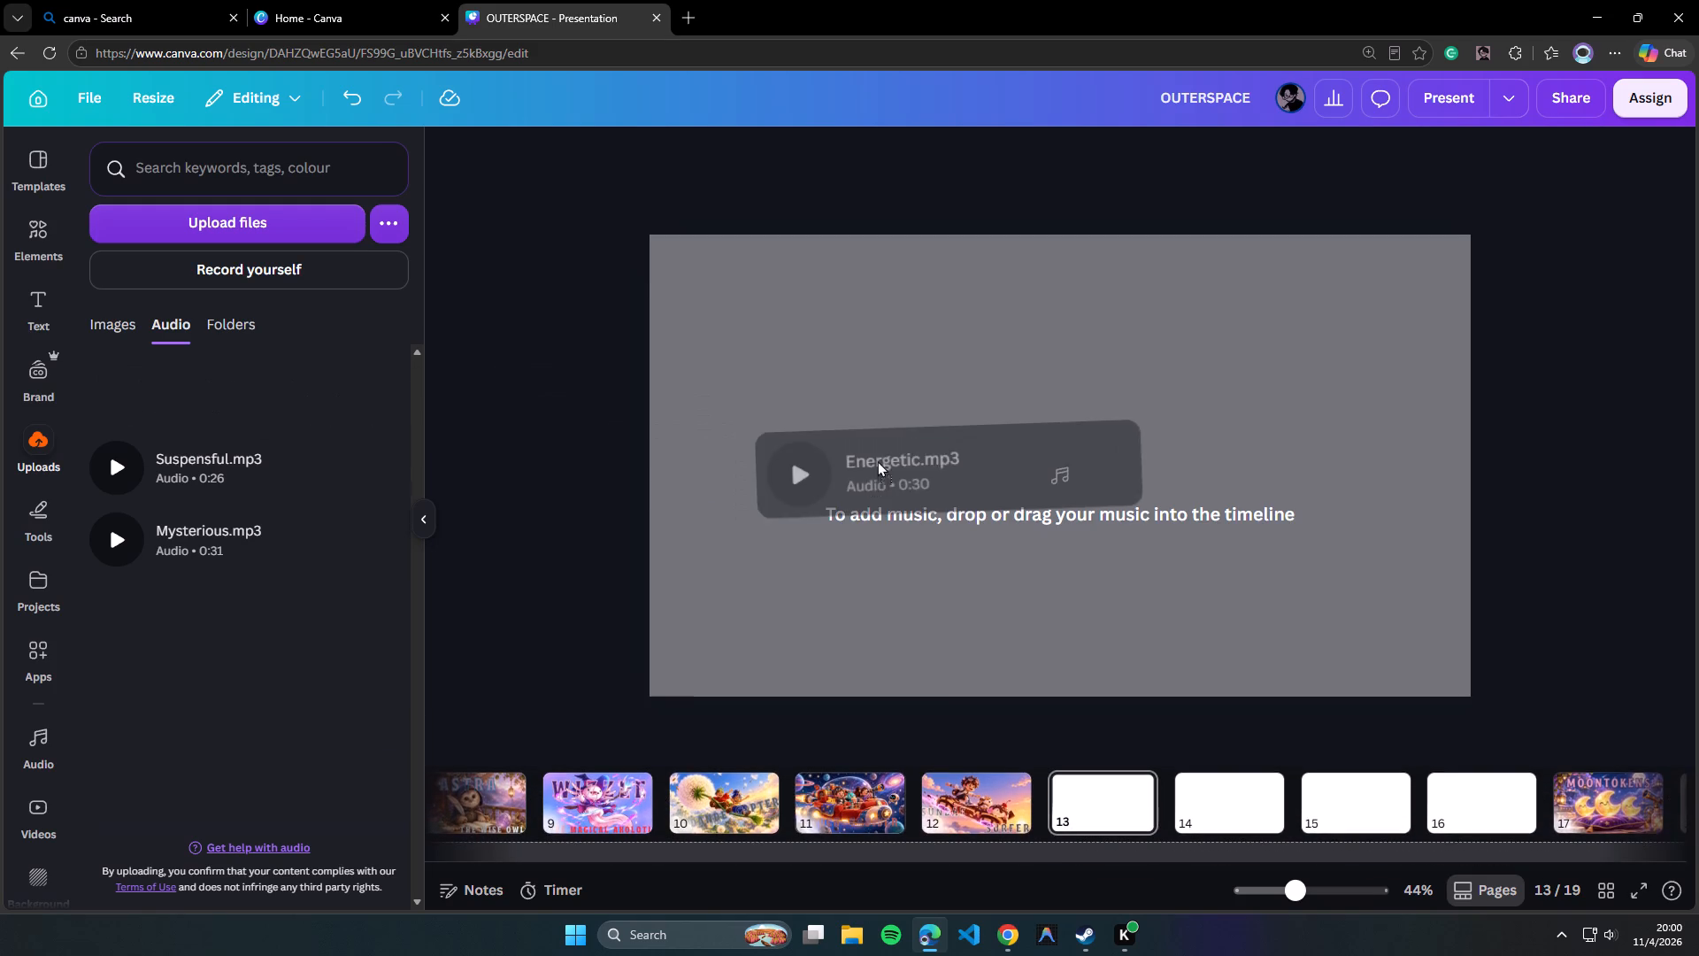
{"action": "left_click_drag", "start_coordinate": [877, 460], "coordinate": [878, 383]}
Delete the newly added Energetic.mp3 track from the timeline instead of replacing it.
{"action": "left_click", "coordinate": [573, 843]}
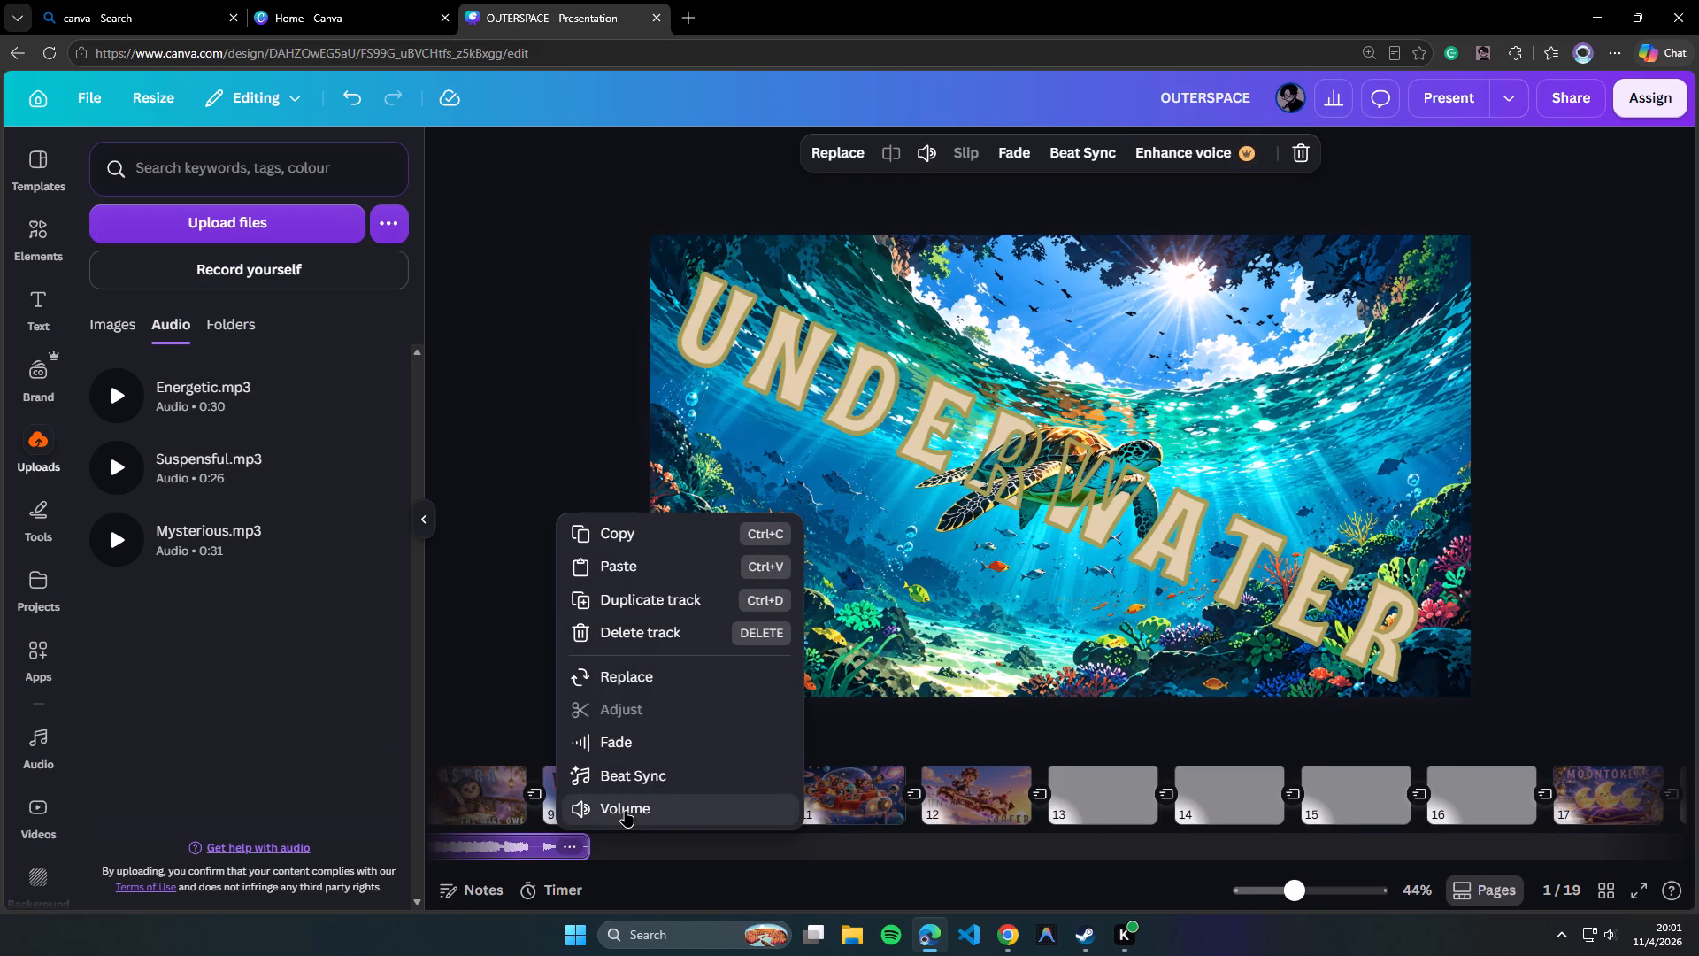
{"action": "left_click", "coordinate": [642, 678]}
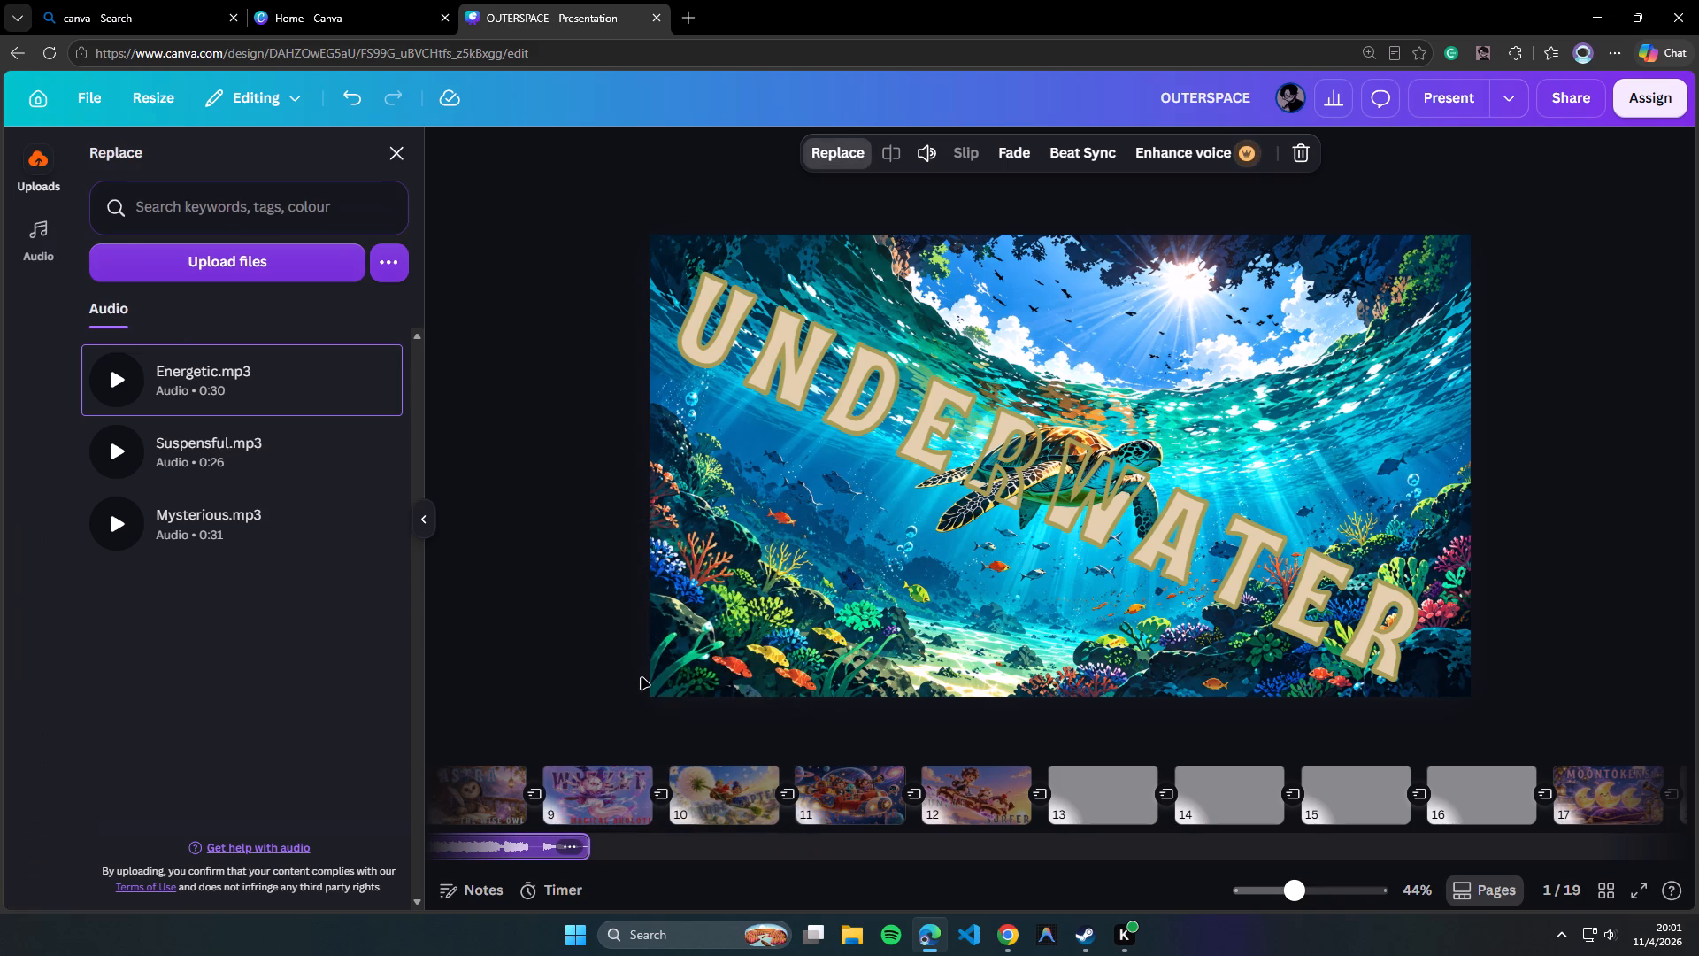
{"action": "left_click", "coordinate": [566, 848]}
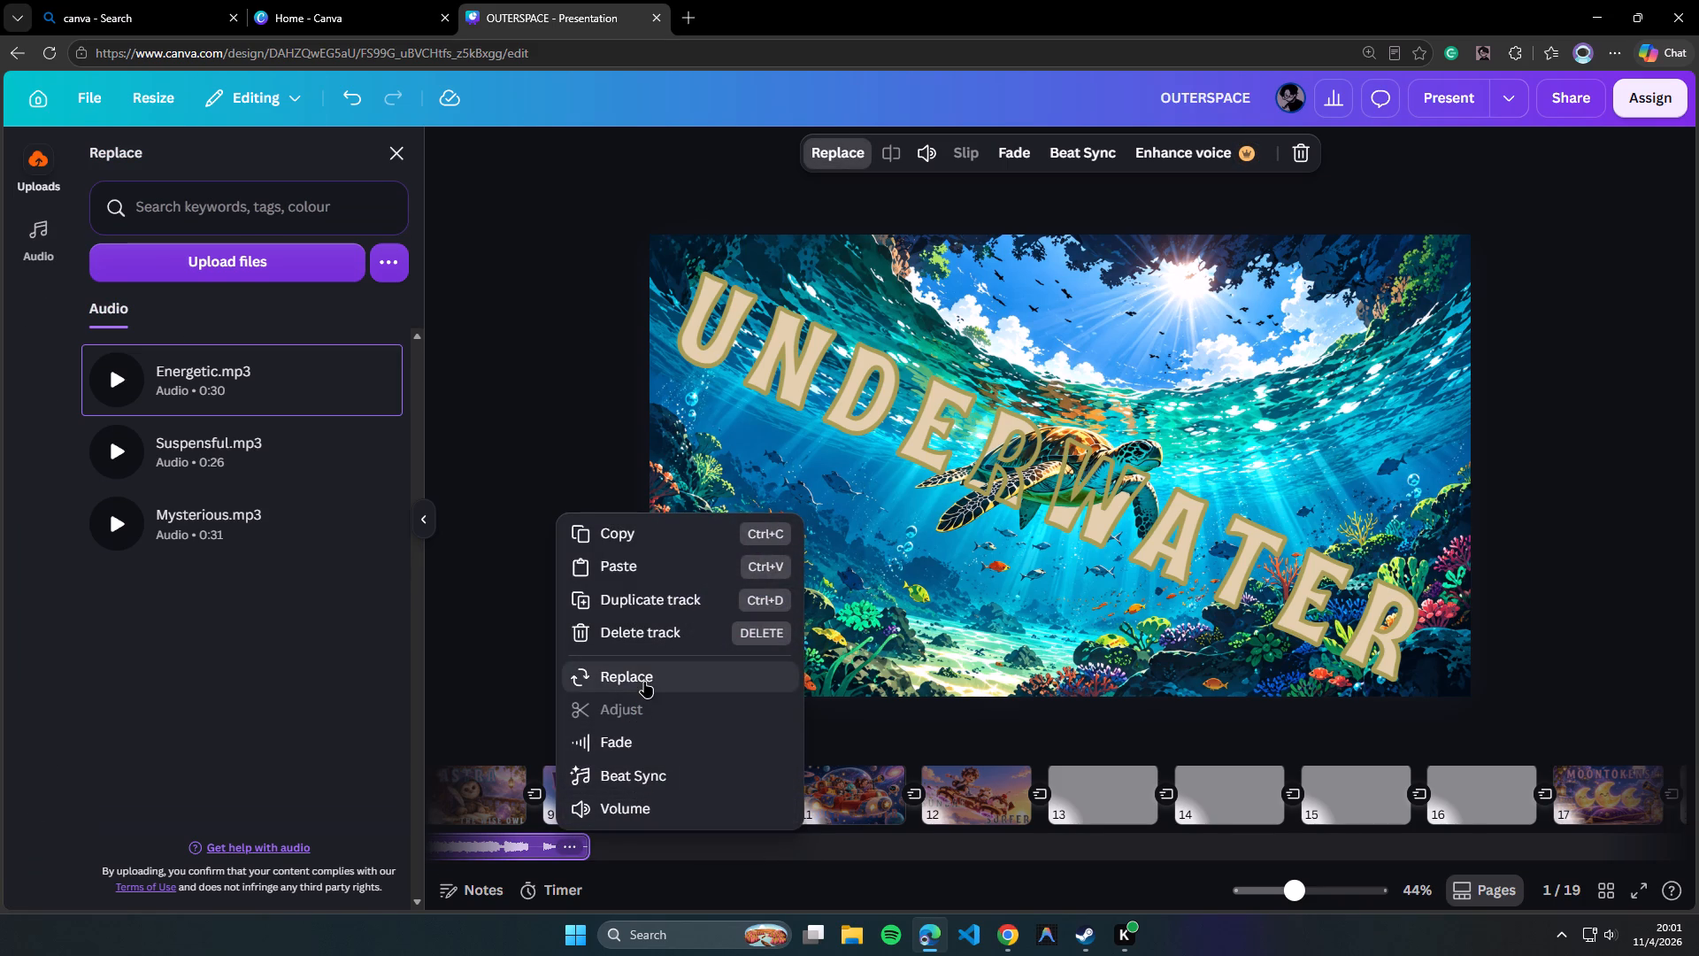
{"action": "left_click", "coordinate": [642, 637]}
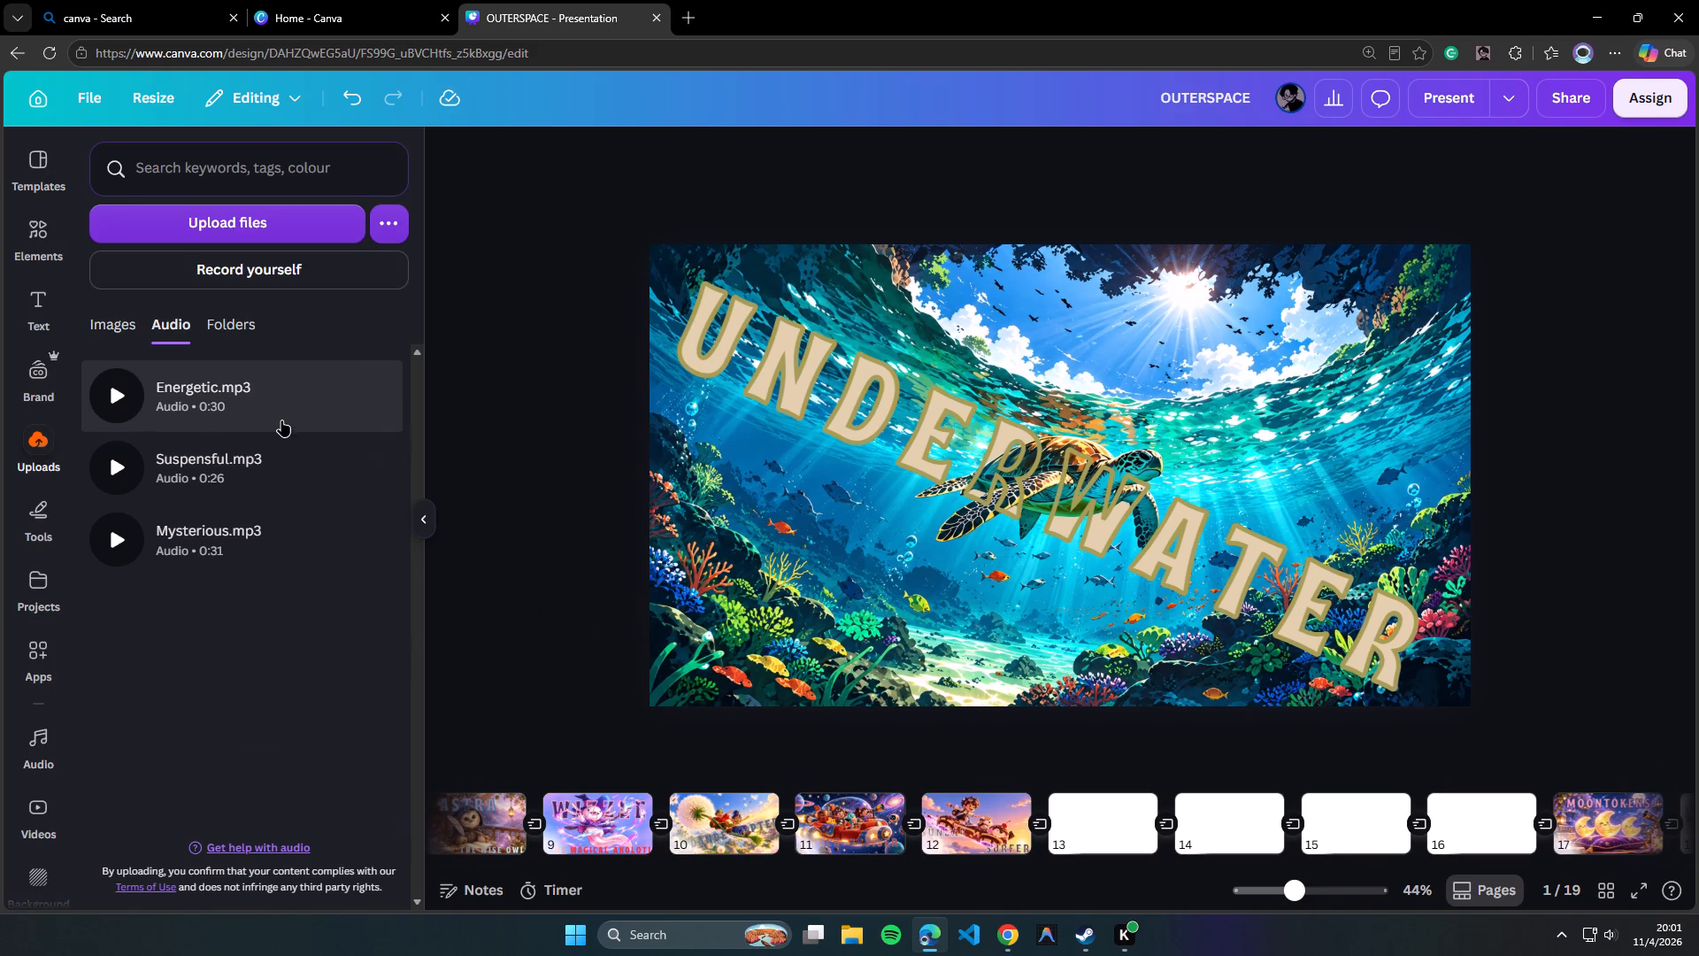
Show the uploaded images and select blank page 13.
{"action": "left_click", "coordinate": [128, 320]}
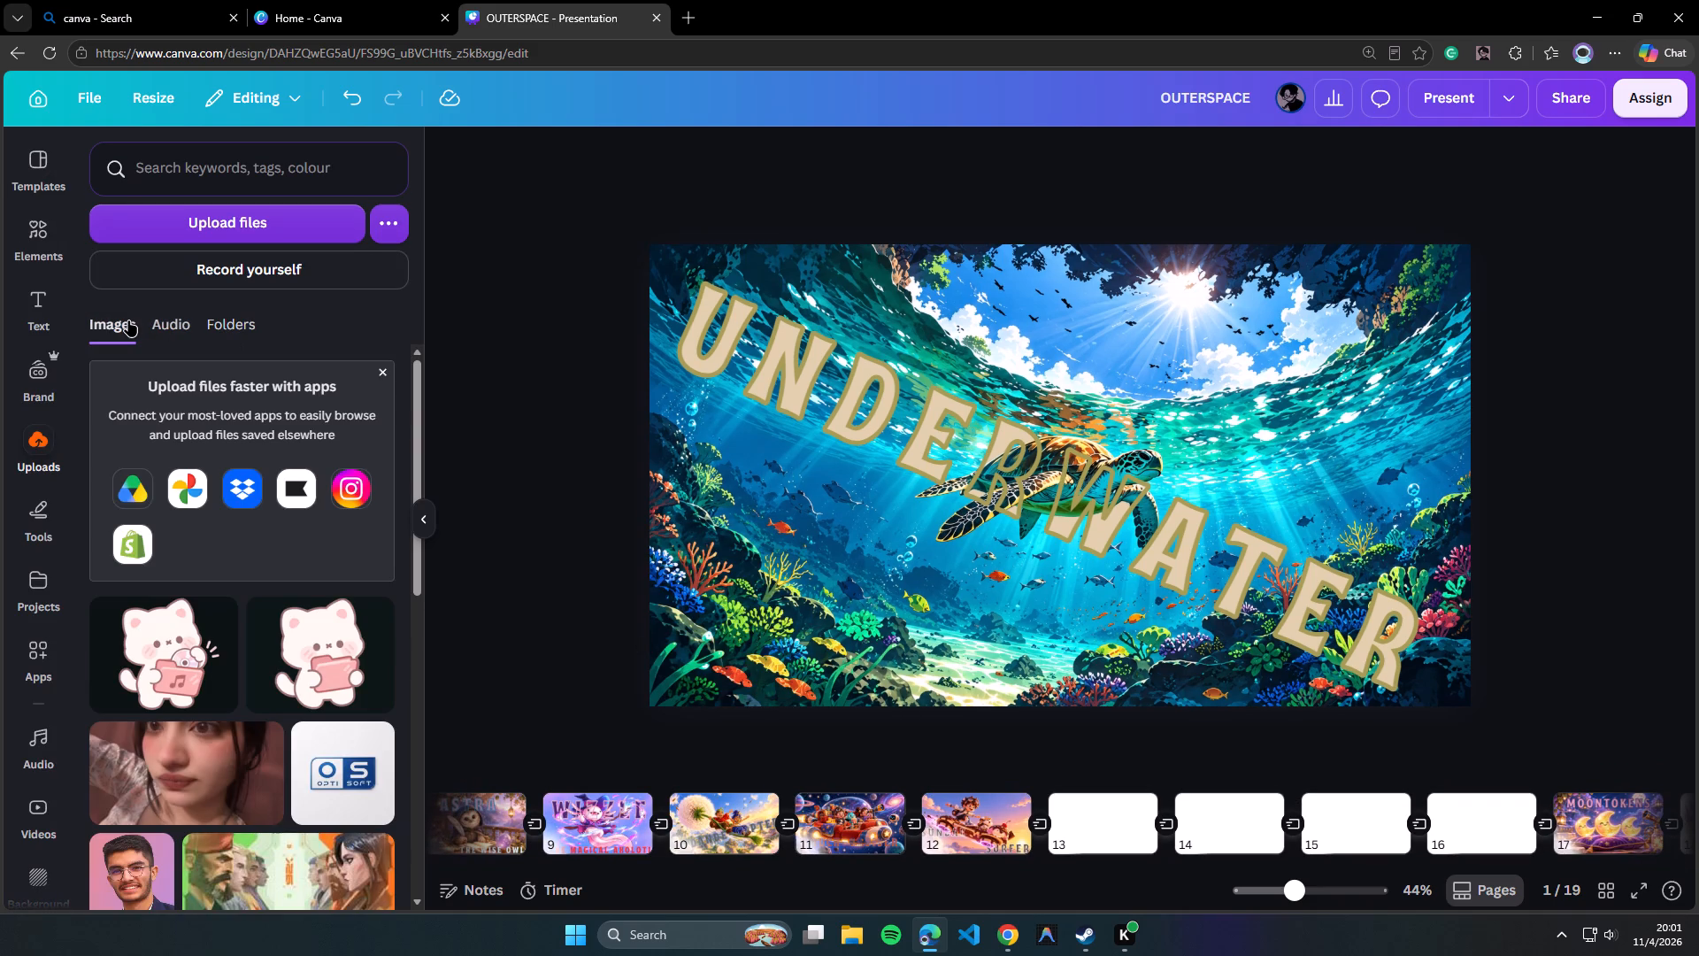
{"action": "left_click", "coordinate": [1107, 815]}
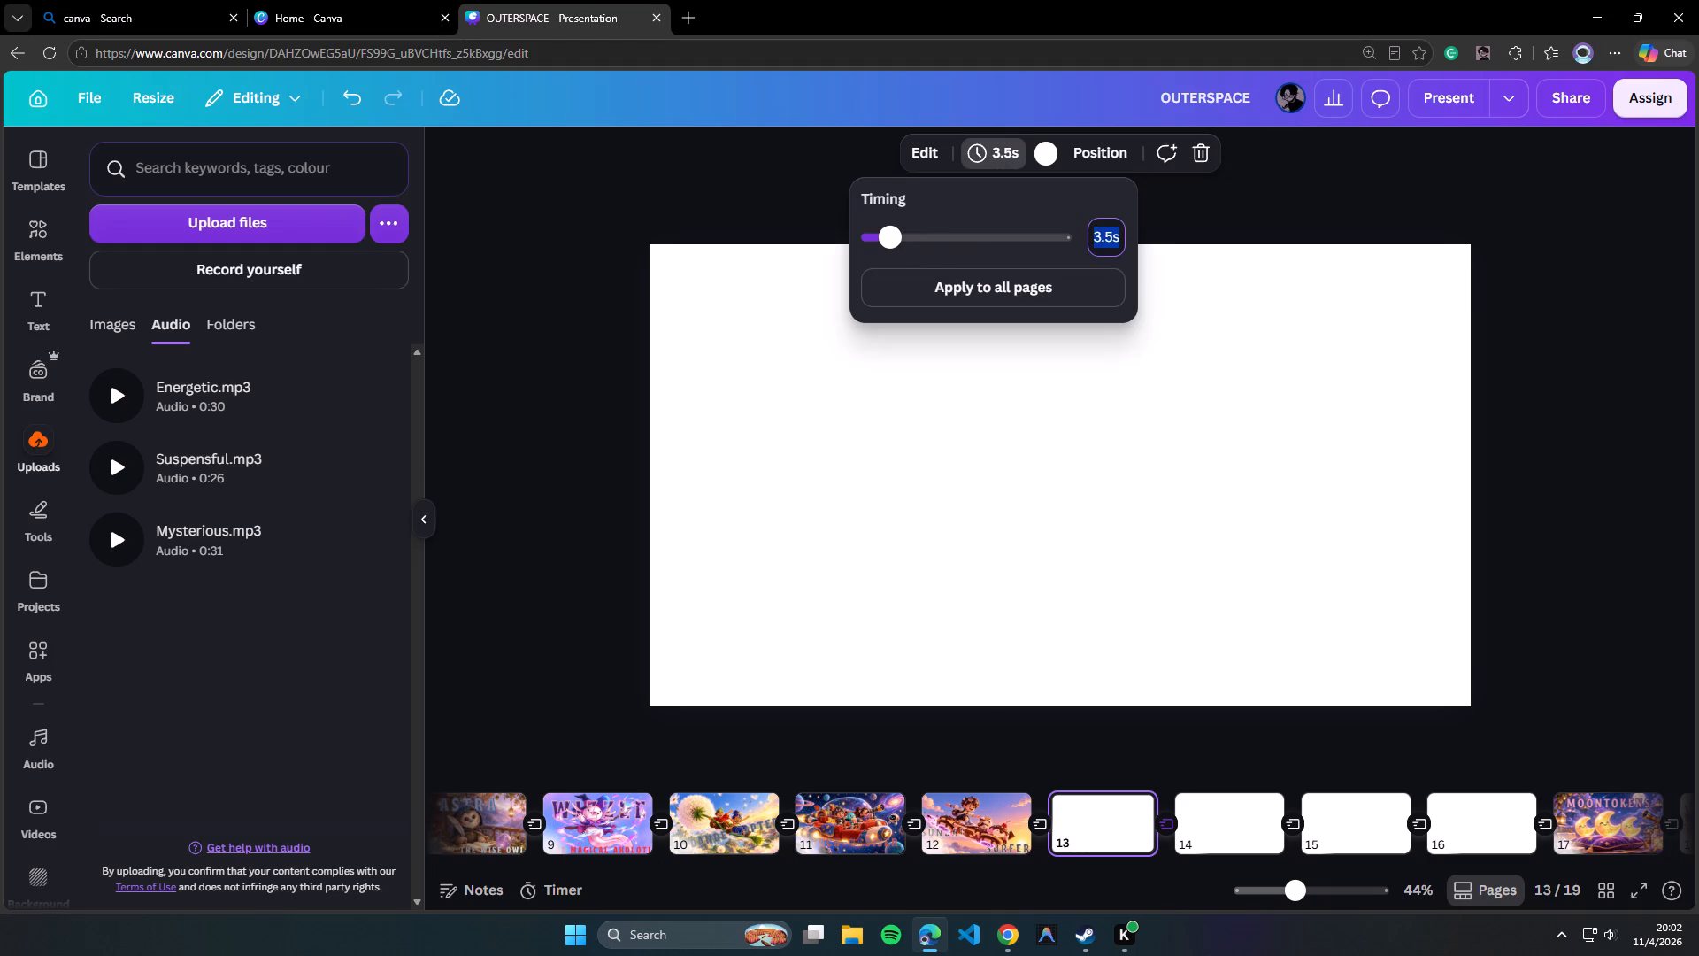
{"action": "type", "text": "30s"}
{"action": "key", "text": "Return"}
{"action": "left_click", "coordinate": [1064, 726]}
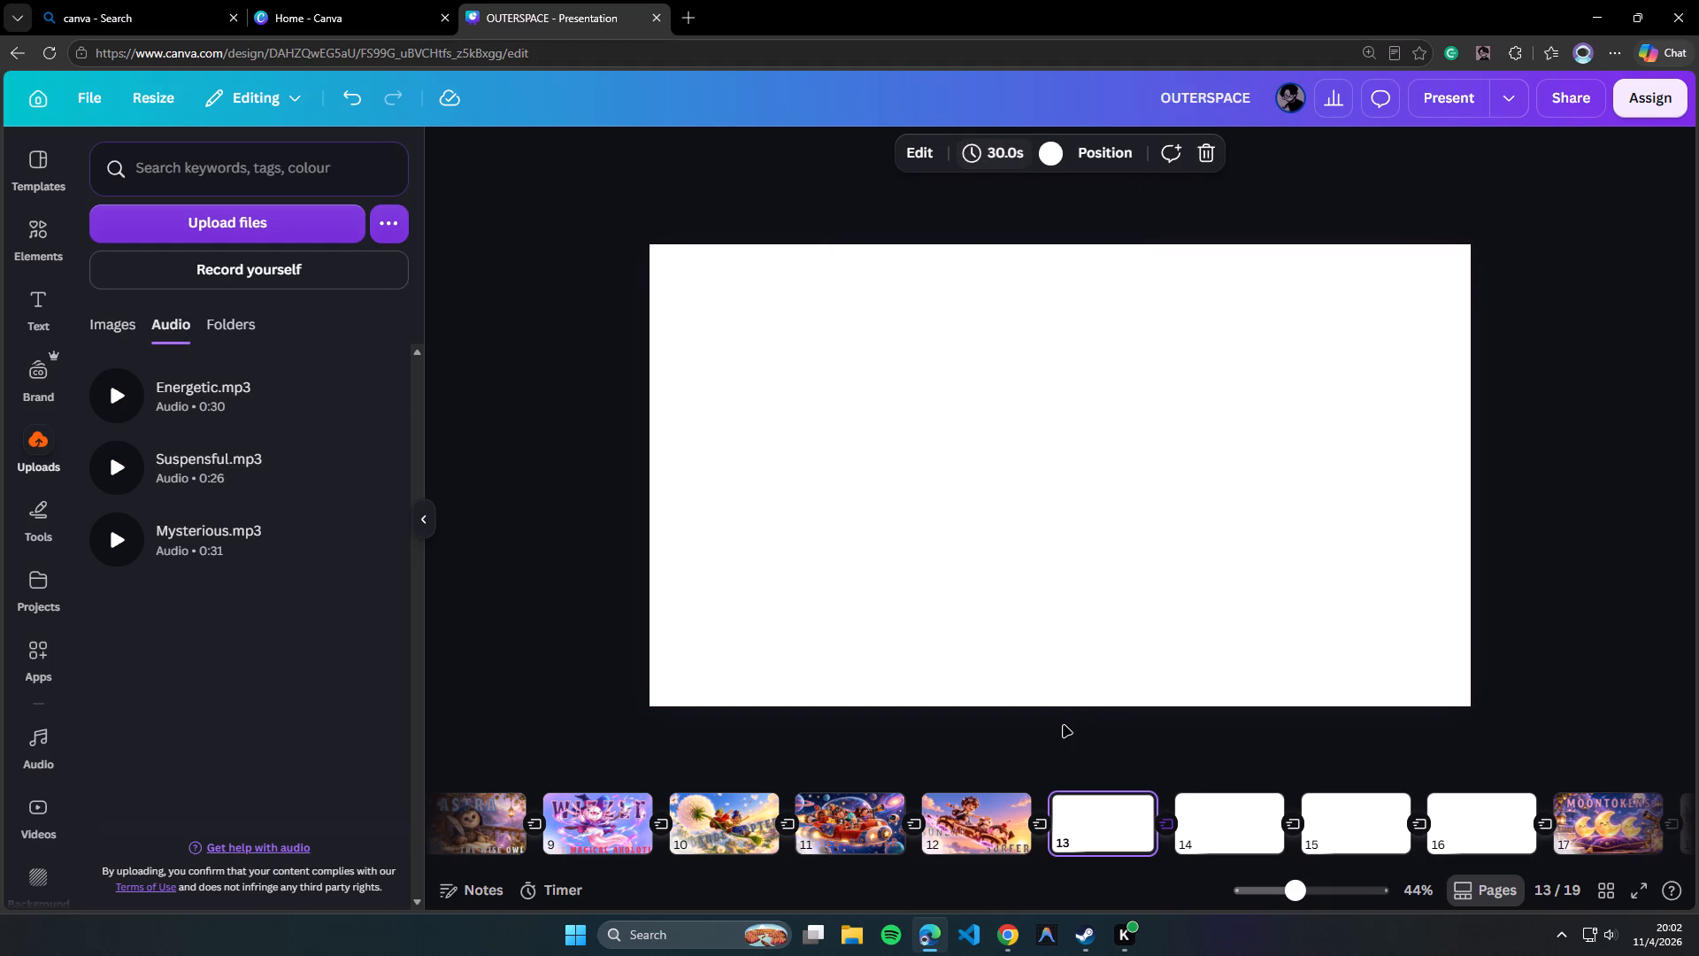
Place the uploaded Energetic.mp3 on the timeline so that it starts at the beginning of page 13.
{"action": "left_click_drag", "start_coordinate": [199, 410], "coordinate": [1085, 854]}
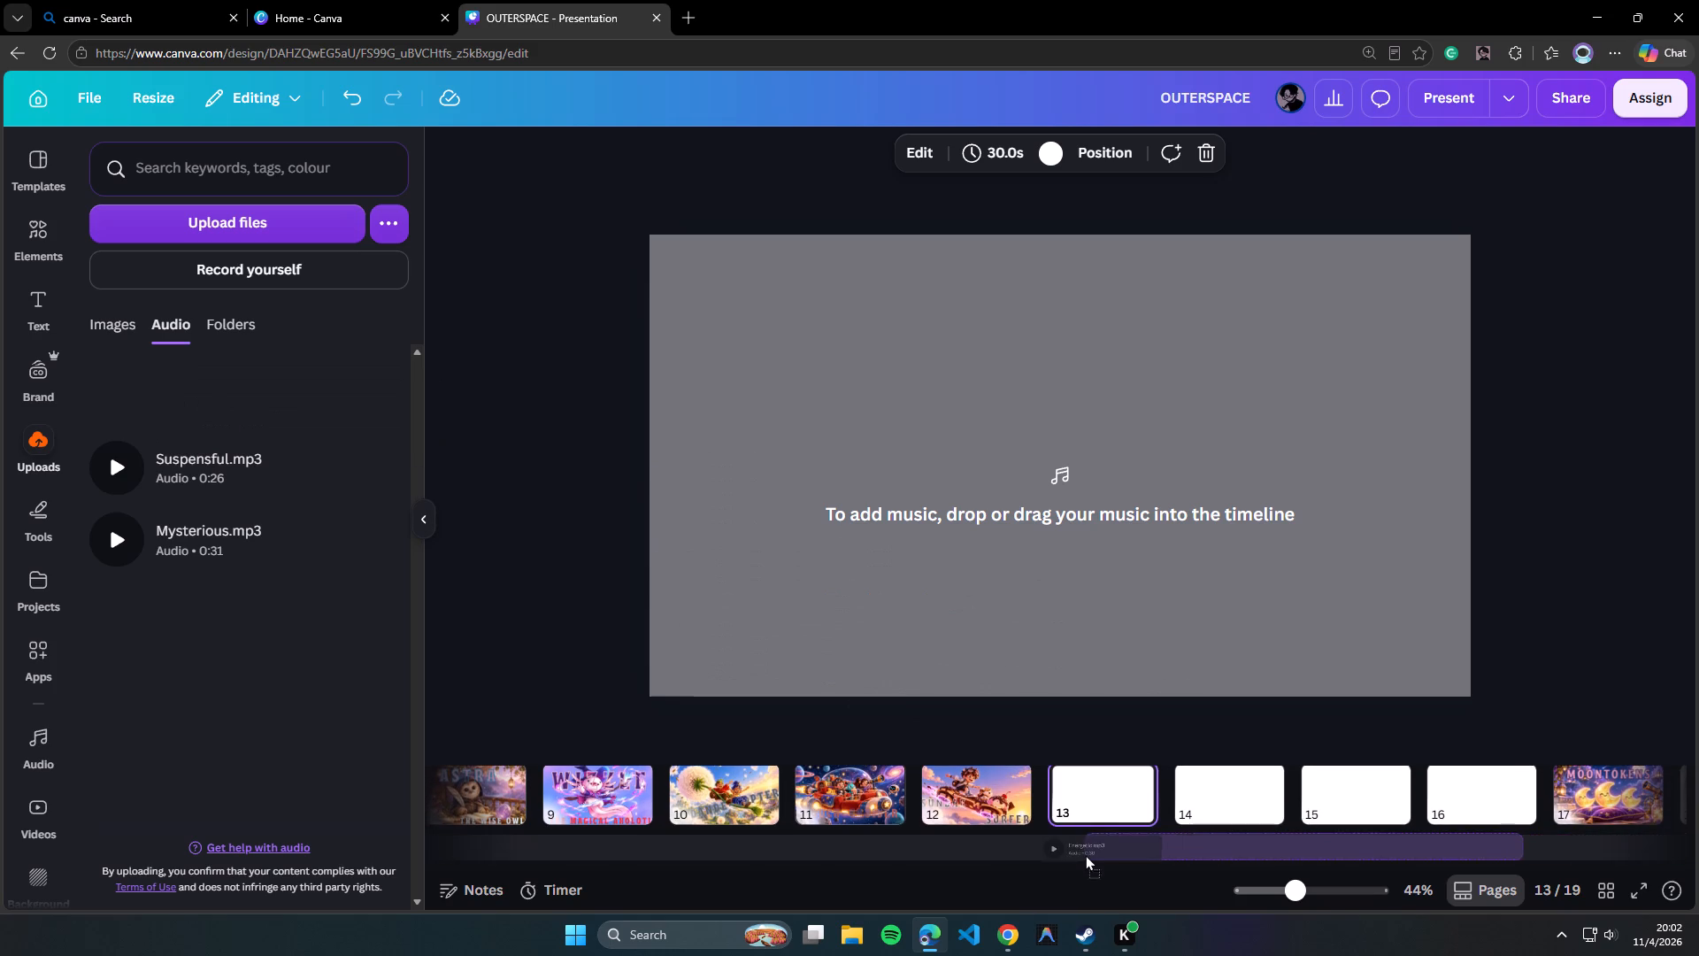
{"action": "left_click_drag", "start_coordinate": [1085, 854], "coordinate": [1041, 851]}
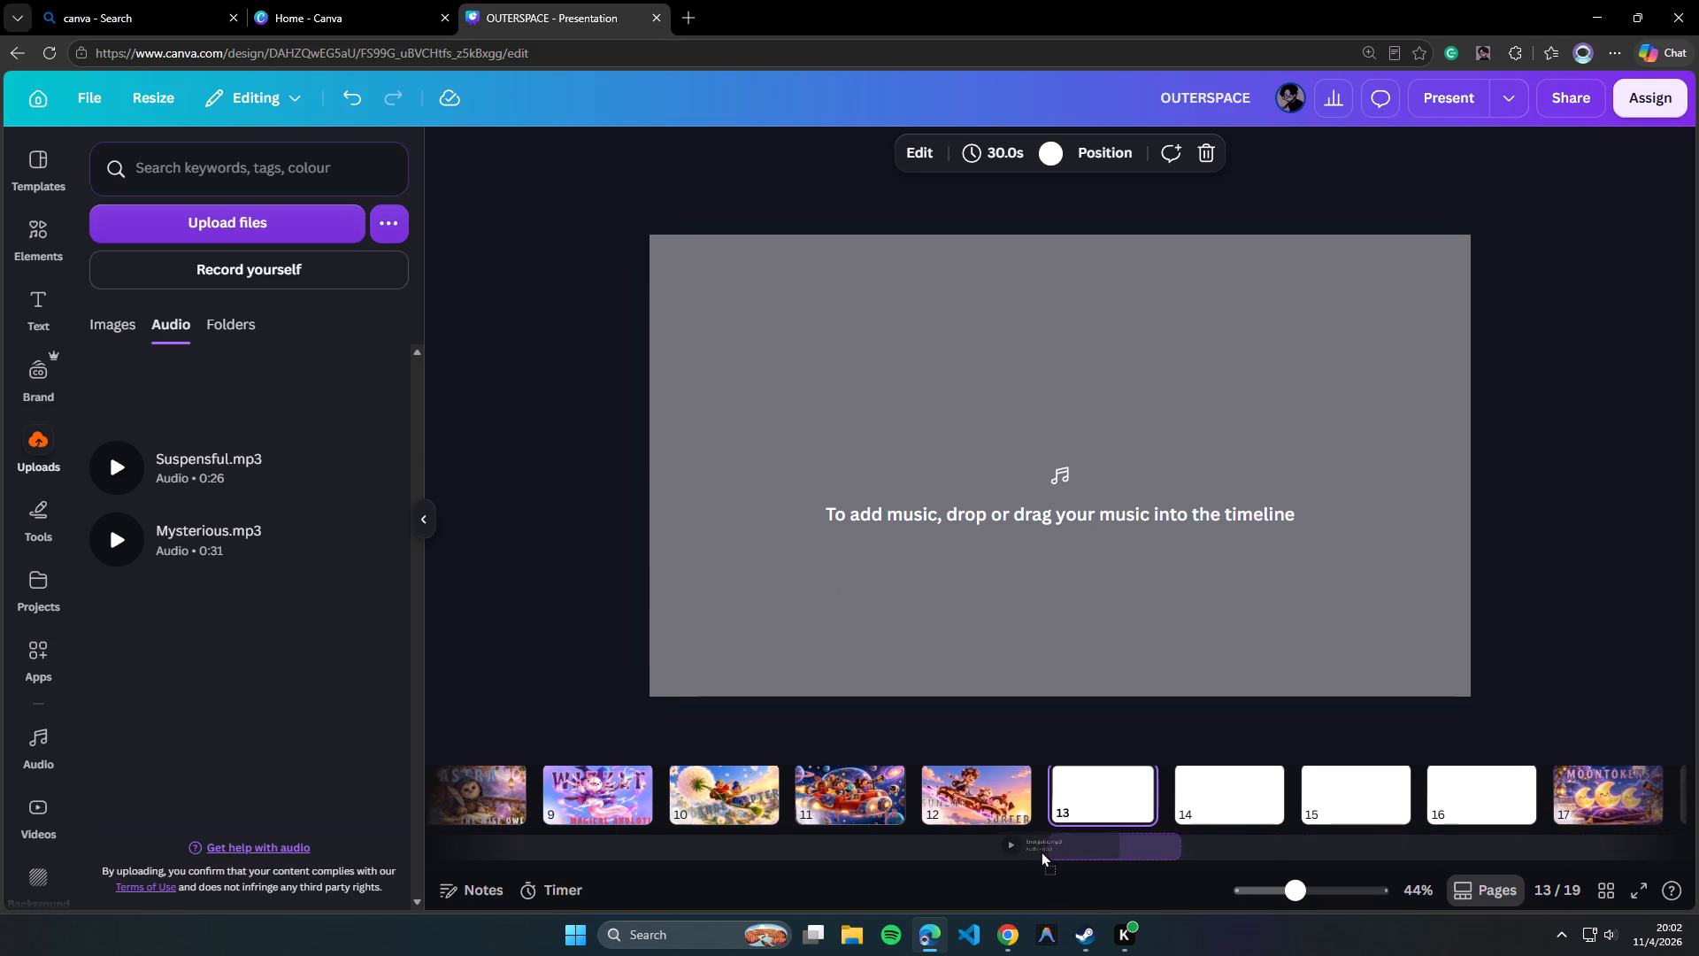
{"action": "left_click_drag", "start_coordinate": [1041, 851], "coordinate": [1035, 851]}
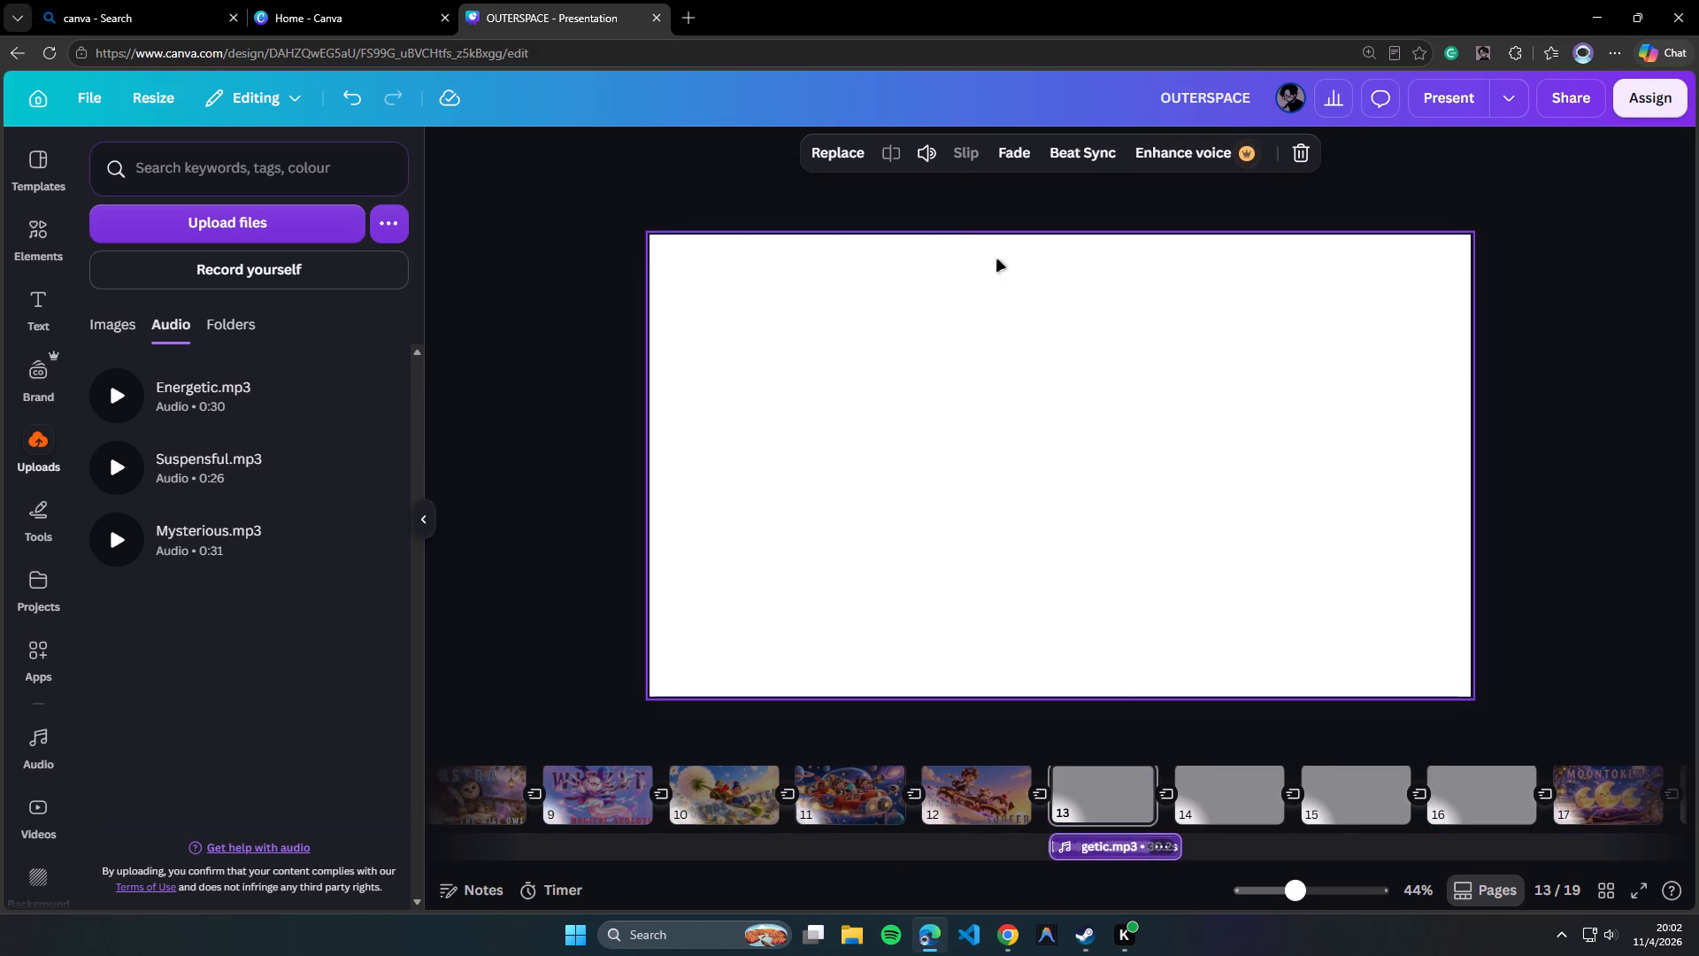
Set page 13's duration to 30.2 seconds to fit the Energetic.mp3 track.
{"action": "left_click", "coordinate": [976, 382]}
{"action": "left_click", "coordinate": [1033, 147]}
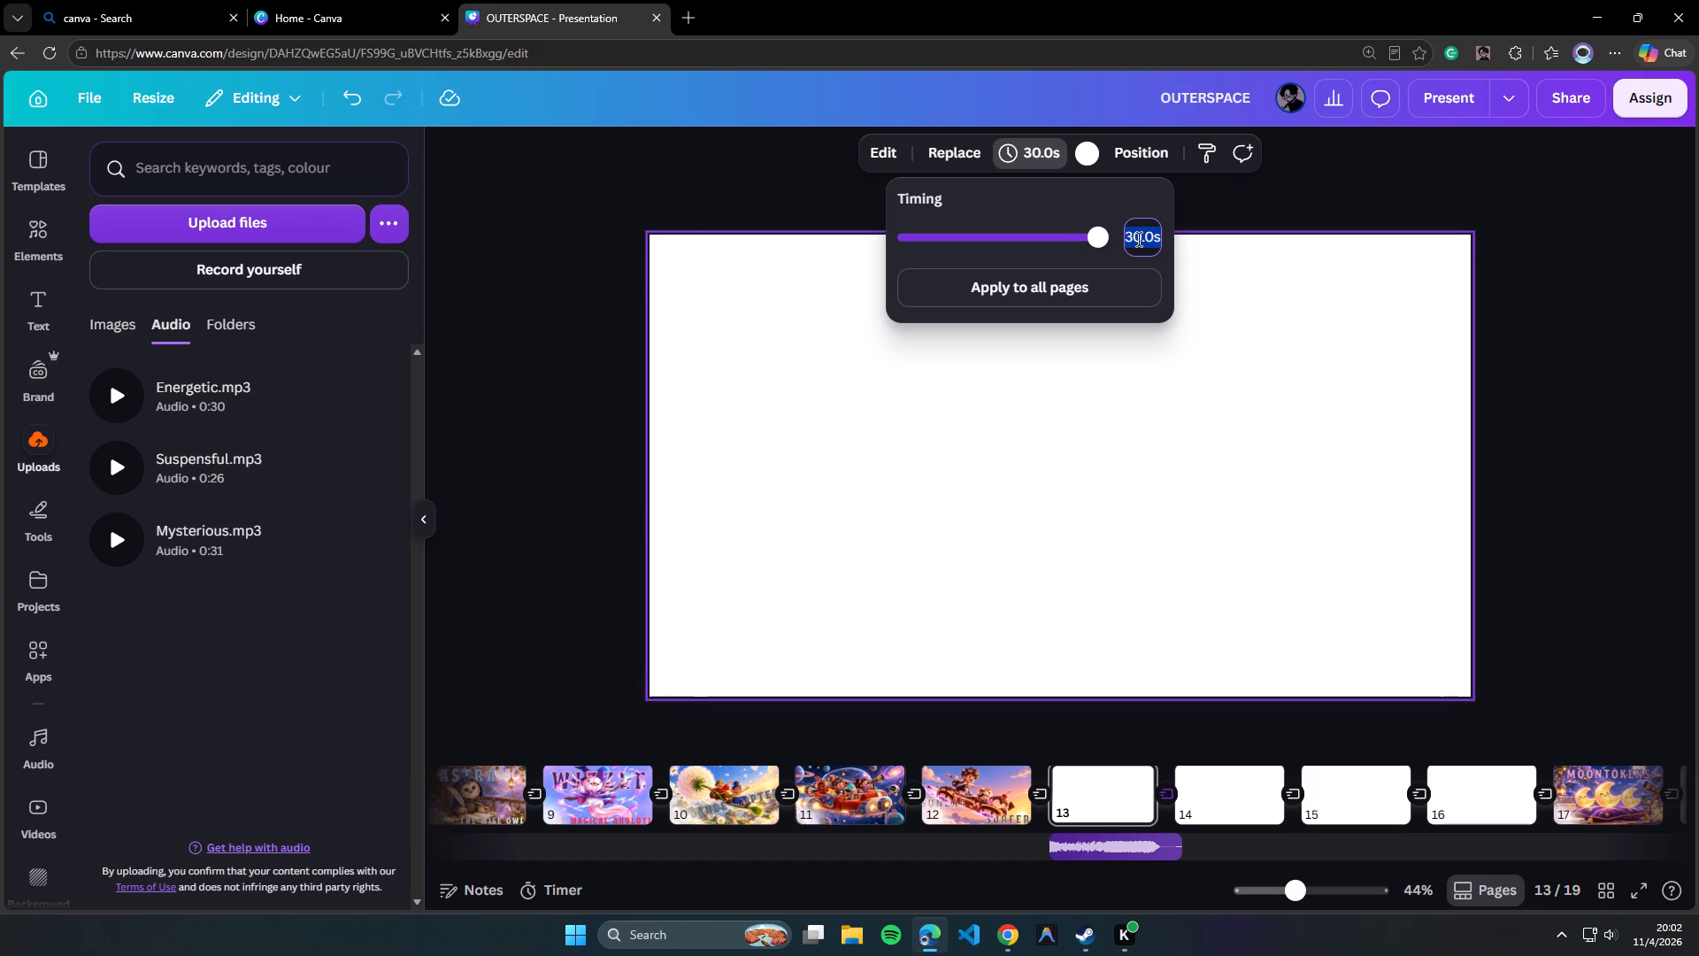
{"action": "type", "text": "30.2s"}
{"action": "key", "text": "Return"}
{"action": "left_click", "coordinate": [1032, 720]}
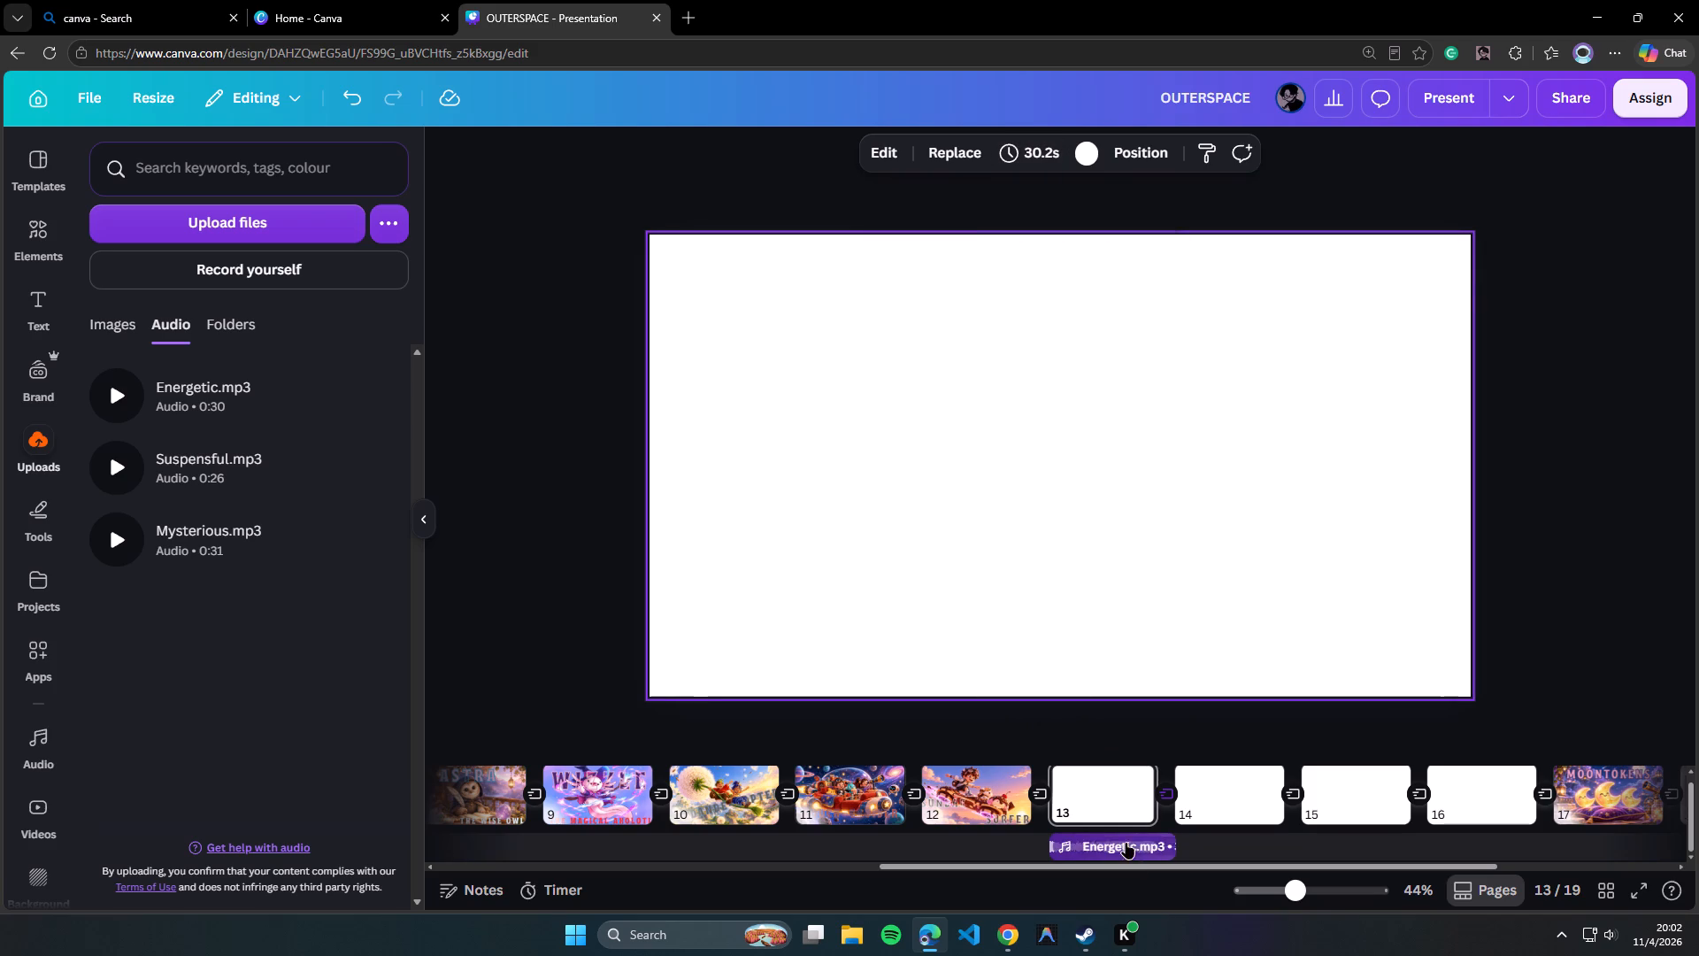
{"action": "left_click", "coordinate": [968, 798]}
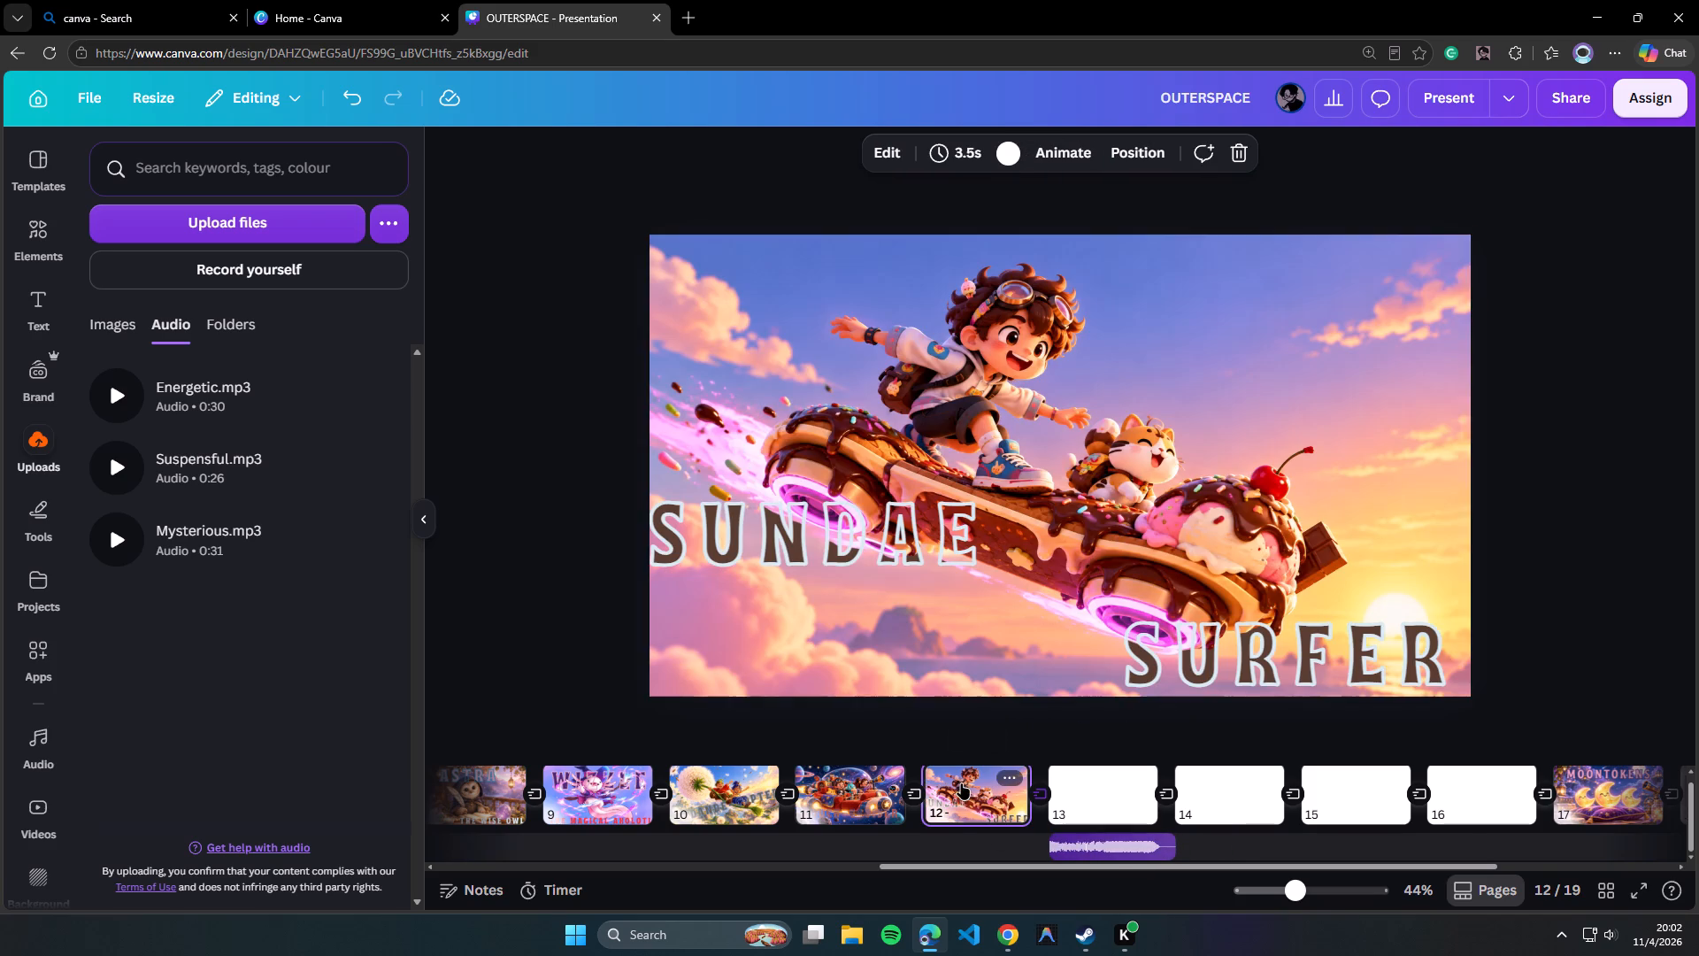
{"action": "left_click", "coordinate": [1100, 788]}
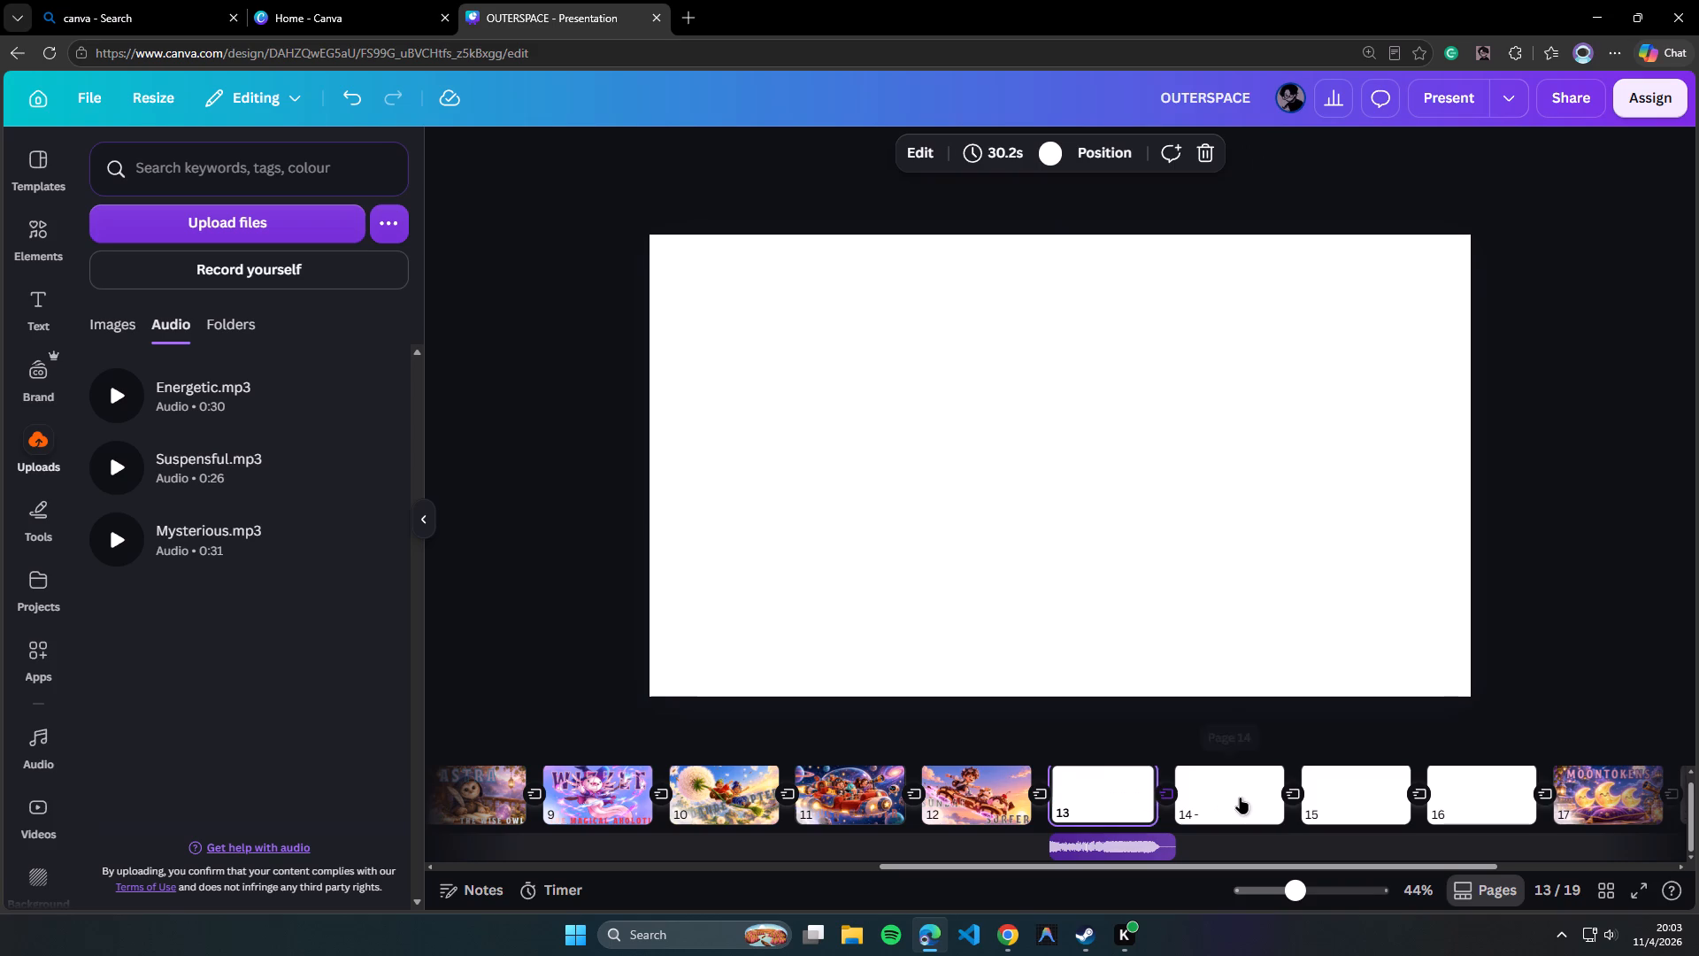
Place the uploaded Suspensful.mp3 on the timeline after the Energetic.mp3 track, starting at the beginning of blank page 14.
{"action": "left_click", "coordinate": [1240, 798]}
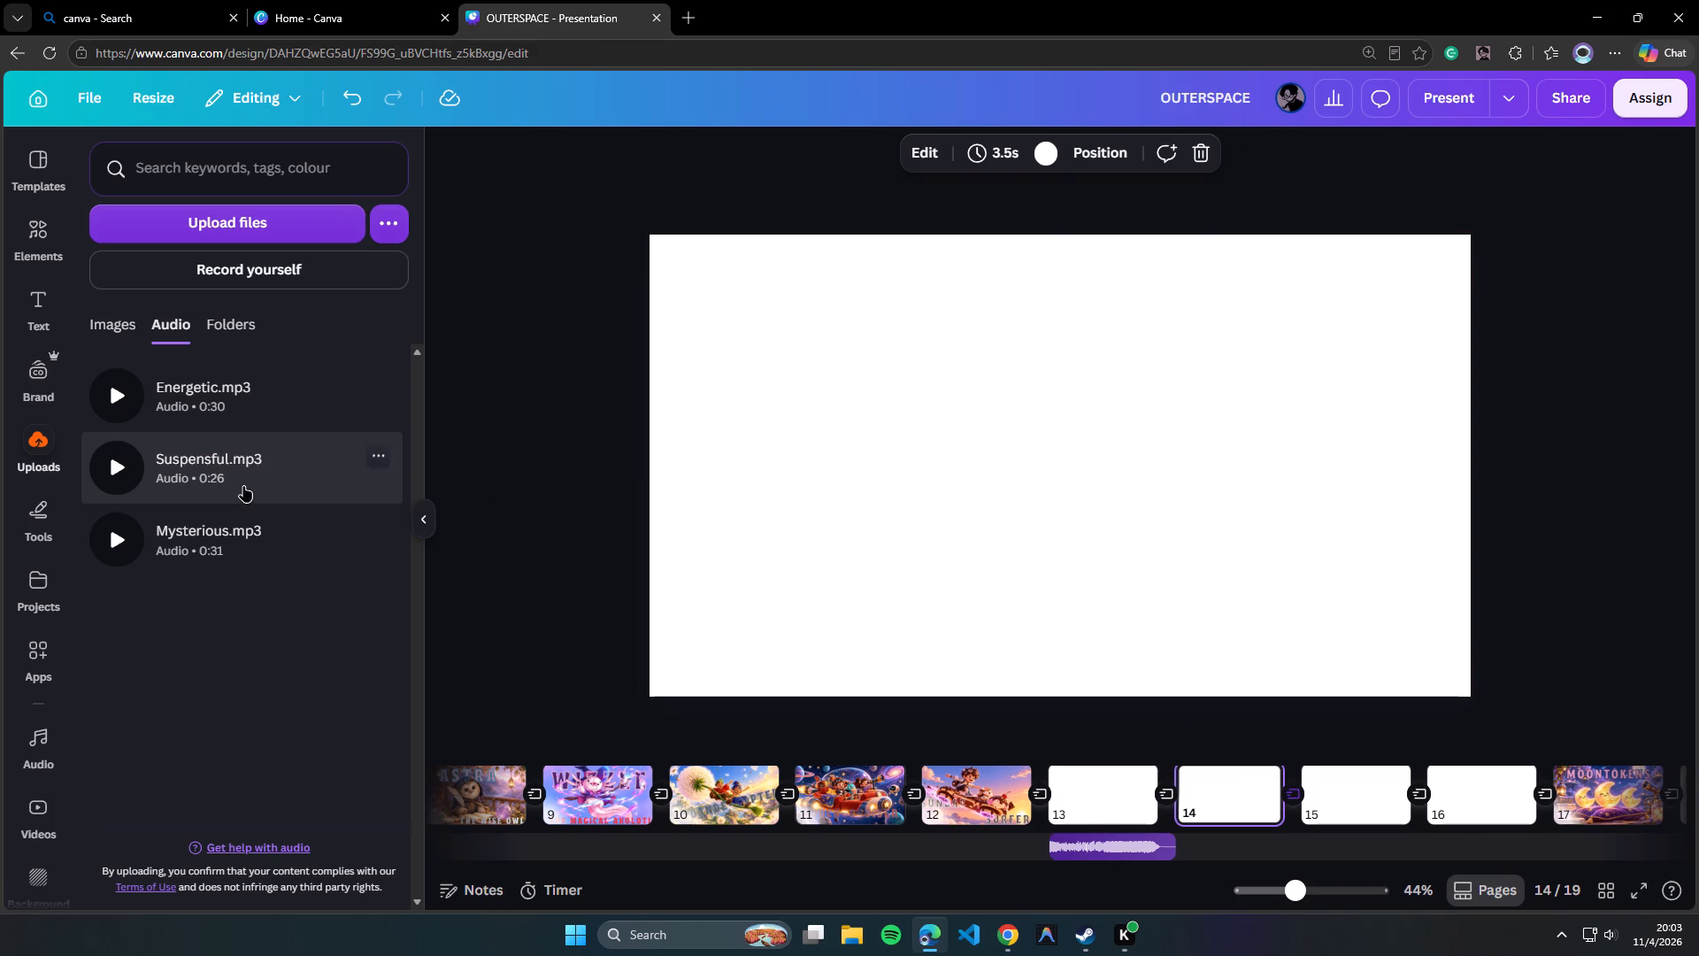
{"action": "left_click_drag", "start_coordinate": [244, 485], "coordinate": [1166, 817]}
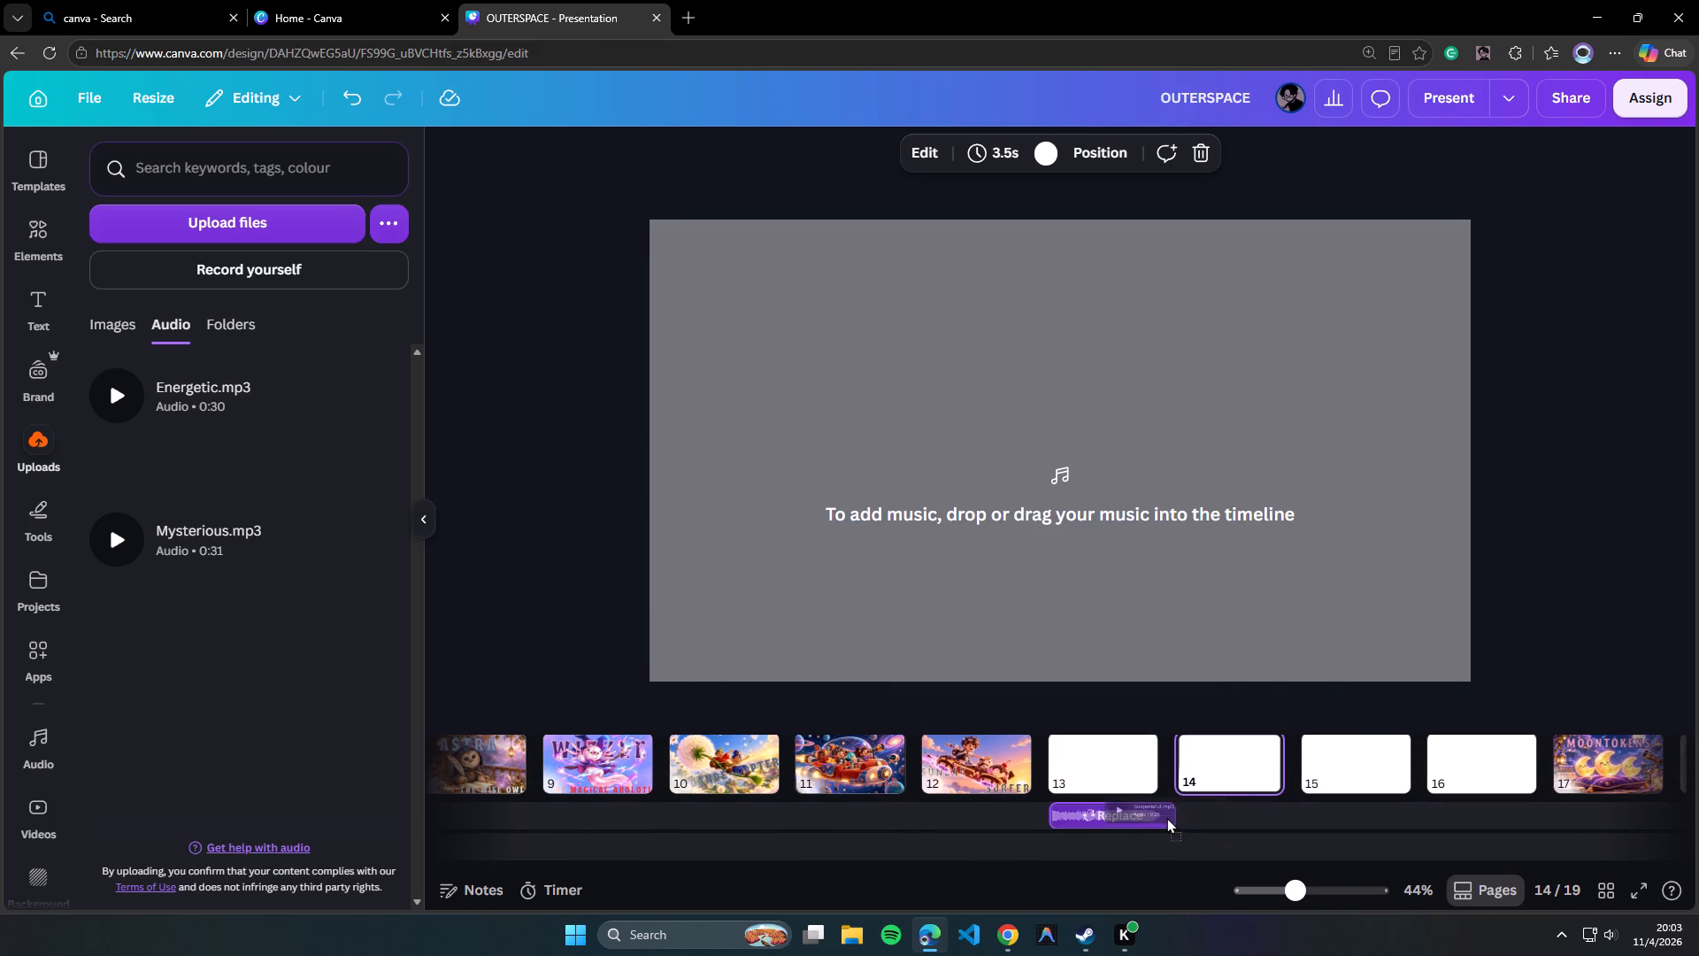
{"action": "left_click_drag", "start_coordinate": [1166, 817], "coordinate": [1177, 816]}
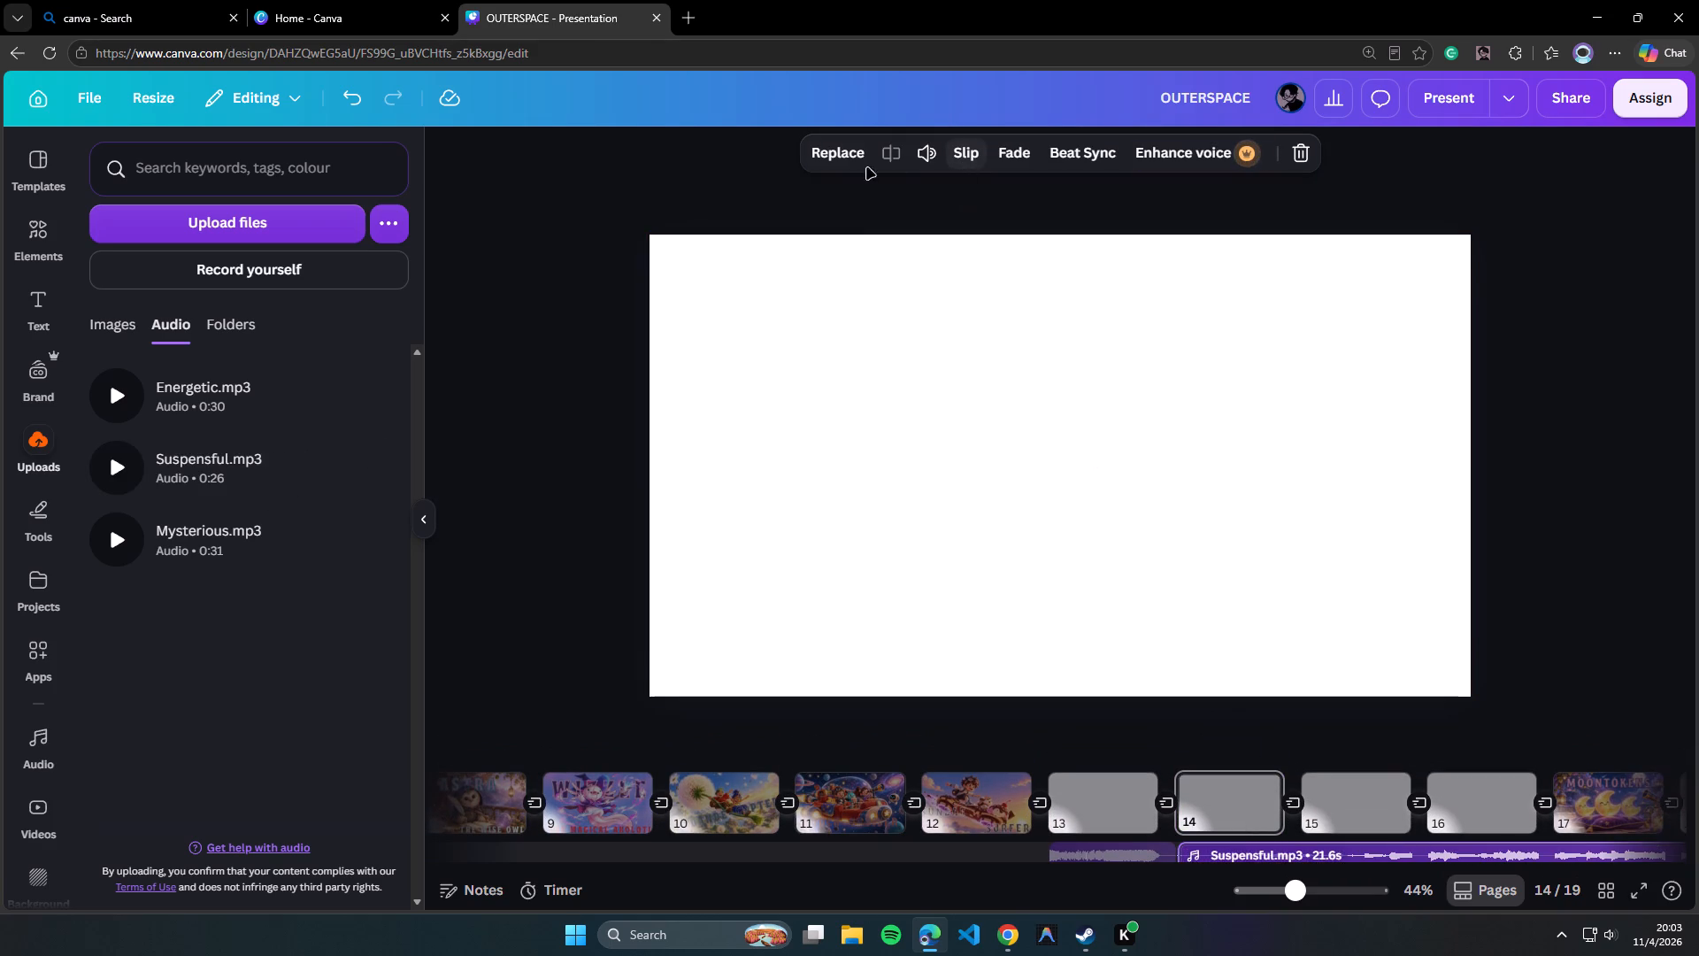
Set page 14's duration to 26 seconds to fit the Suspensful.mp3 track.
{"action": "left_click", "coordinate": [897, 369]}
{"action": "left_click", "coordinate": [1023, 150]}
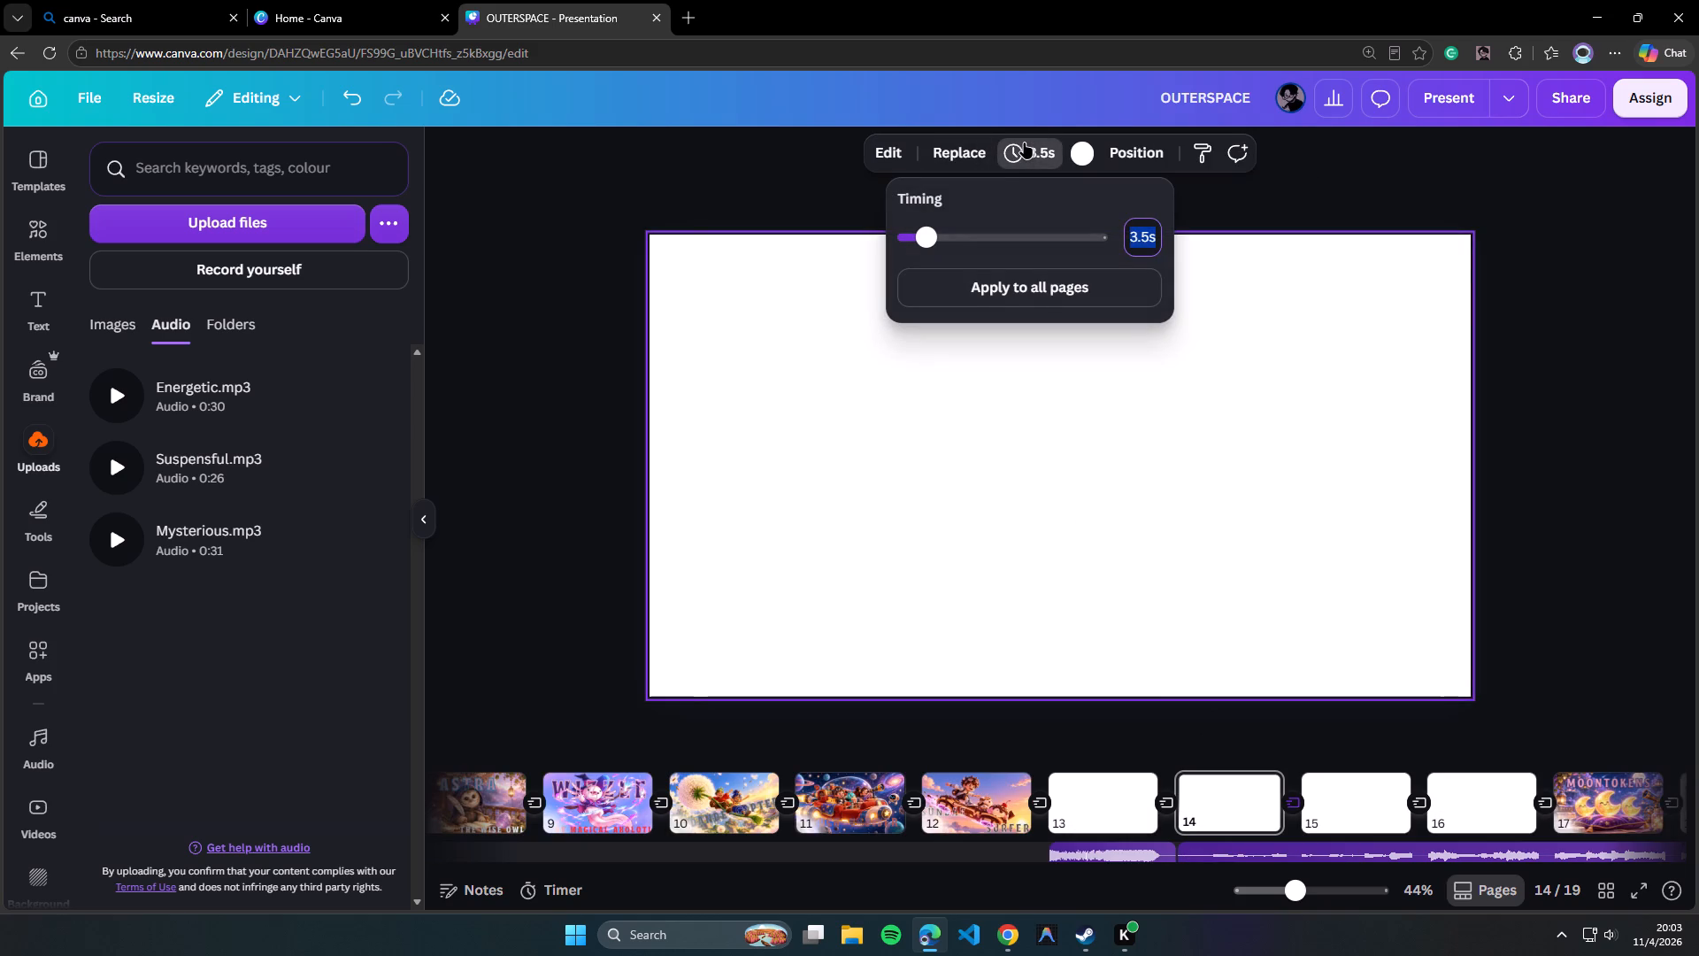
{"action": "type", "text": "26s"}
{"action": "key", "text": "Return"}
{"action": "scroll", "coordinate": [1183, 610], "scroll_direction": "down", "scroll_amount": 1}
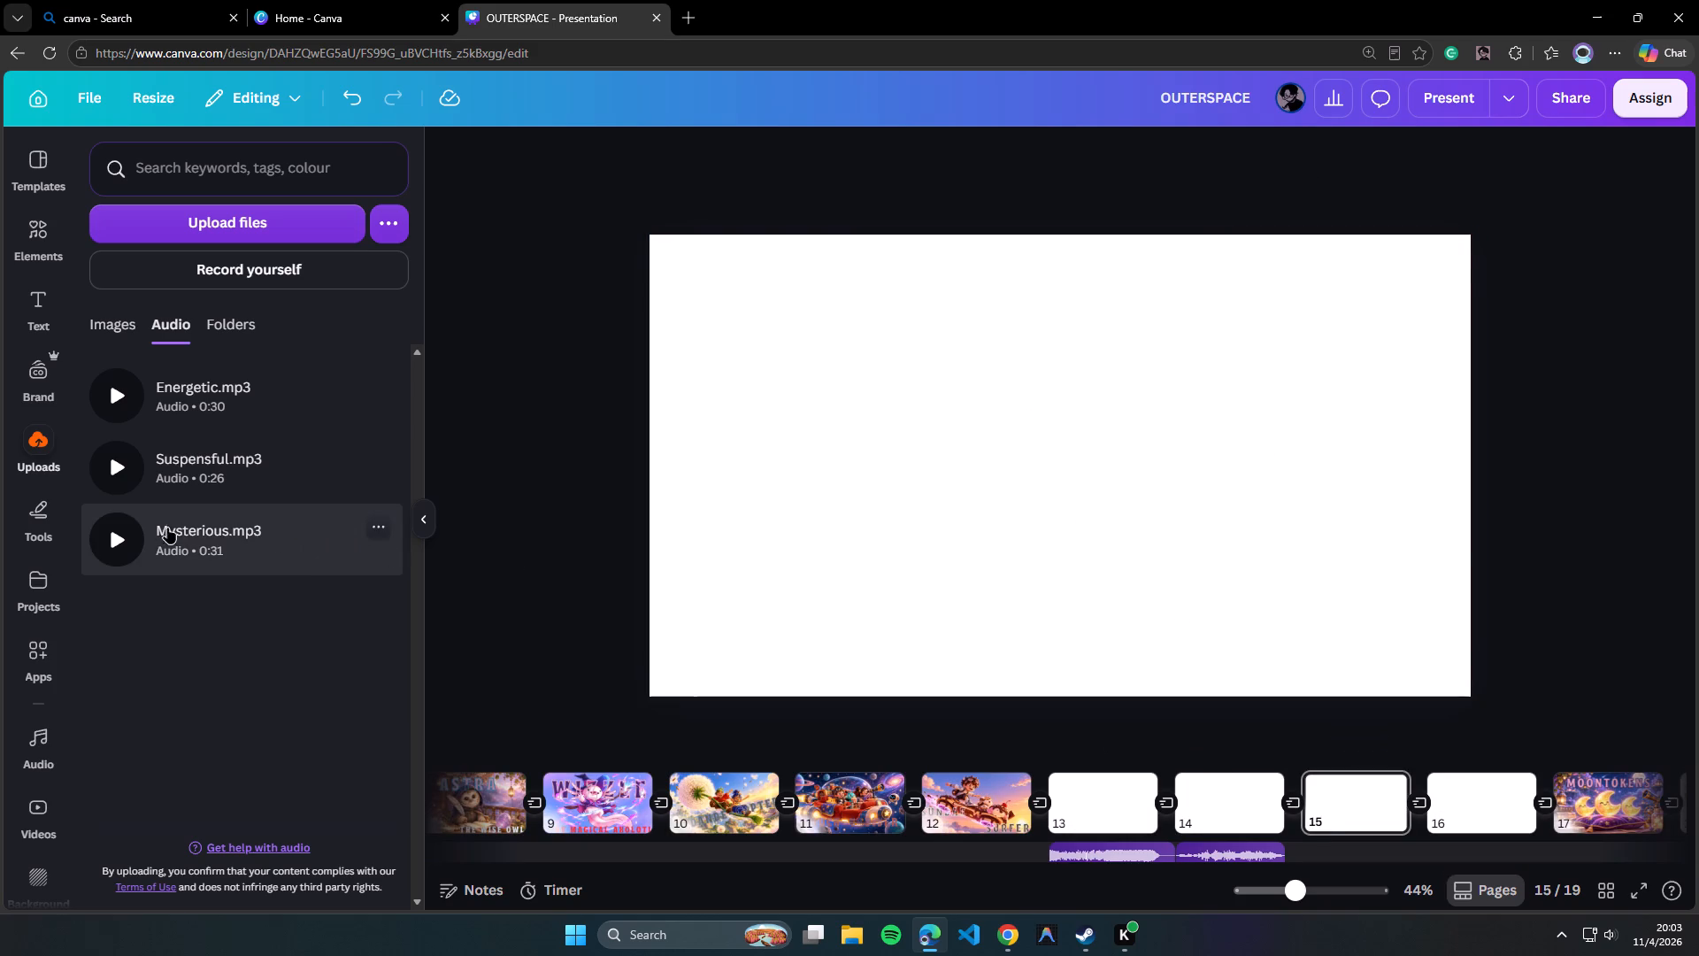
Listen to a preview of Mysterious.mp3 and set blank page 16's duration to 31 seconds.
{"action": "left_click", "coordinate": [123, 536]}
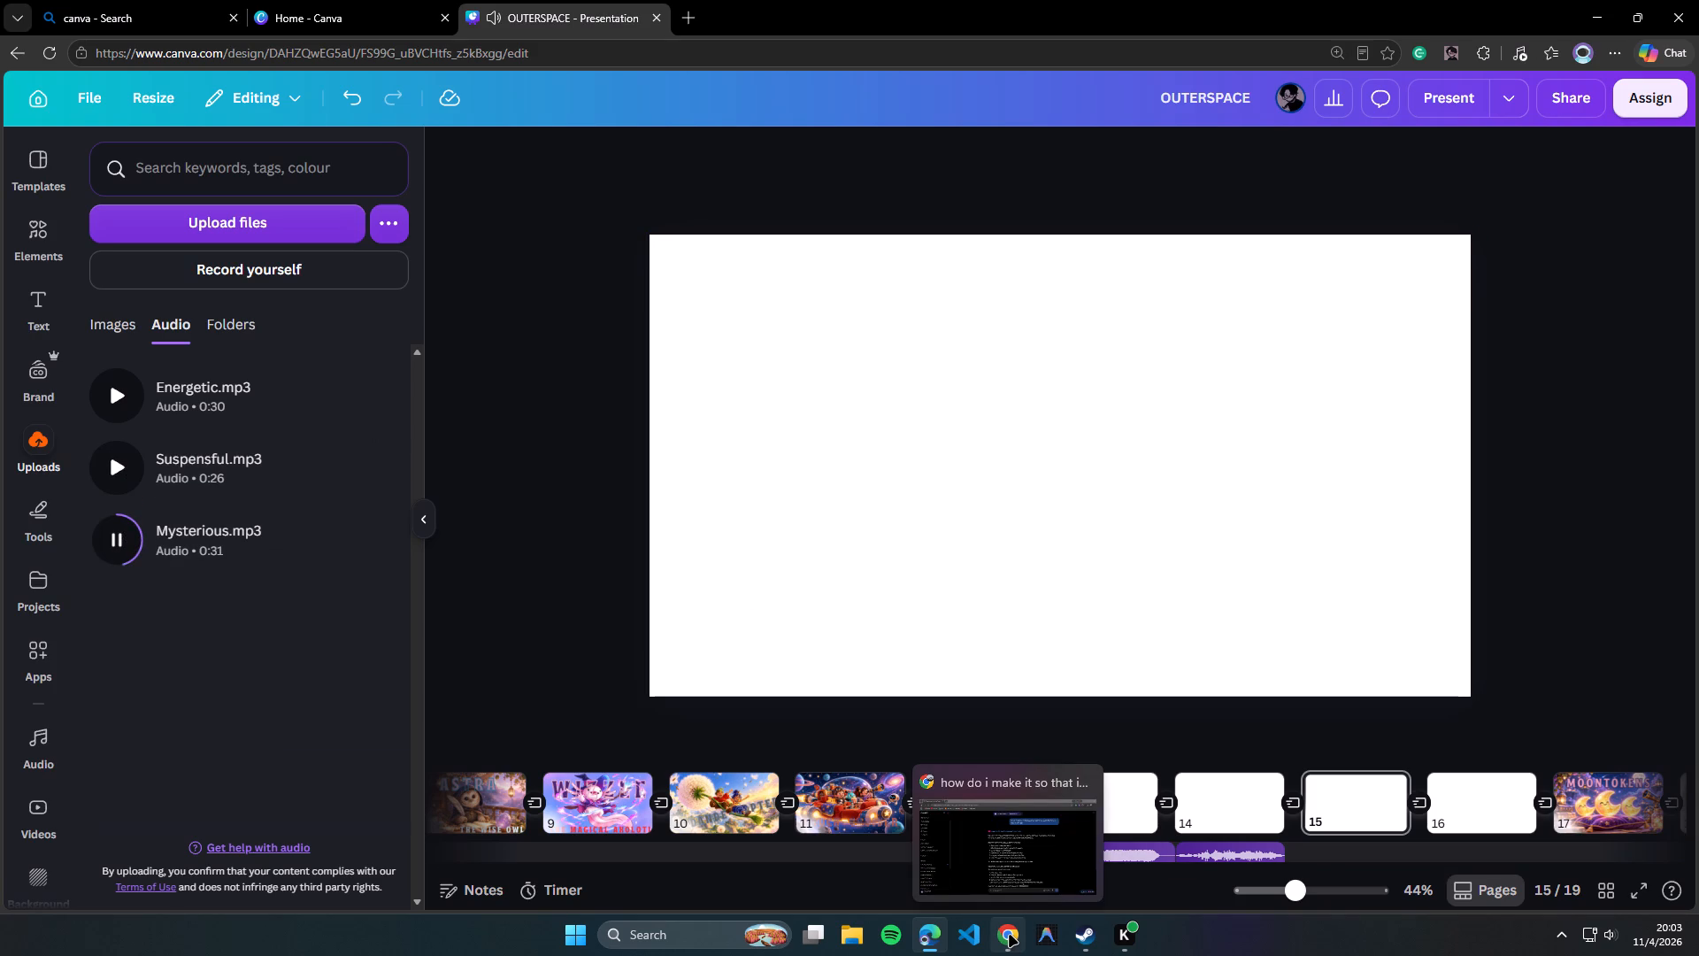
{"action": "left_click", "coordinate": [128, 537]}
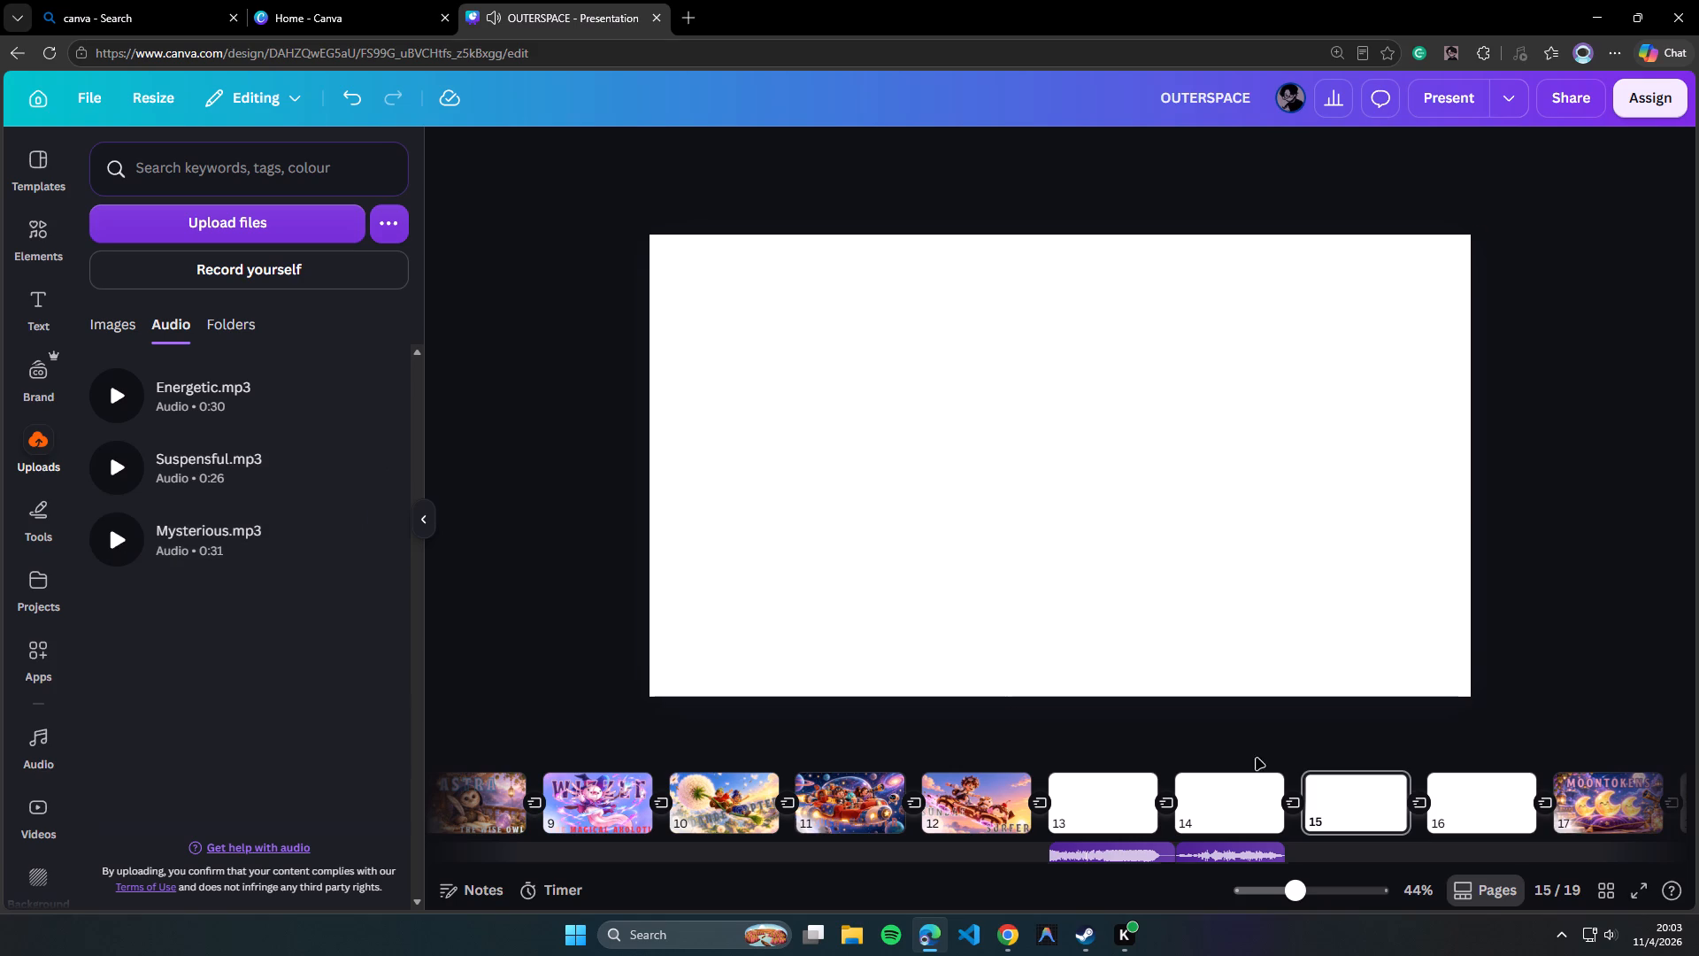
{"action": "left_click", "coordinate": [1458, 801]}
{"action": "left_click", "coordinate": [1006, 150]}
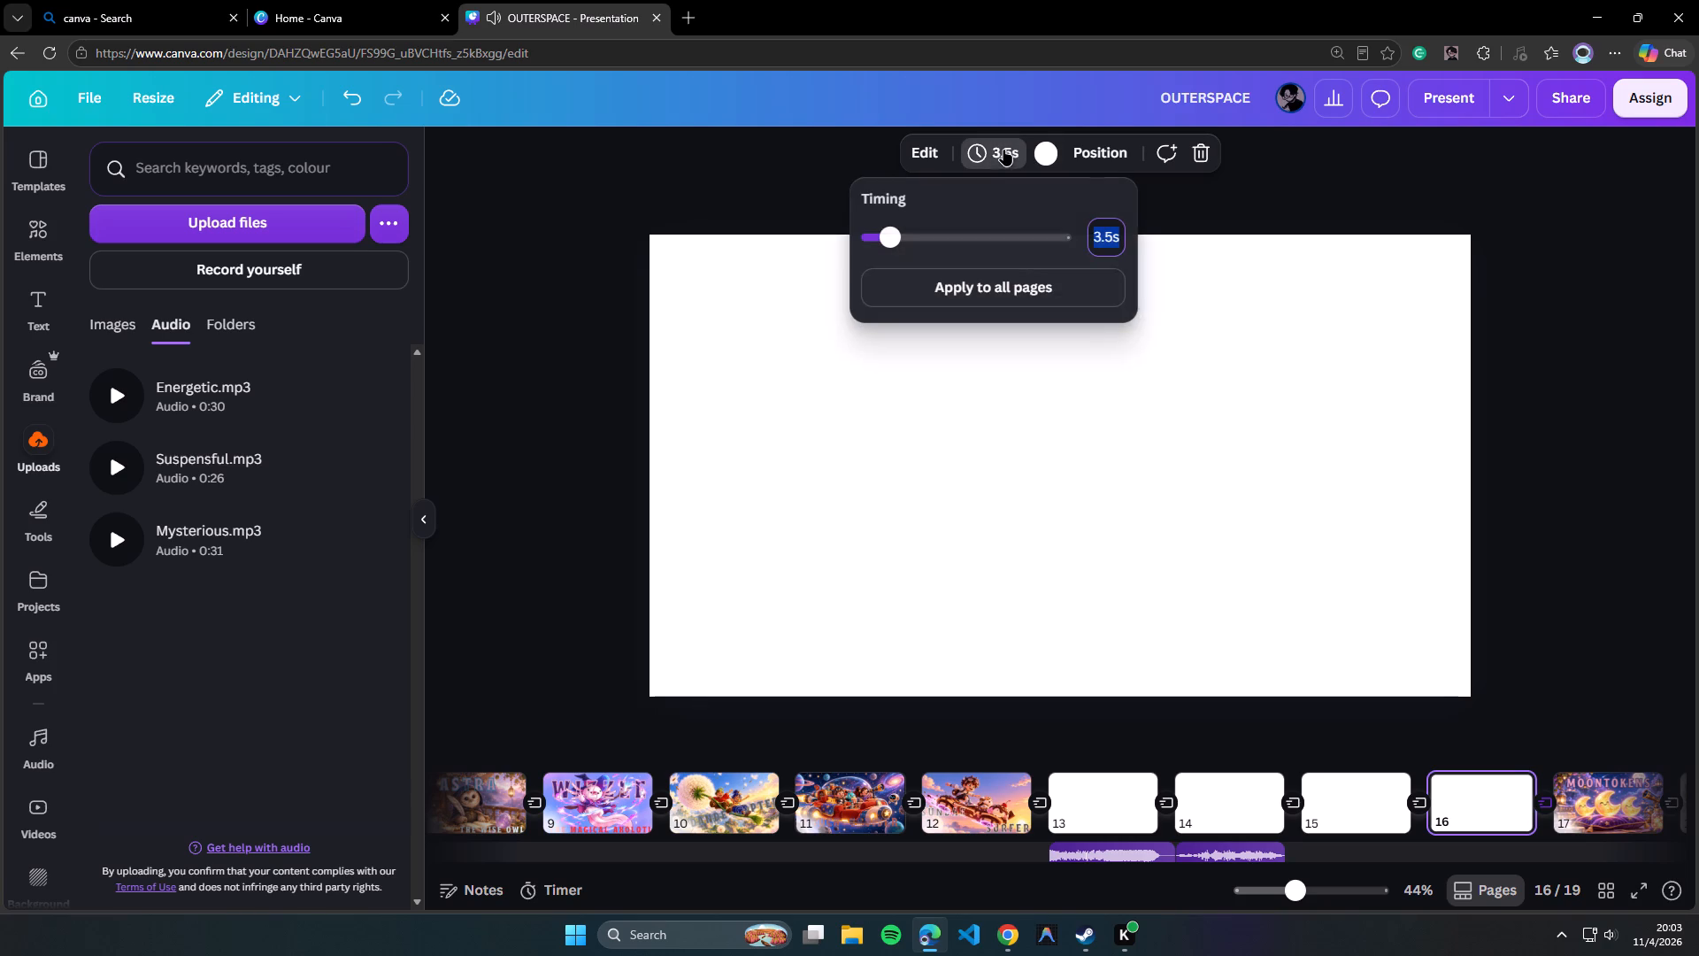
{"action": "type", "text": "31s"}
{"action": "key", "text": "Return"}
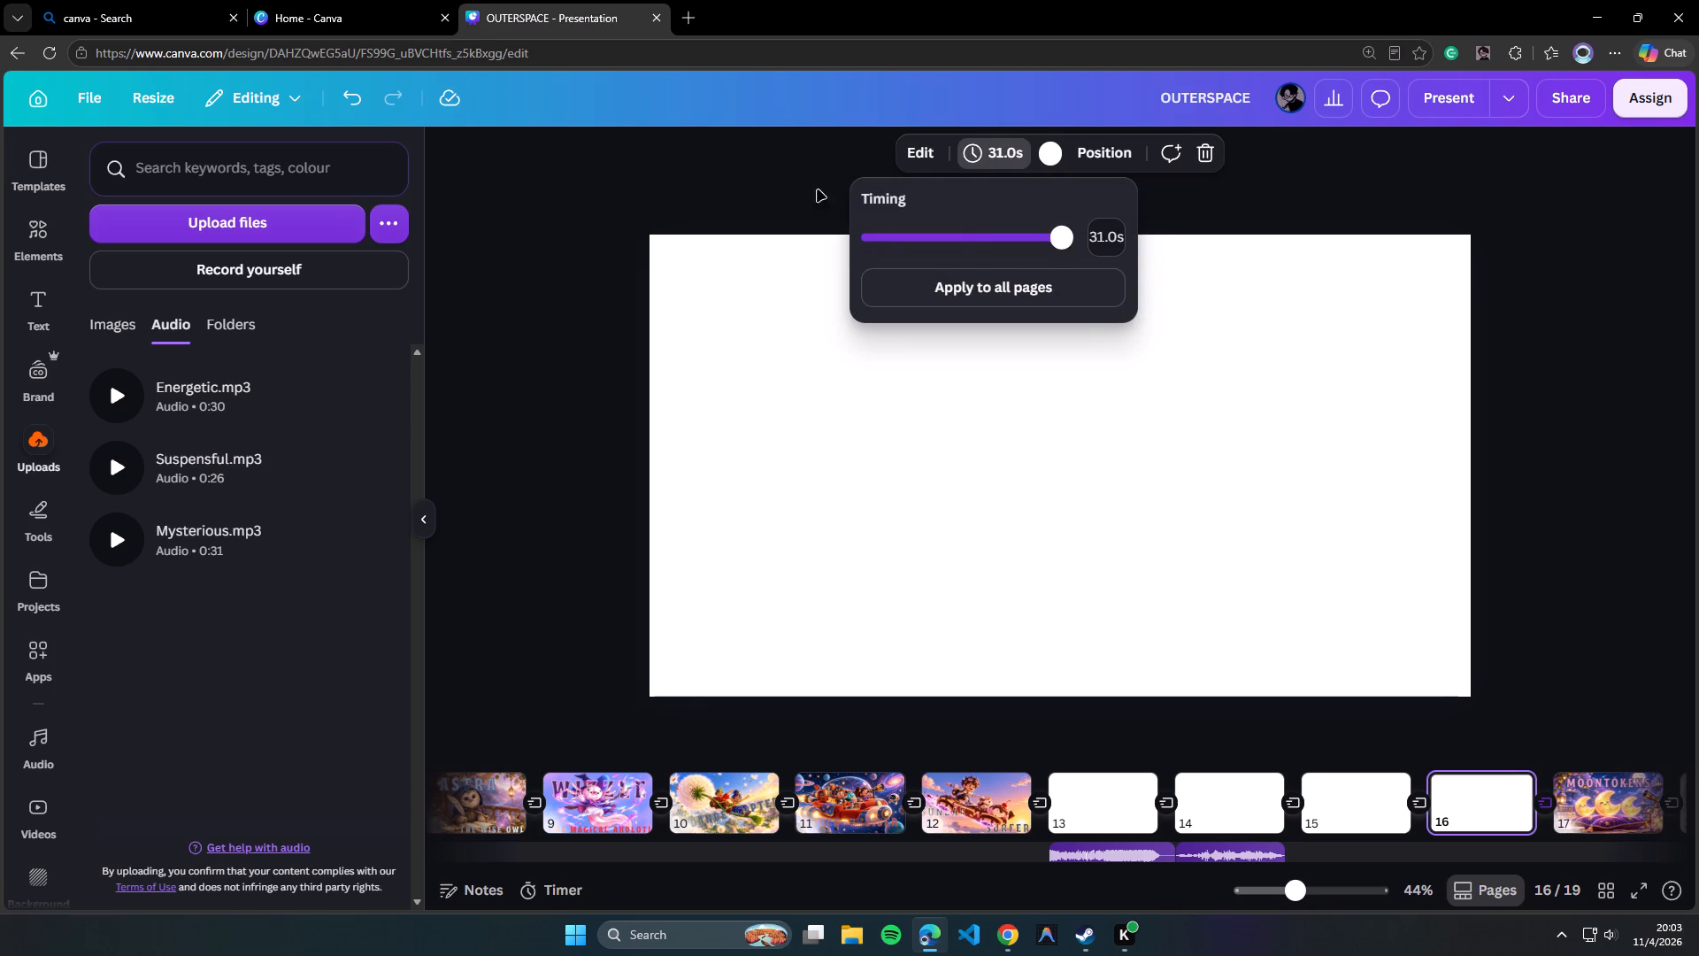
Place the uploaded Mysterious.mp3 on the timeline so that it starts at the beginning of page 16.
{"action": "left_click_drag", "start_coordinate": [253, 544], "coordinate": [1457, 822]}
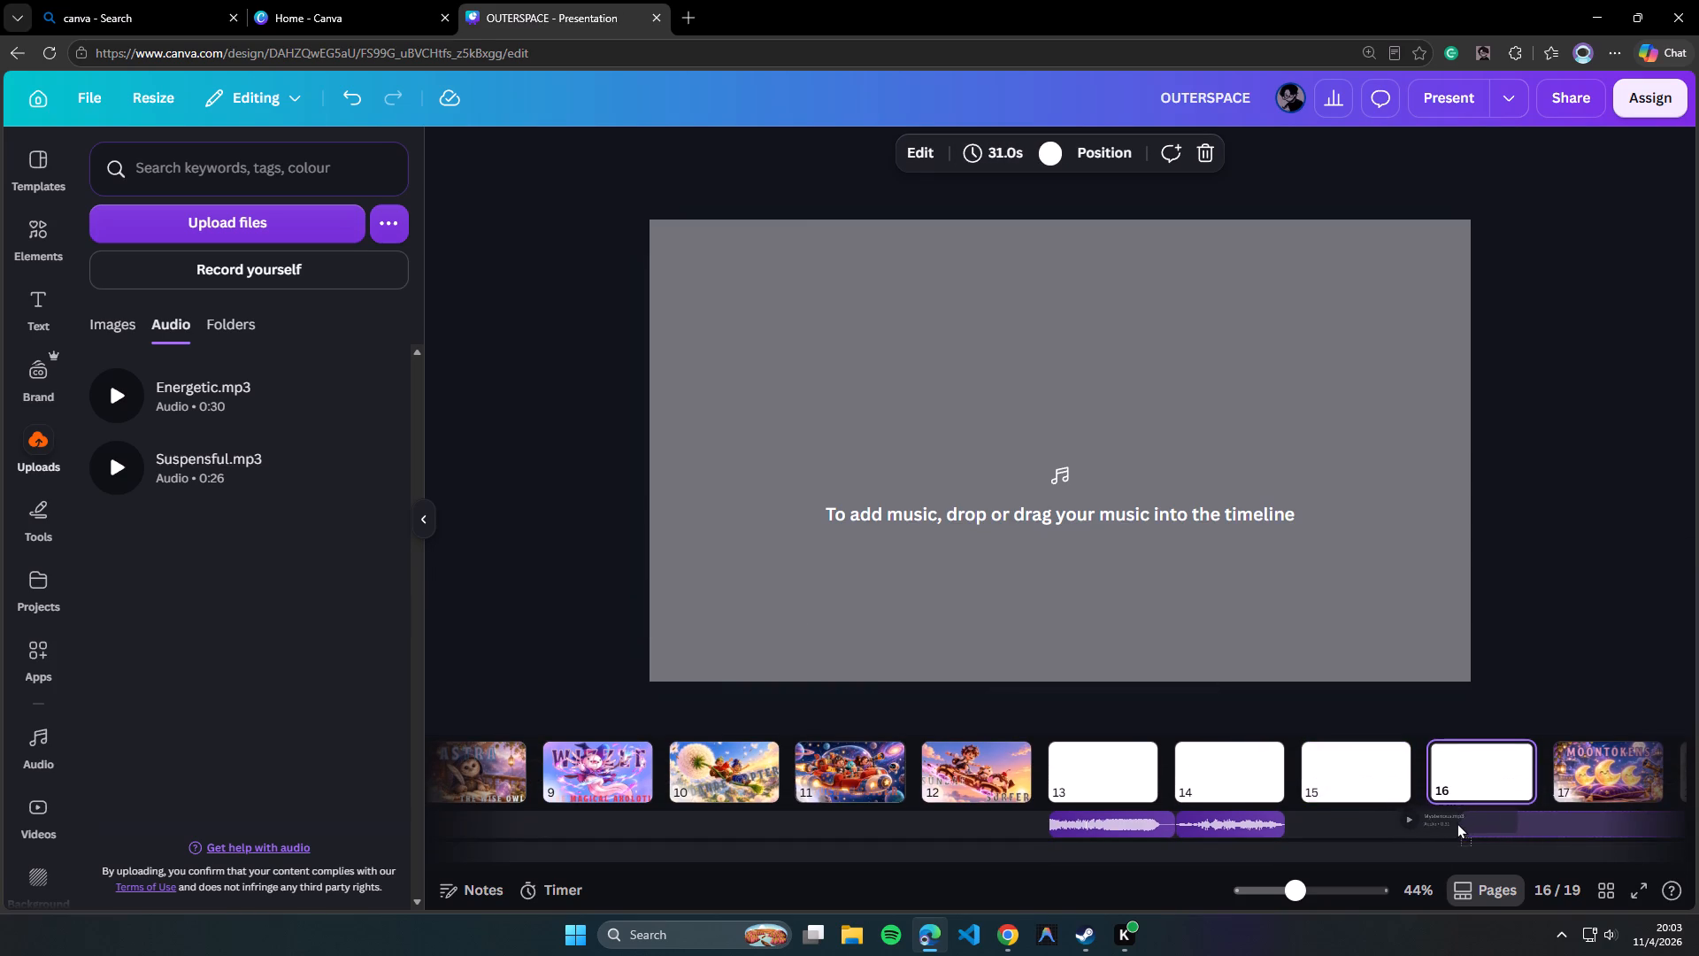
{"action": "left_click_drag", "start_coordinate": [1457, 822], "coordinate": [1423, 824]}
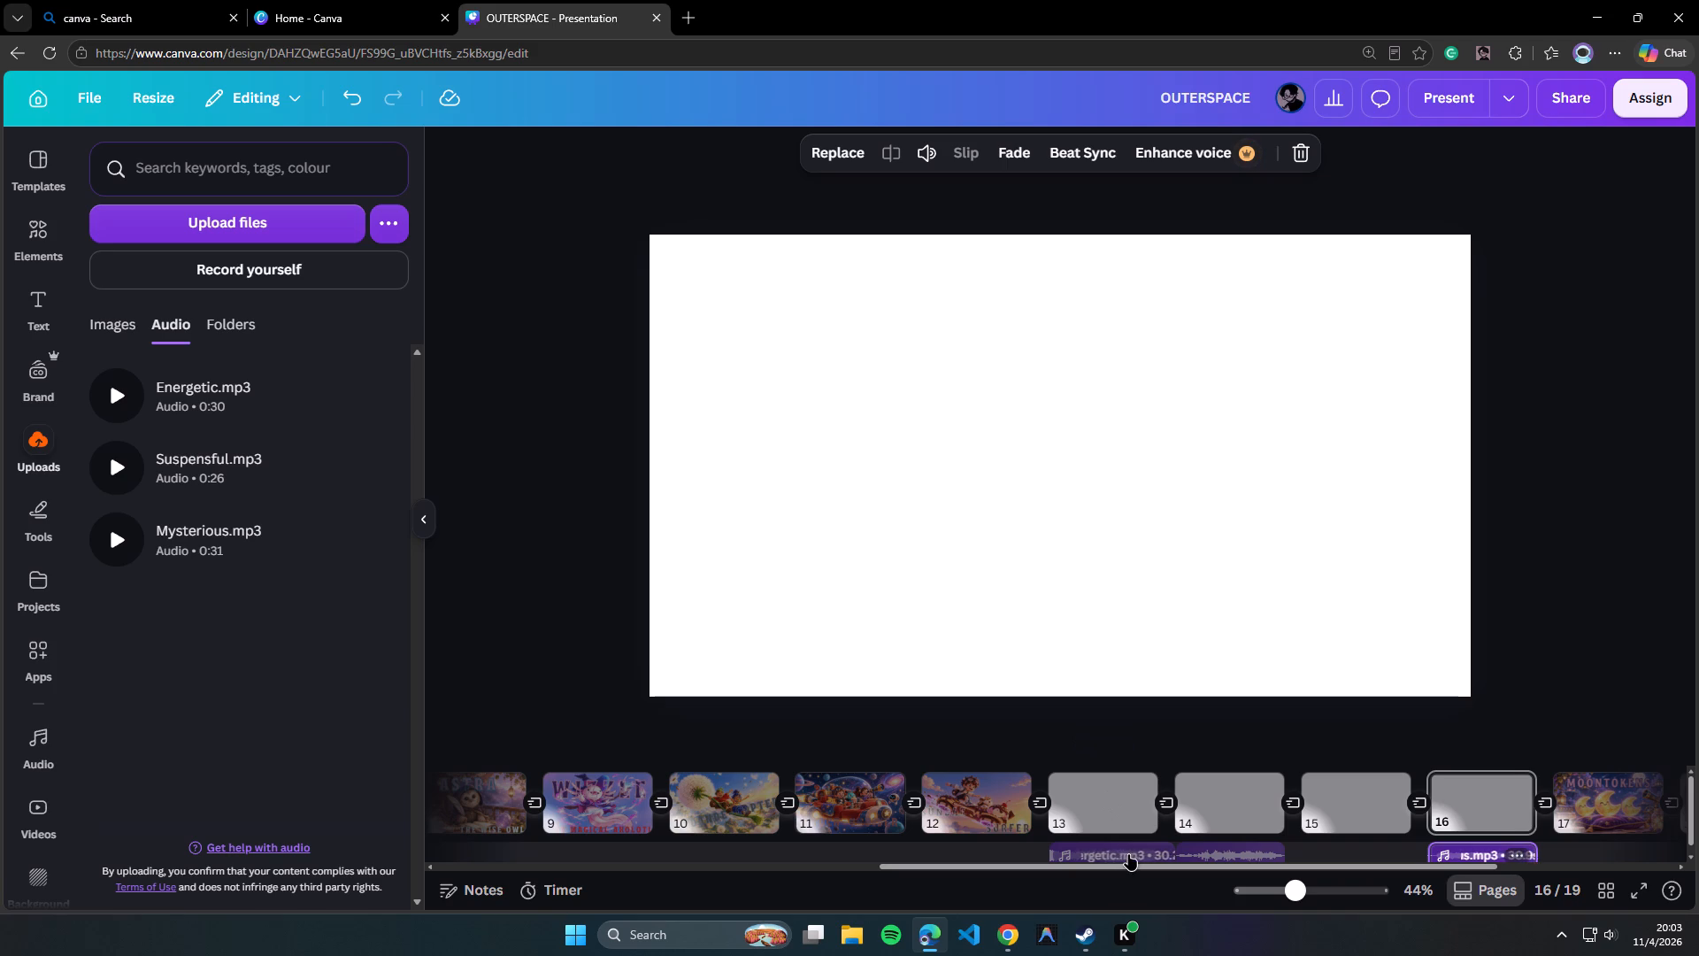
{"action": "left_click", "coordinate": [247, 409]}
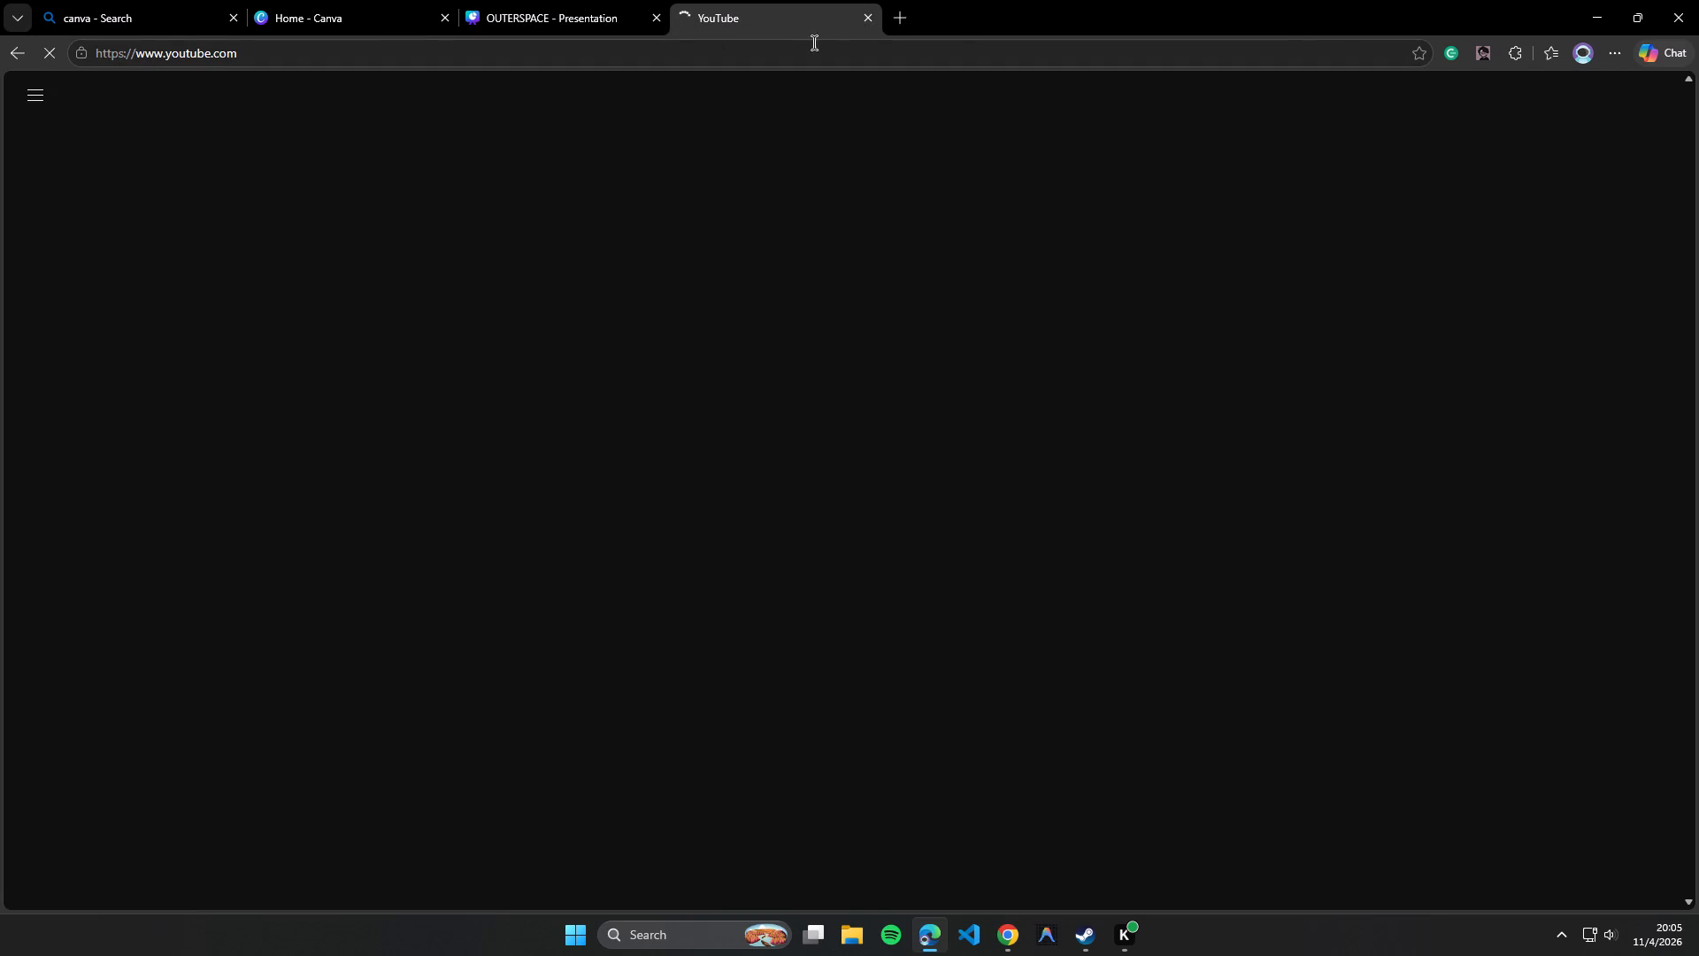
{"action": "left_click", "coordinate": [633, 100]}
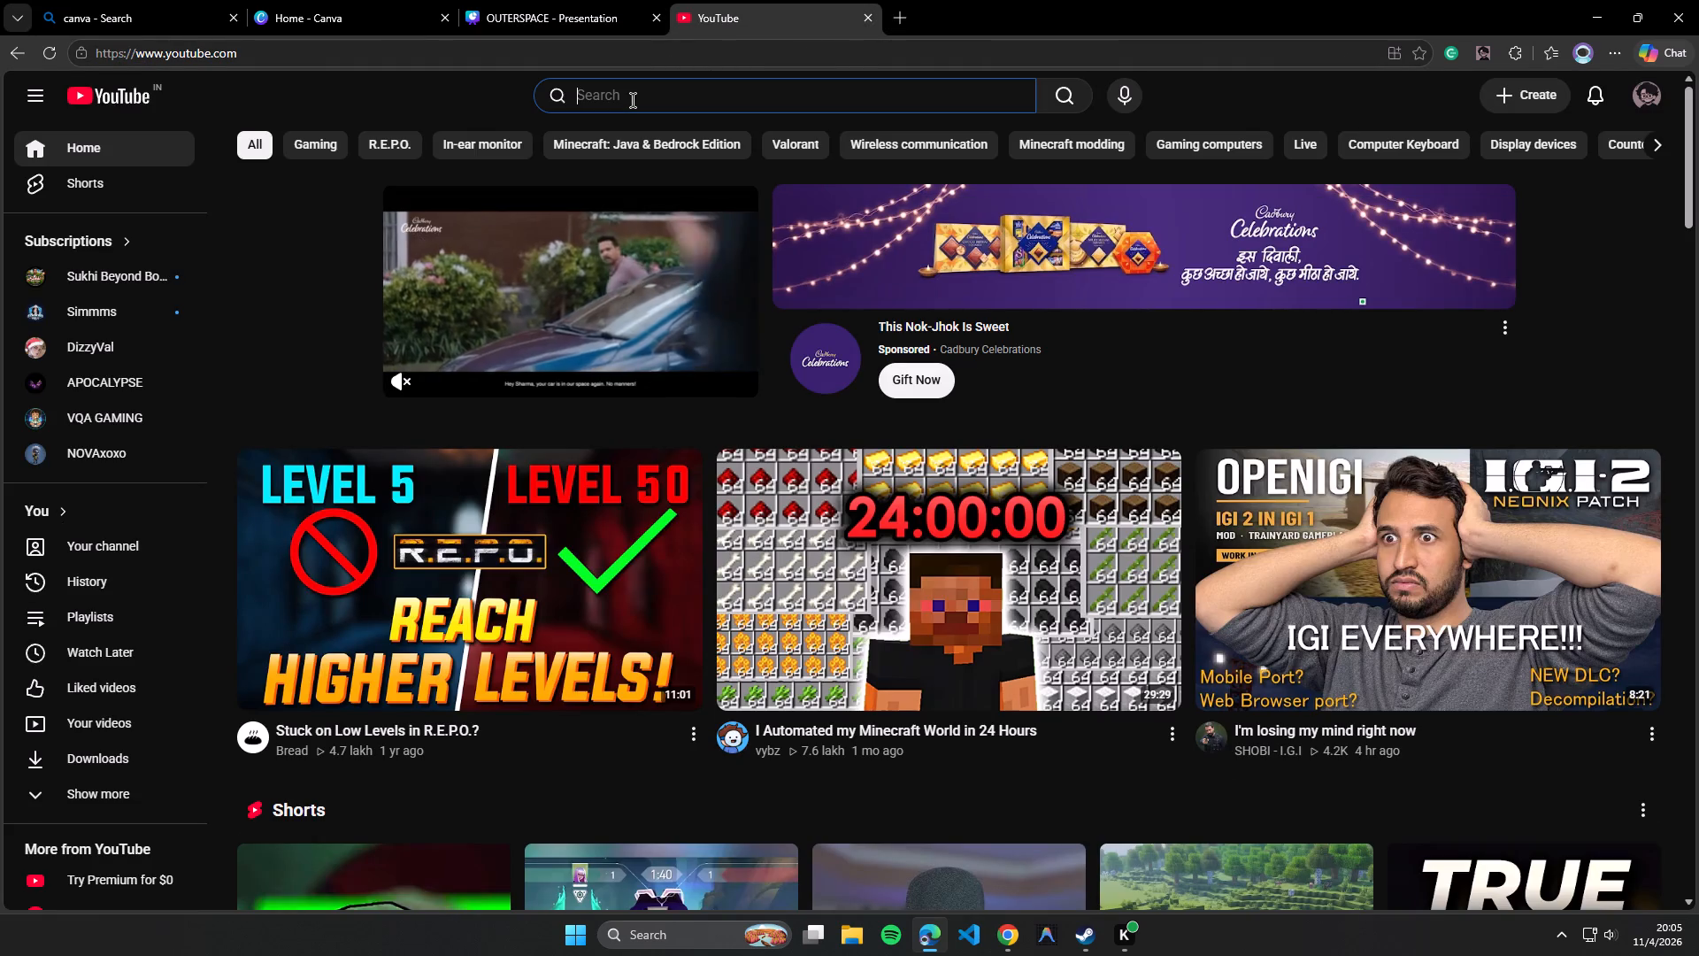
{"action": "type", "text": "pub"}
{"action": "key", "text": "space"}
{"action": "key", "text": "BackSpace"}
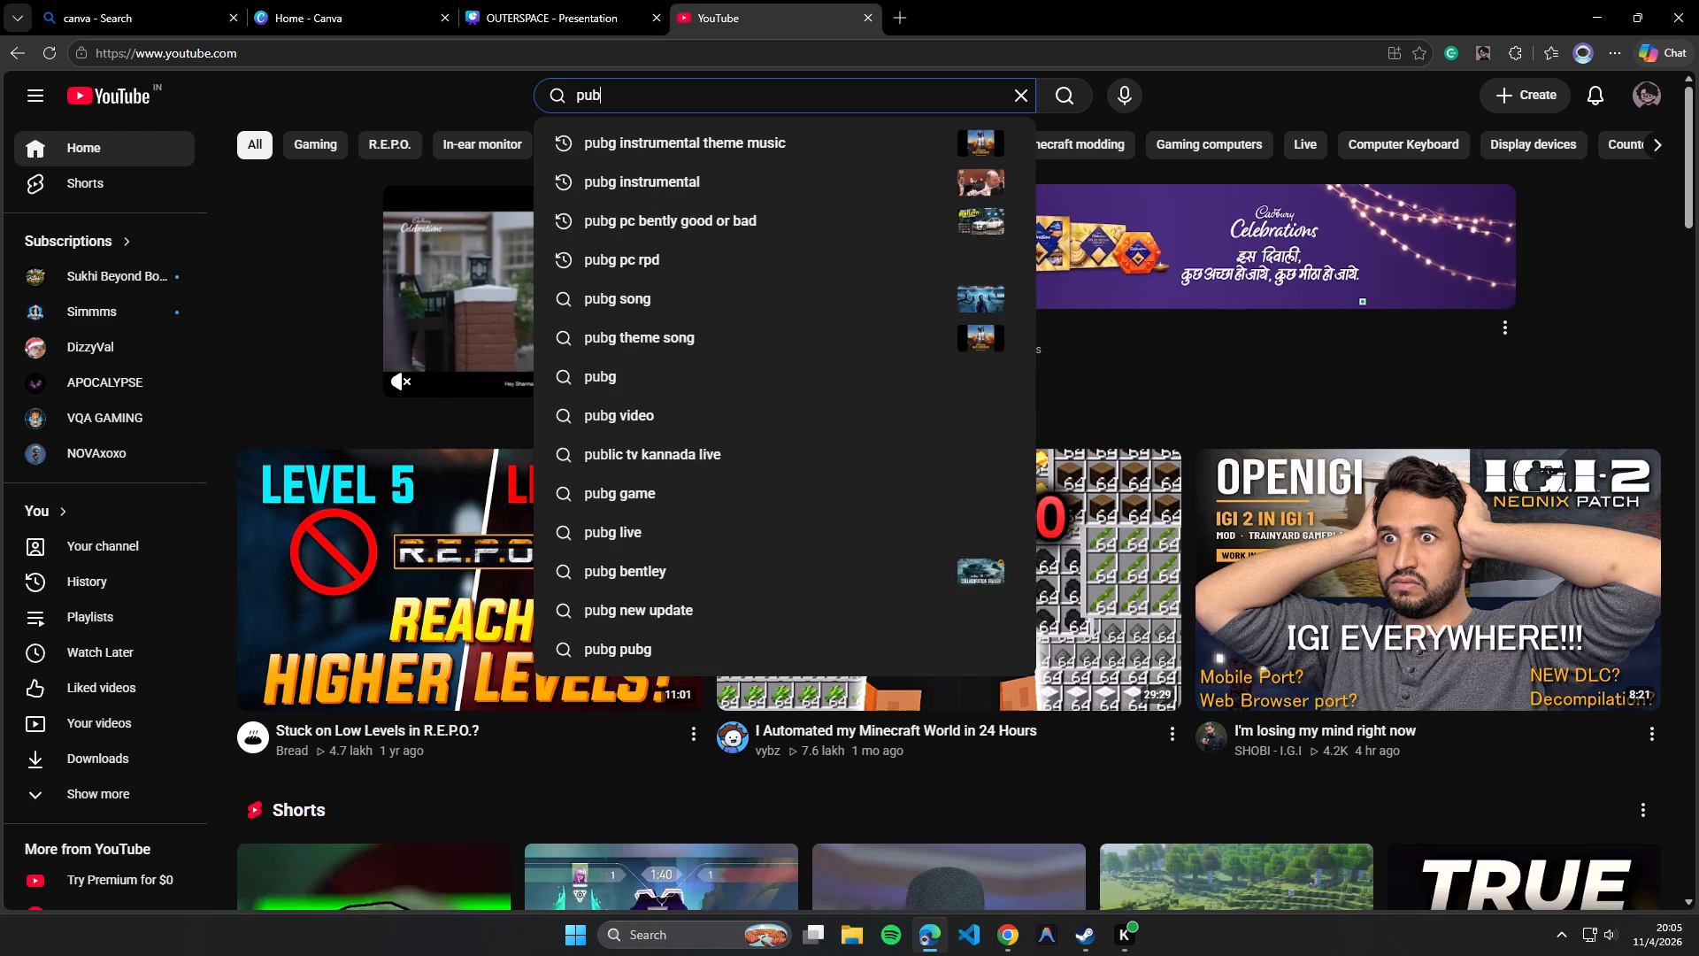
{"action": "type", "text": "g theme song ringtone"}
{"action": "key", "text": "Return"}
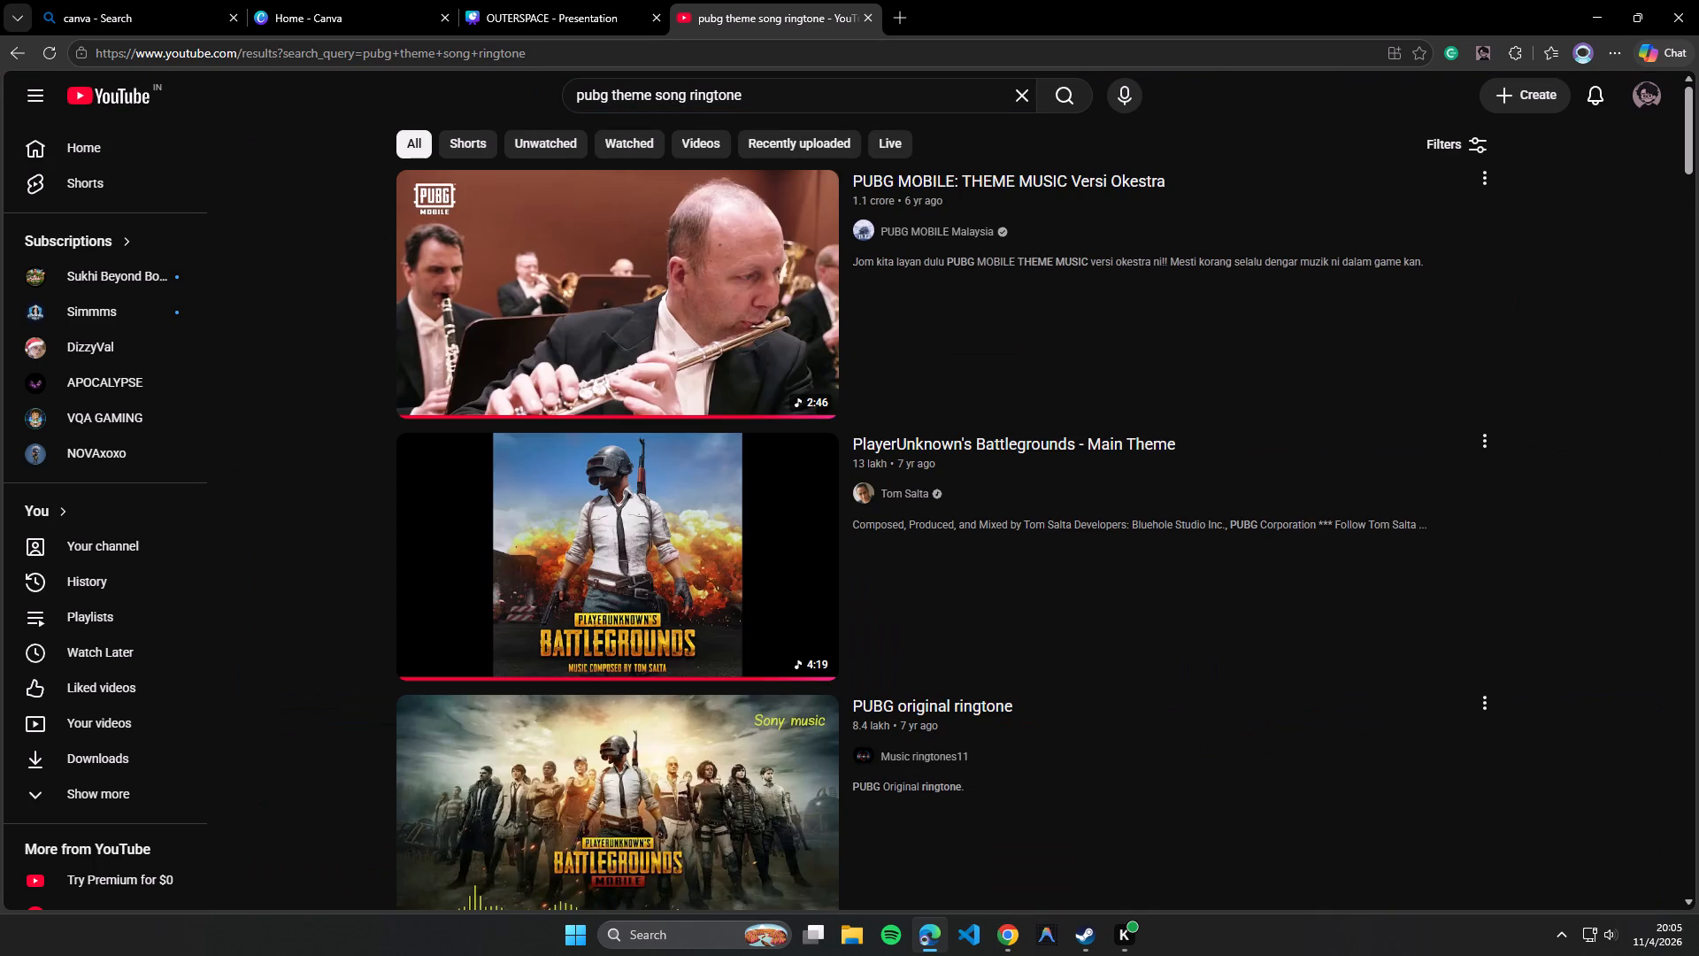
{"action": "scroll", "coordinate": [332, 487], "scroll_direction": "down", "scroll_amount": 4}
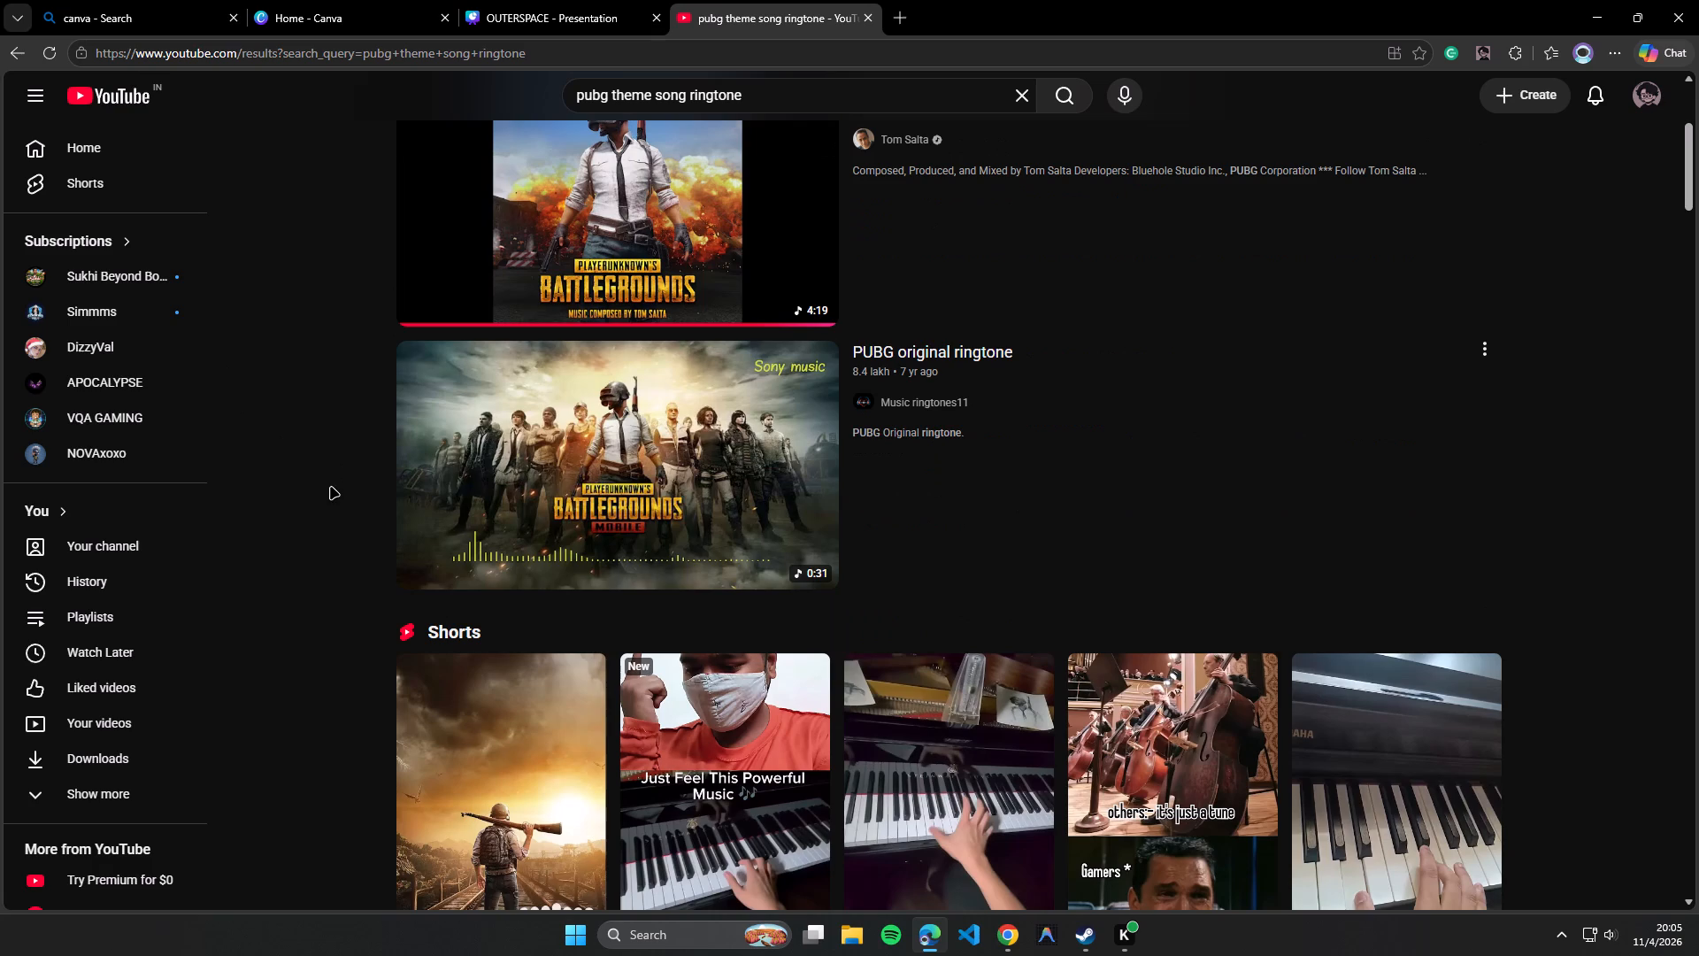
{"action": "left_click", "coordinate": [558, 461]}
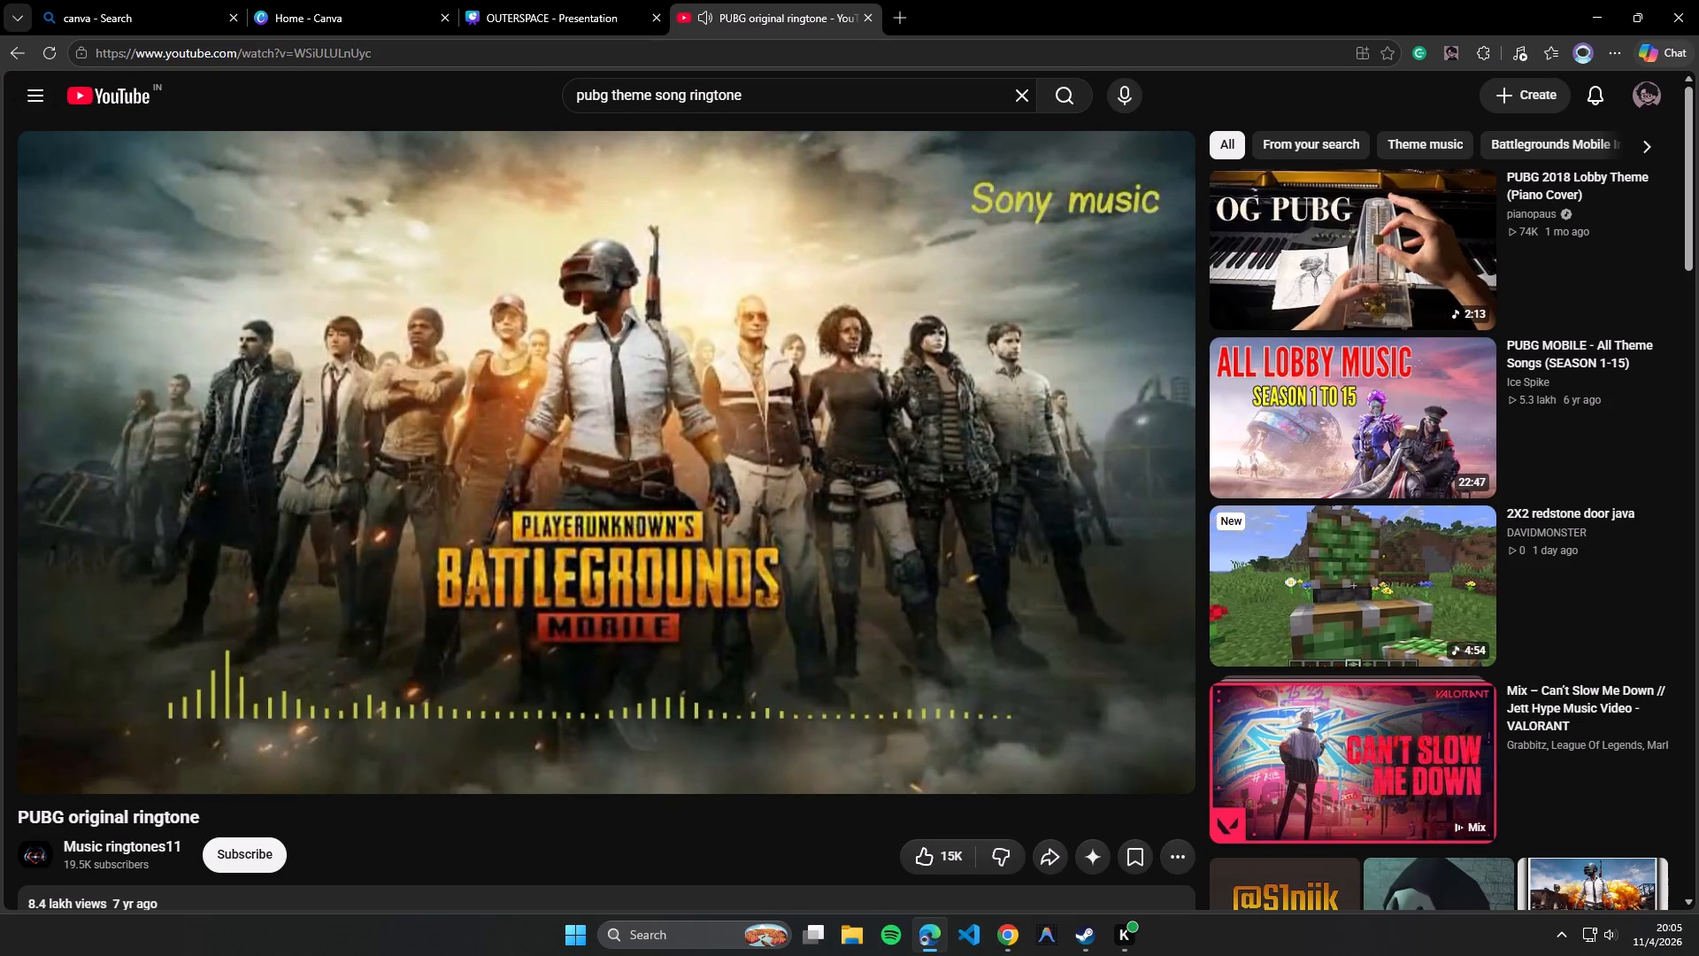
Listen to the PUBG original ringtone video to judge whether it suits the music section, and pause it.
{"action": "scroll", "coordinate": [558, 459], "scroll_direction": "down", "scroll_amount": 1}
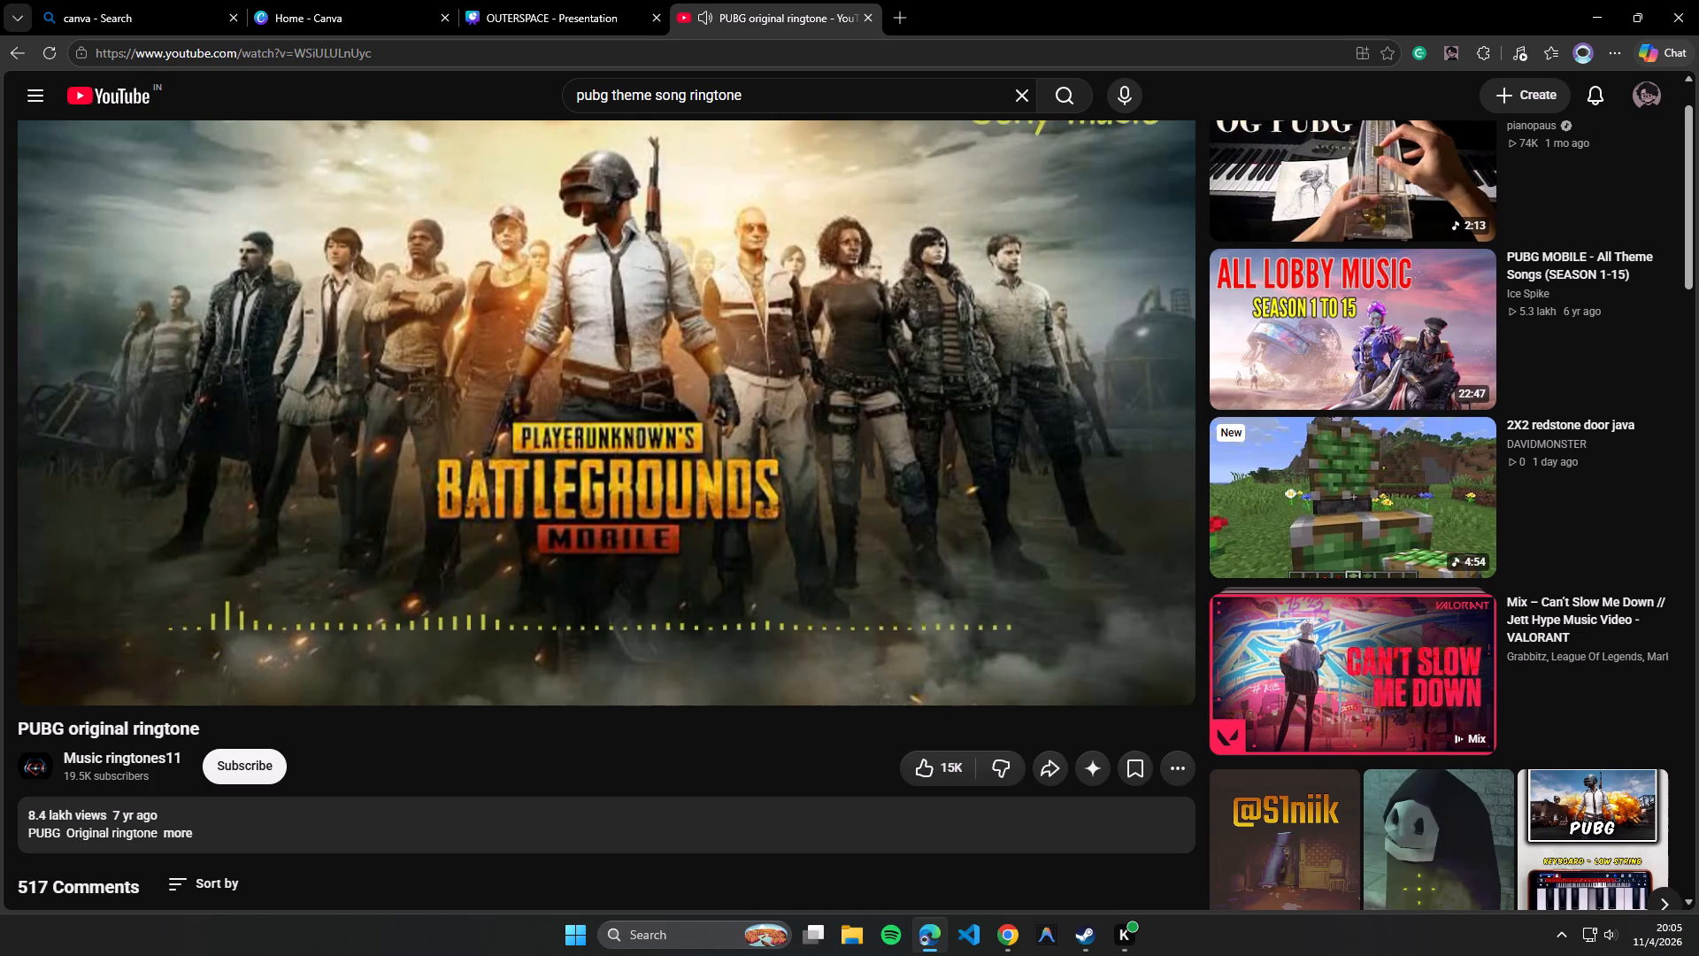
{"action": "scroll", "coordinate": [554, 460], "scroll_direction": "down", "scroll_amount": 1}
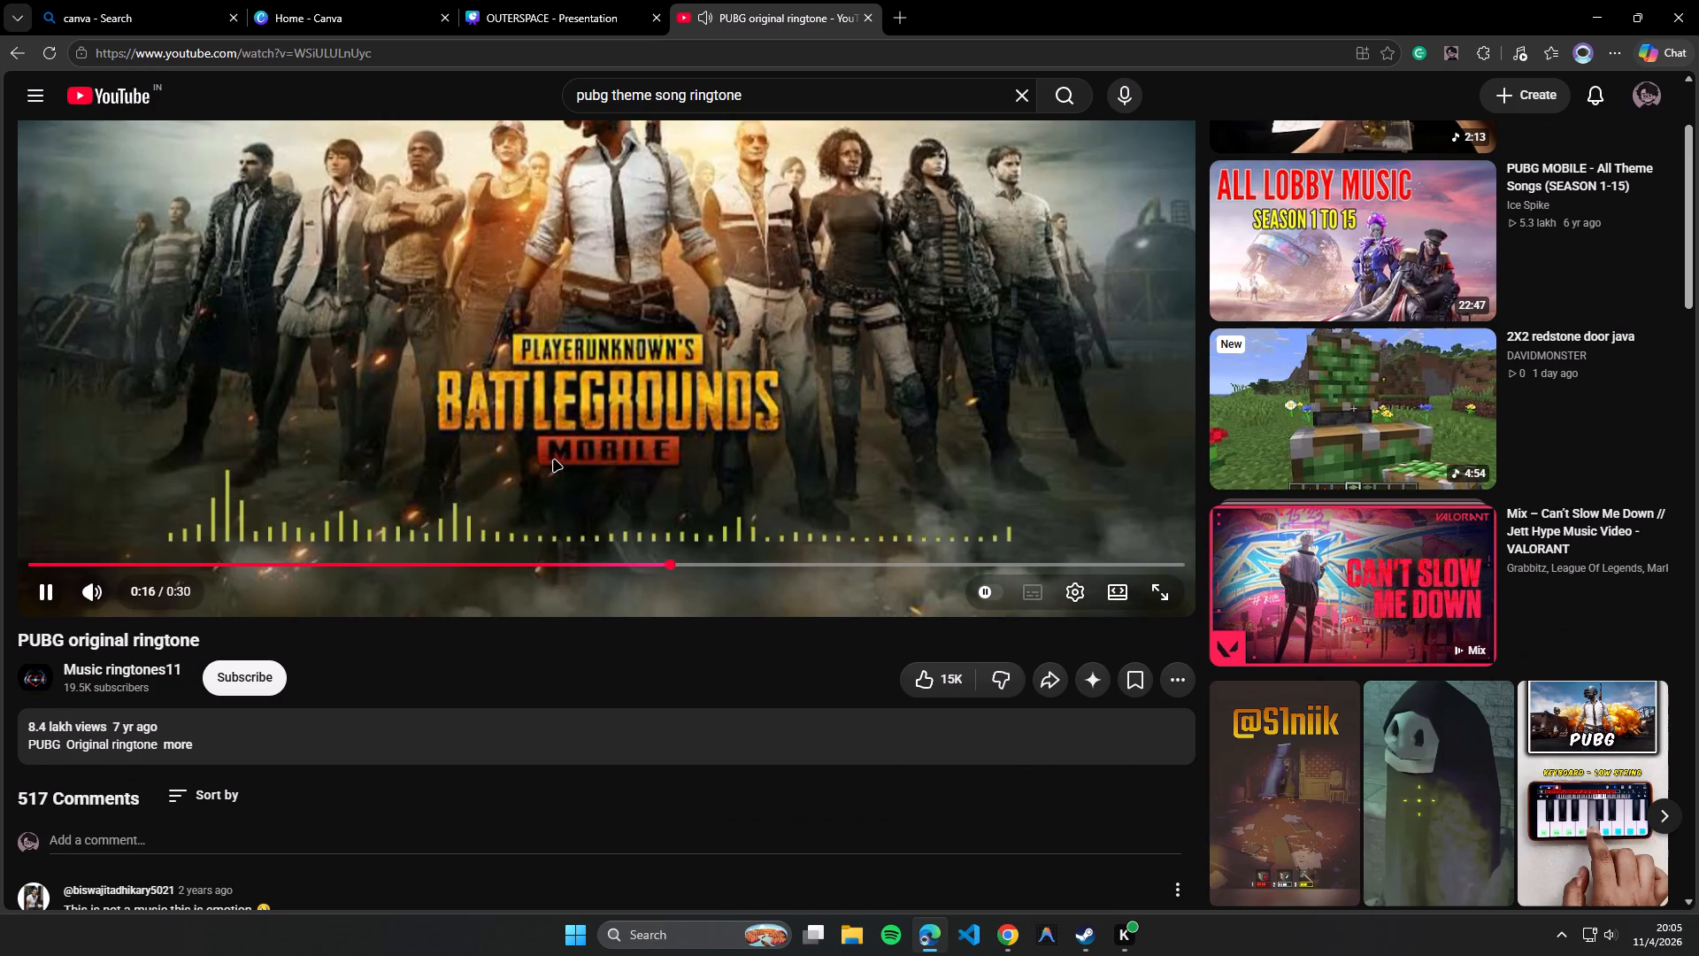
{"action": "scroll", "coordinate": [554, 460], "scroll_direction": "down", "scroll_amount": 1}
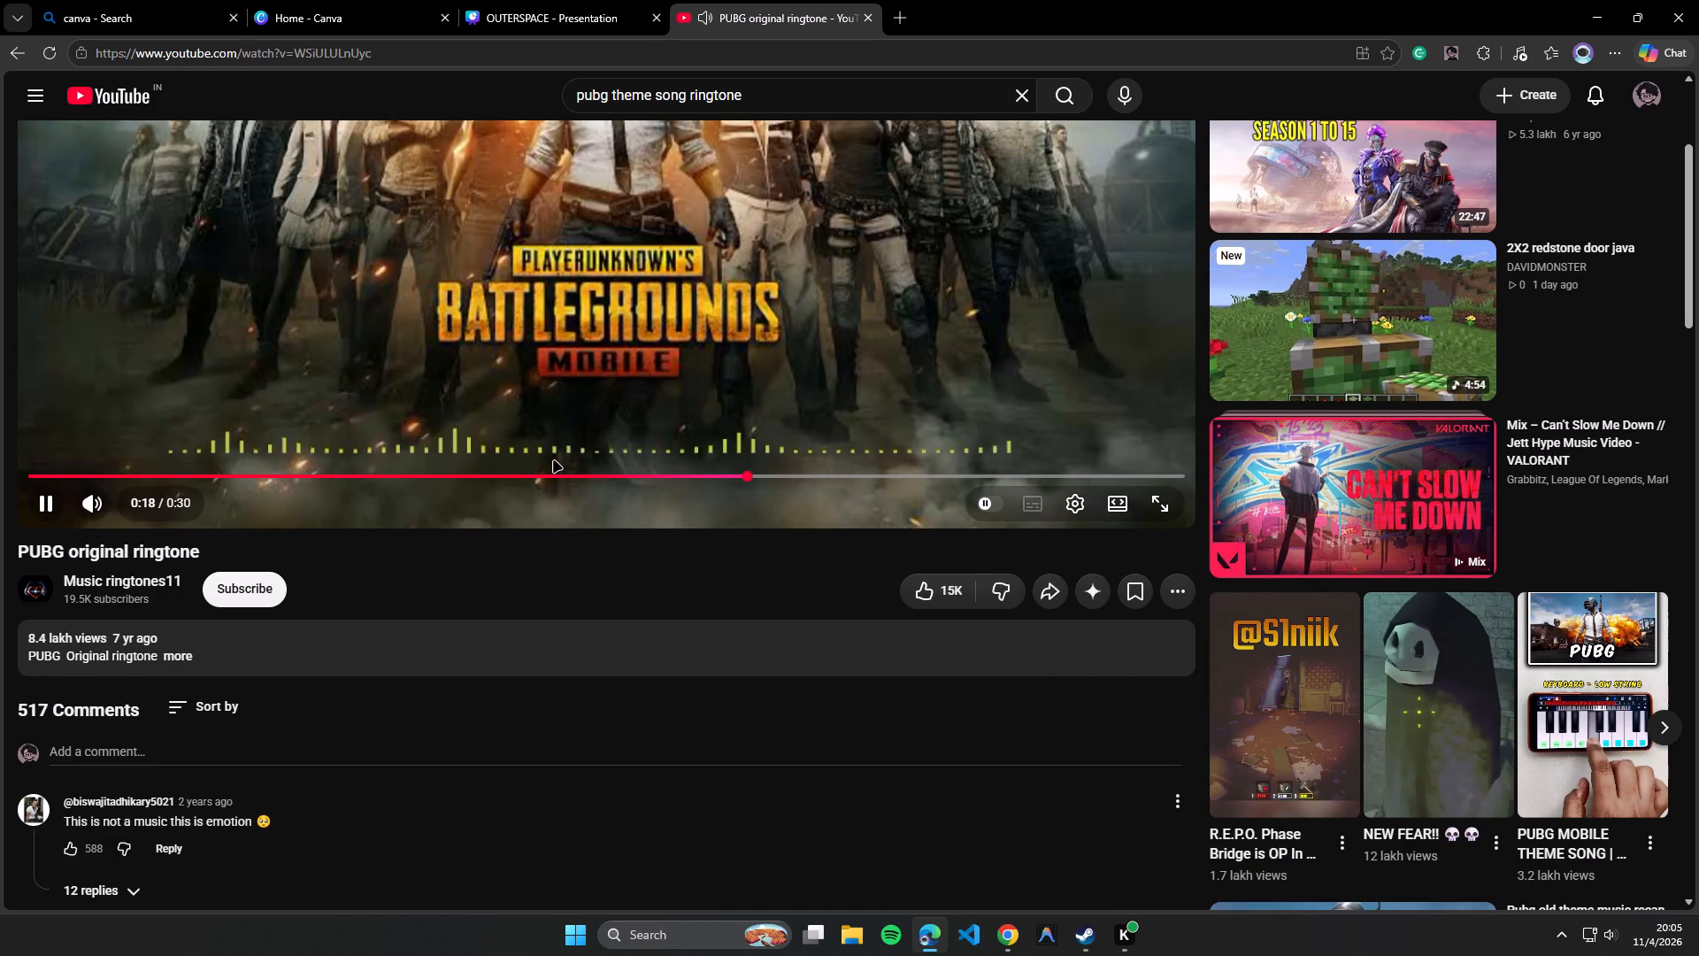
{"action": "scroll", "coordinate": [554, 461], "scroll_direction": "up", "scroll_amount": 3}
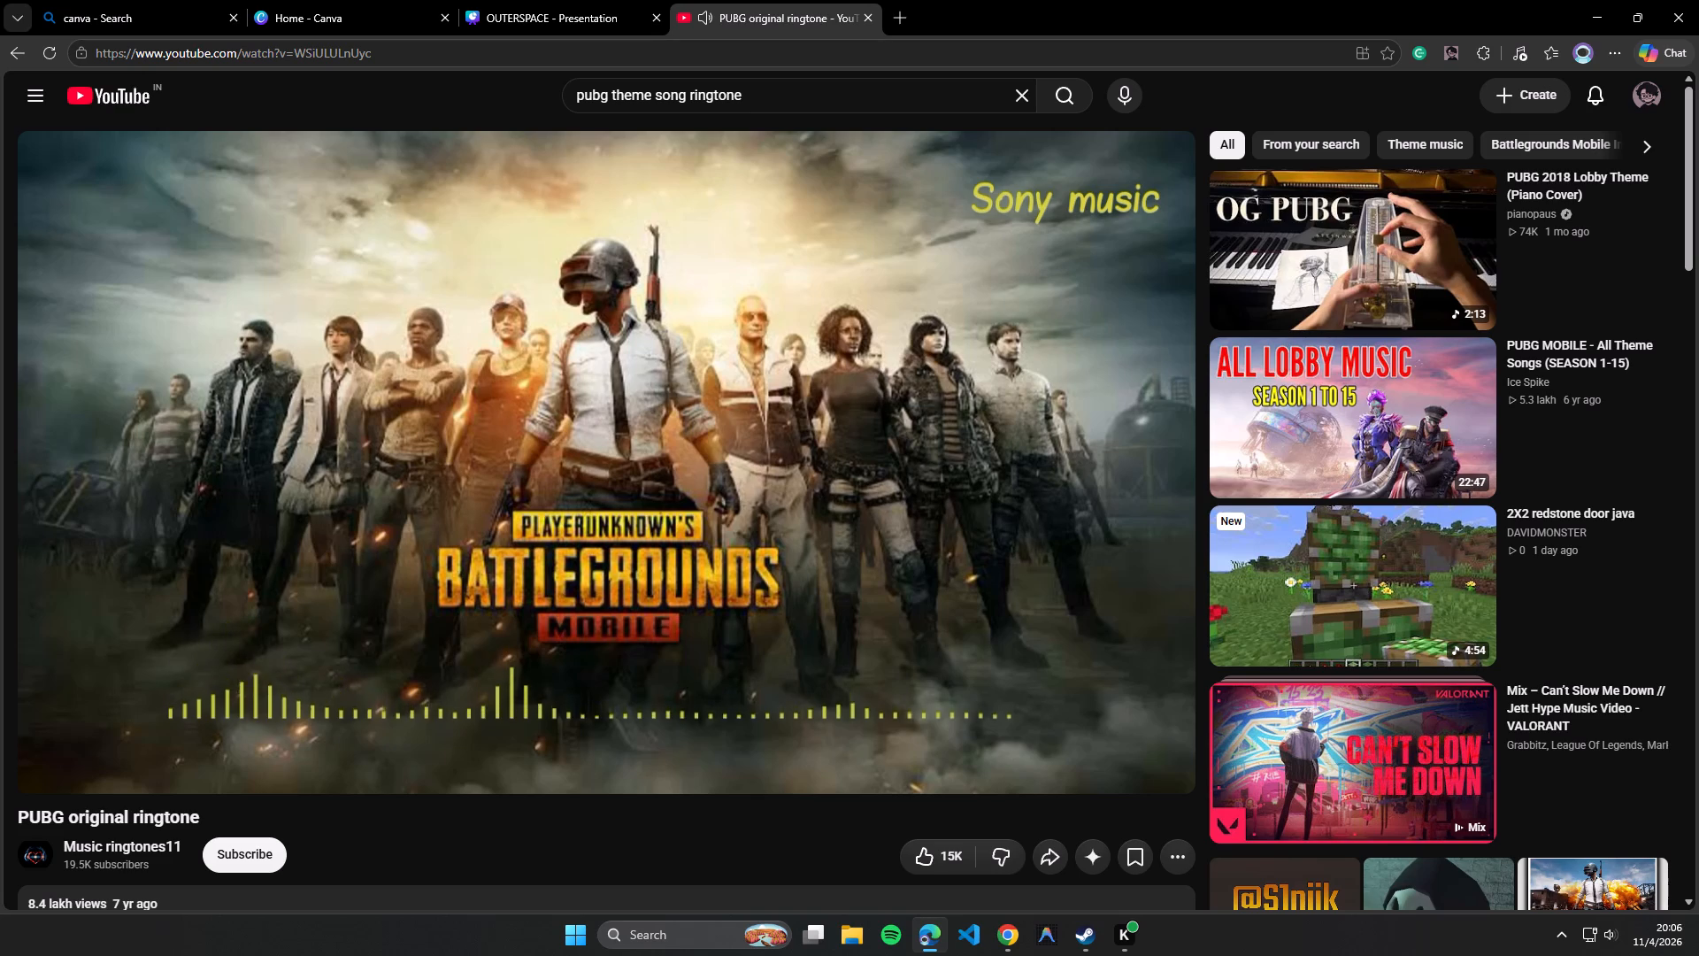
{"action": "left_click", "coordinate": [614, 434]}
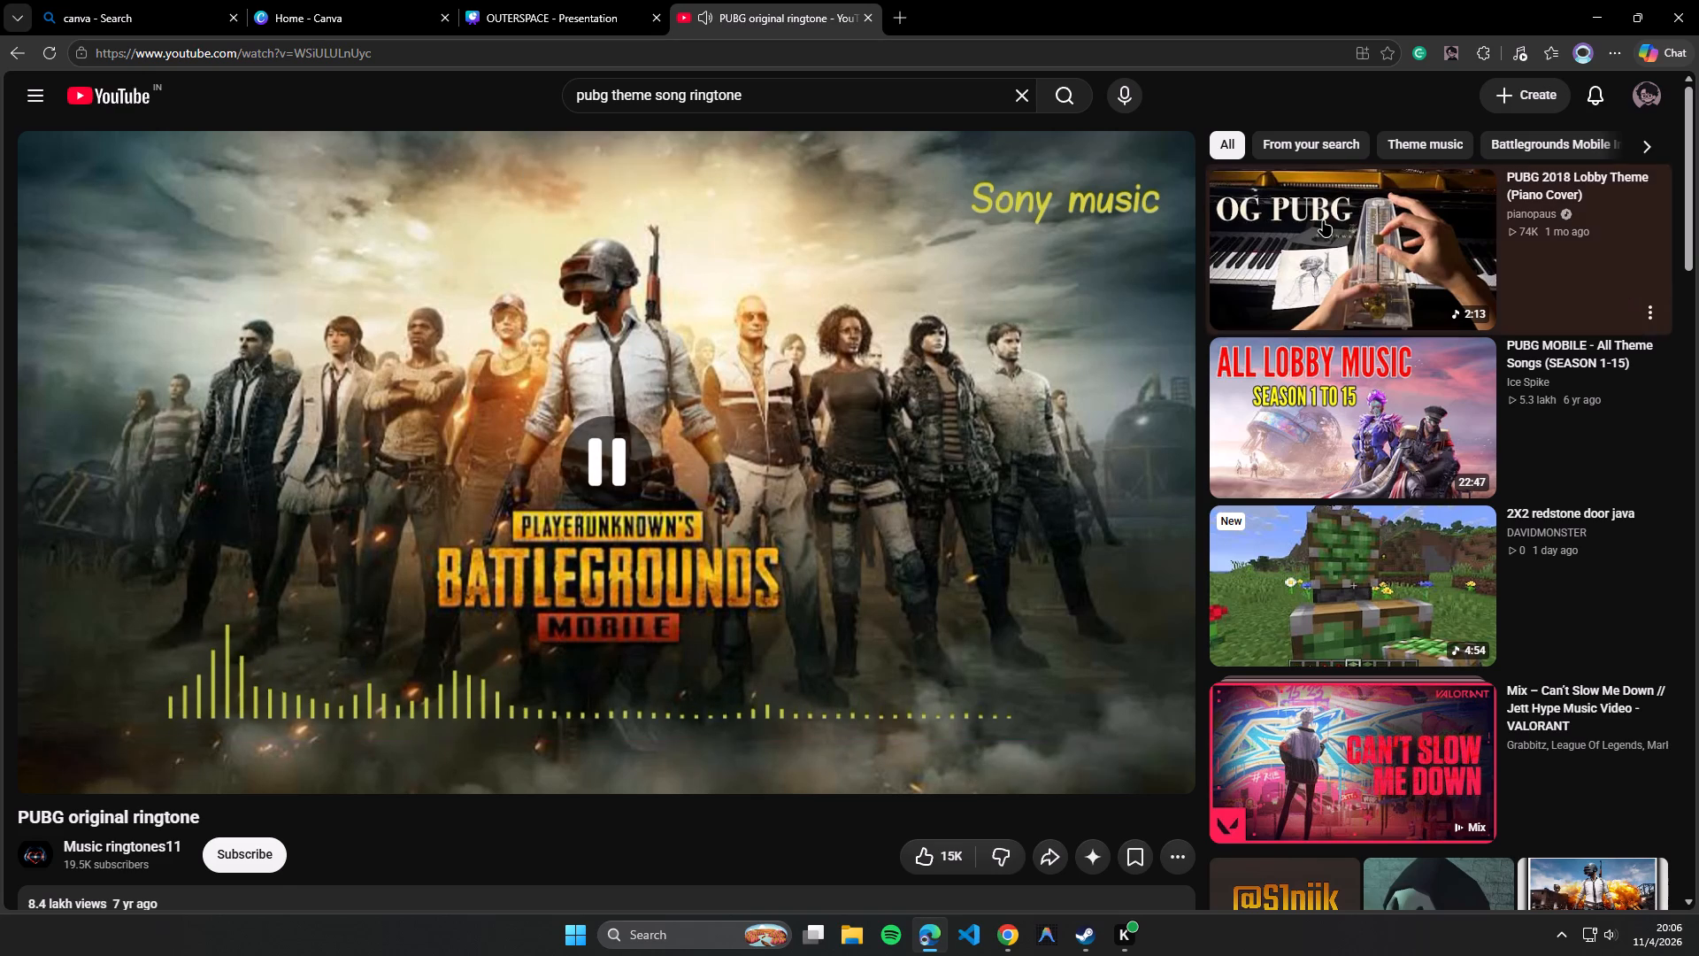
Sample several parts of the PUBG 2018 Lobby Theme piano cover, then return to the PUBG original ringtone video and pause it.
{"action": "left_click", "coordinate": [1323, 220]}
{"action": "left_click", "coordinate": [85, 742]}
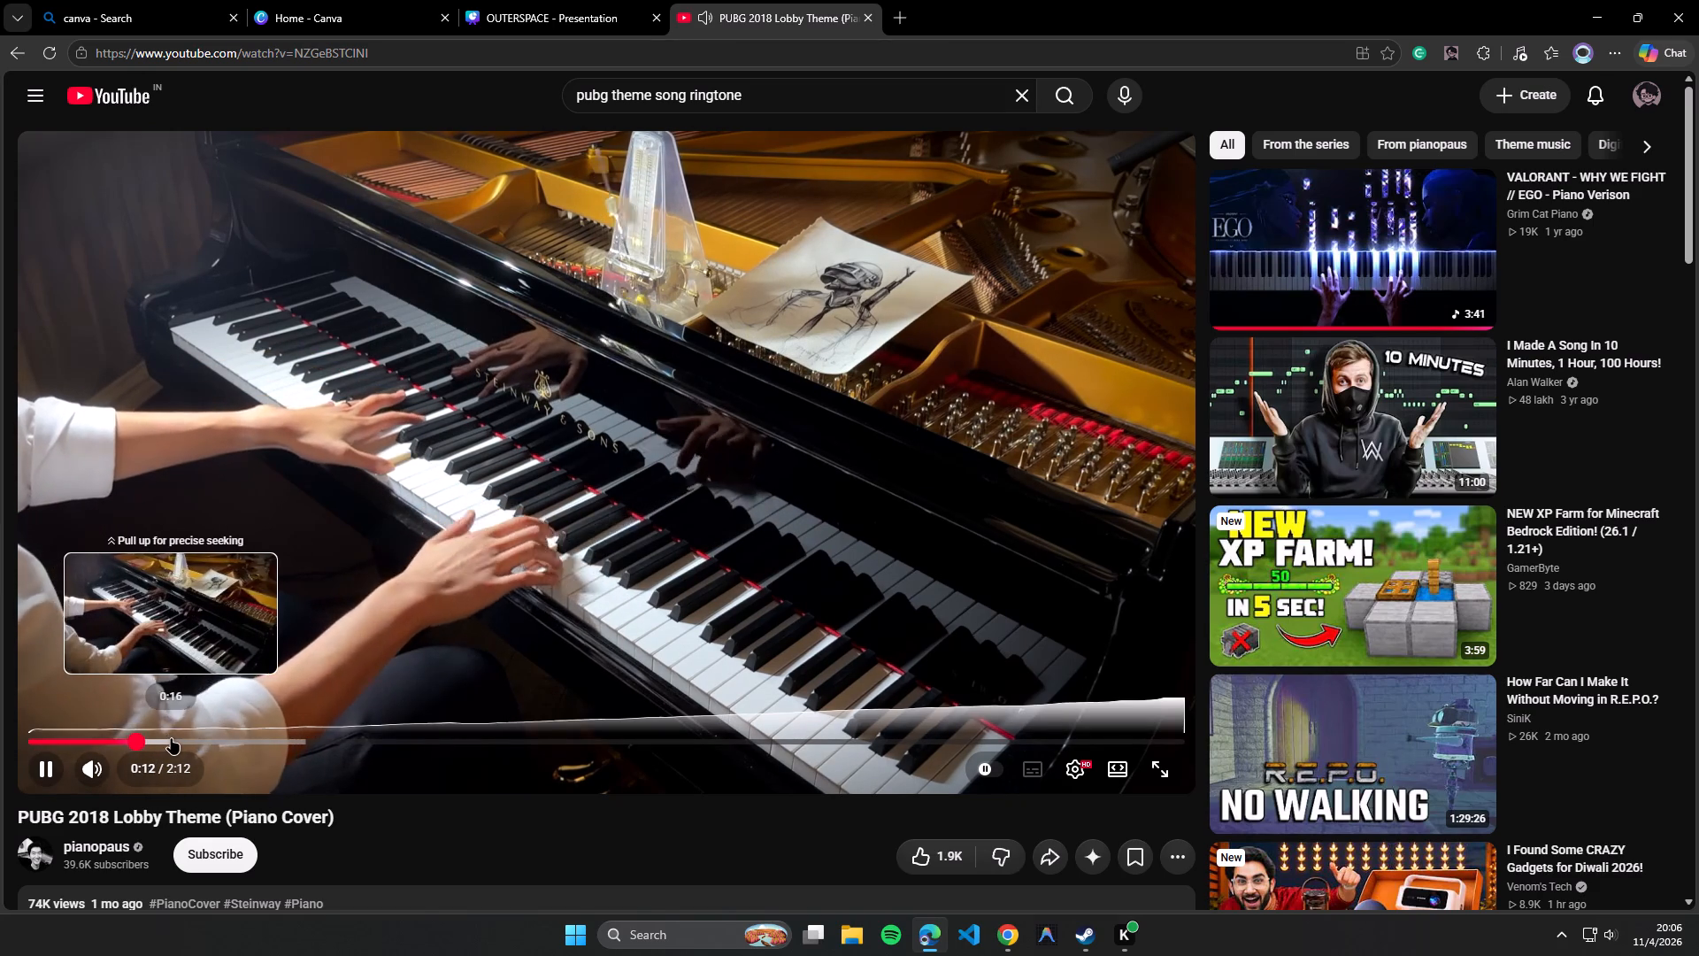
{"action": "left_click", "coordinate": [249, 738]}
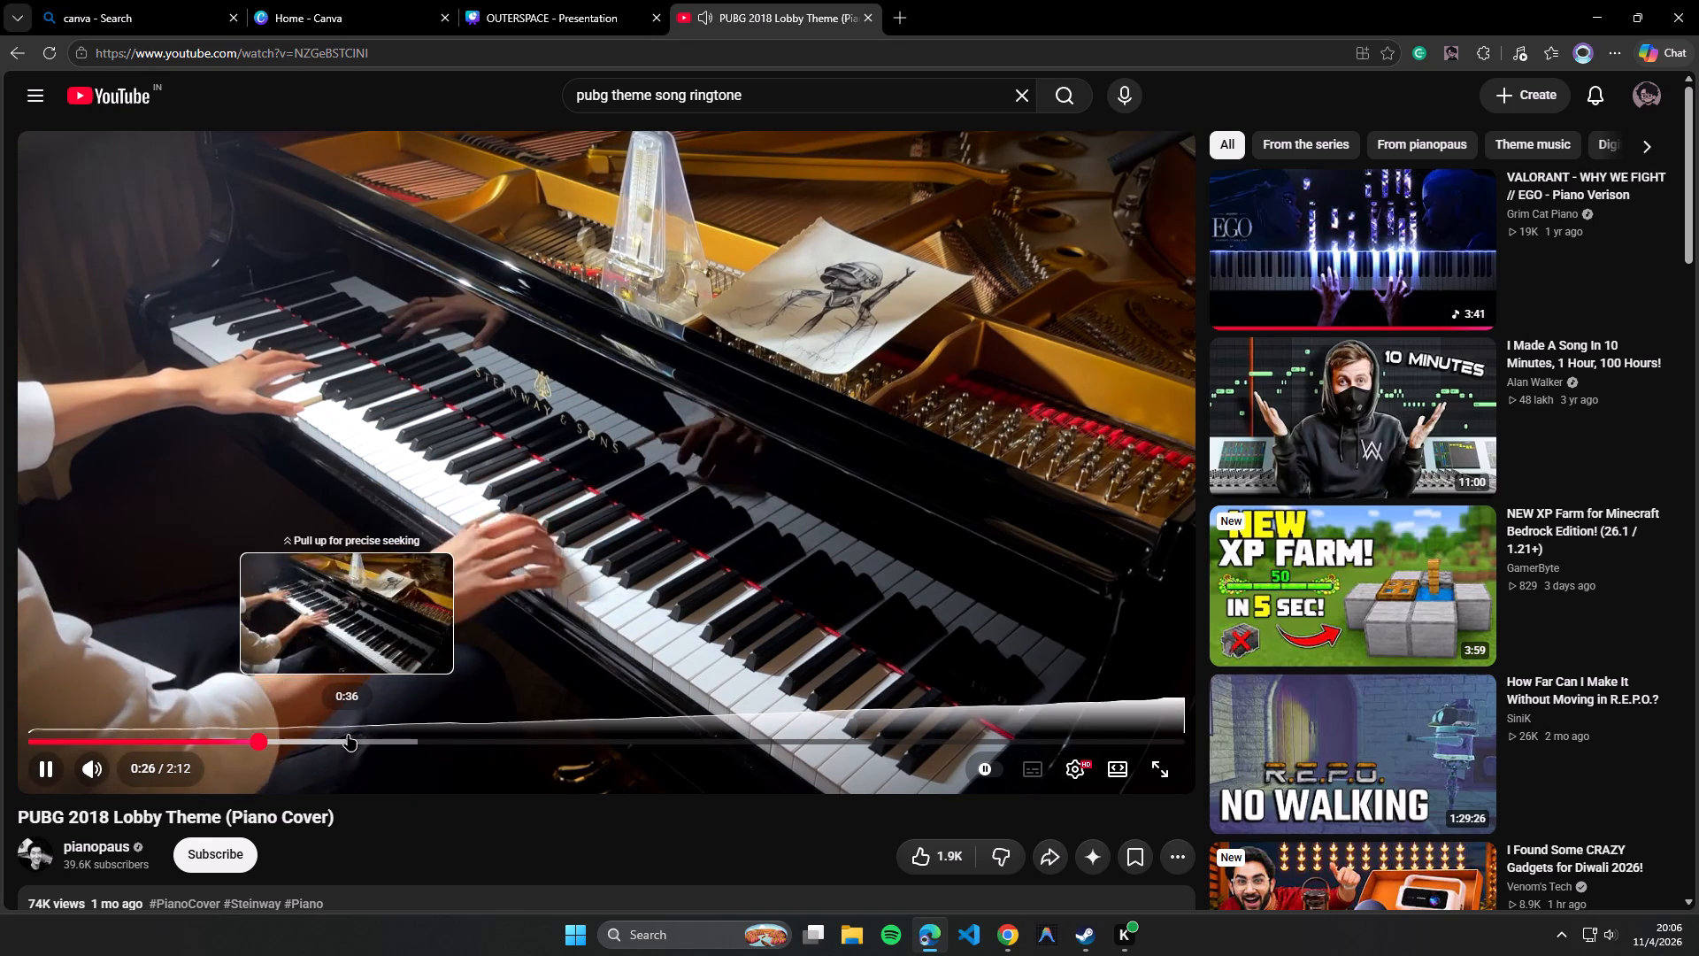
{"action": "left_click", "coordinate": [348, 735]}
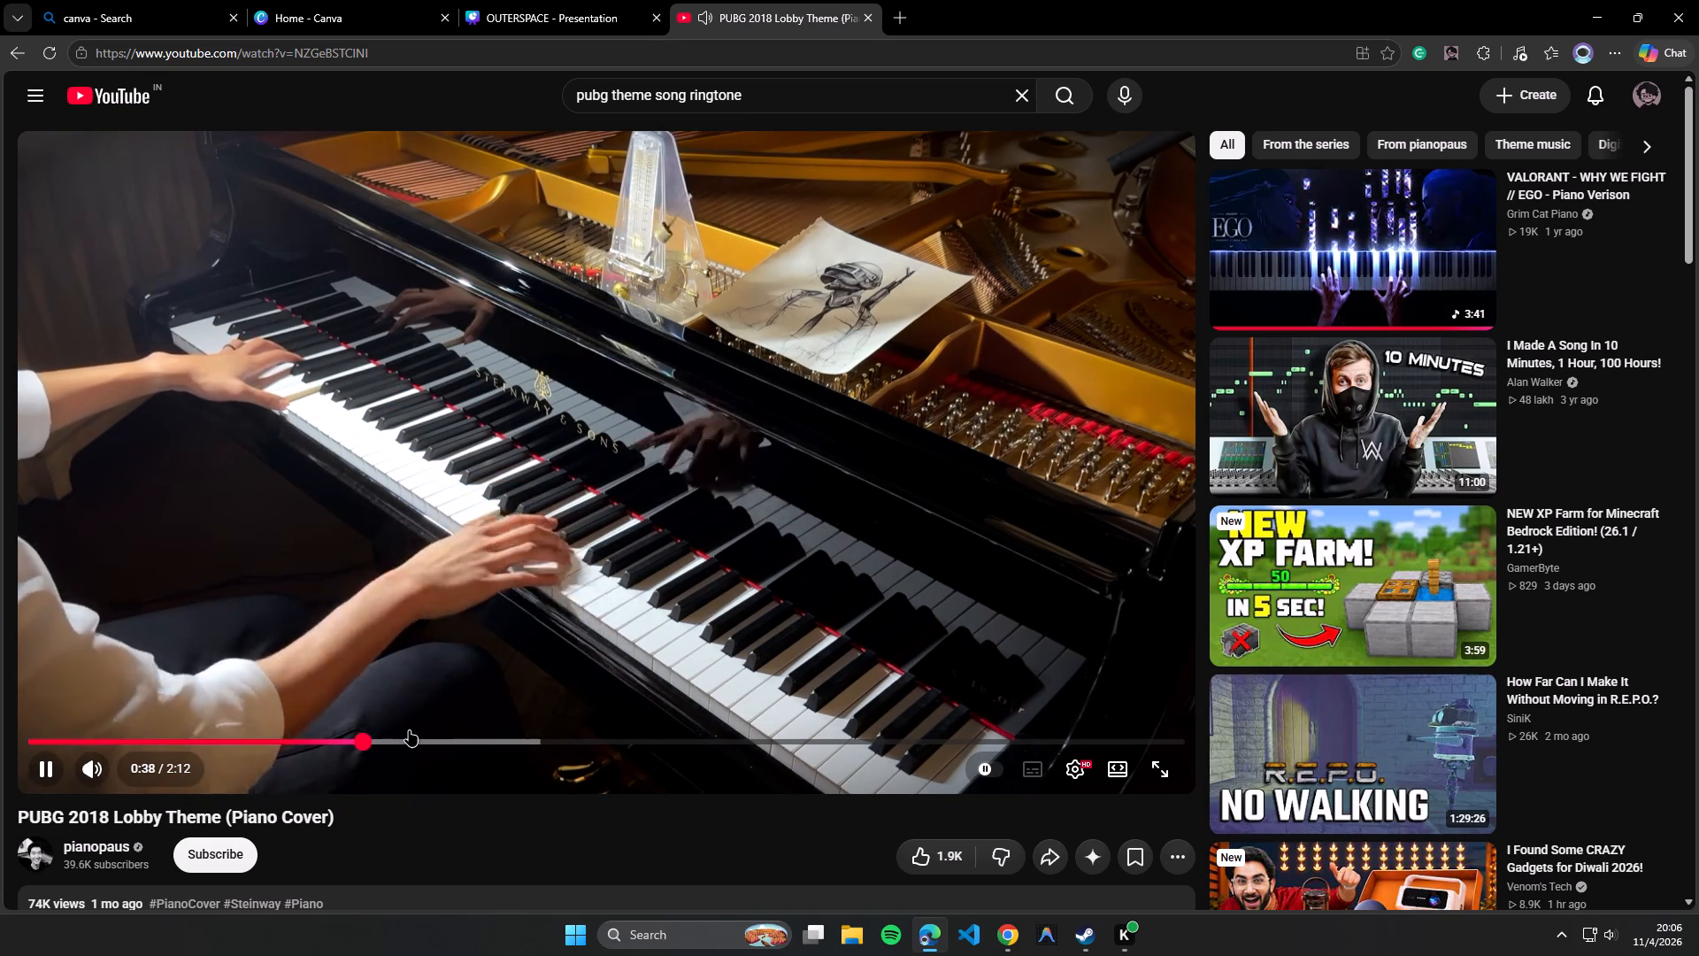
{"action": "left_click", "coordinate": [480, 743]}
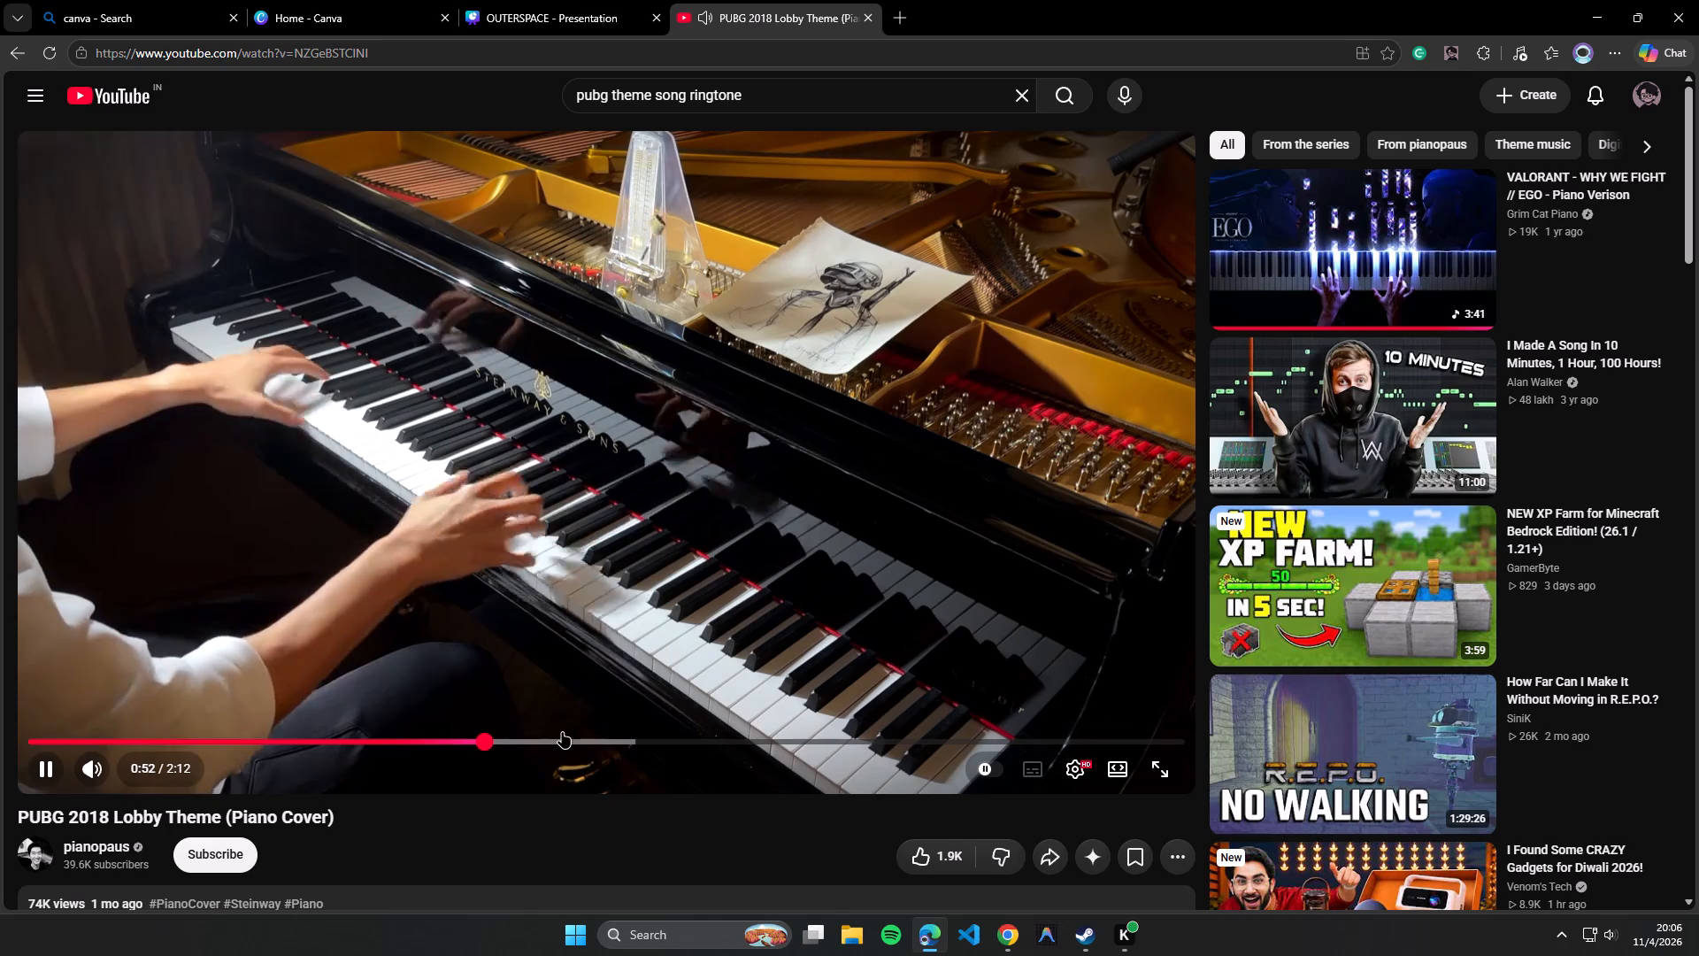
{"action": "left_click", "coordinate": [658, 738]}
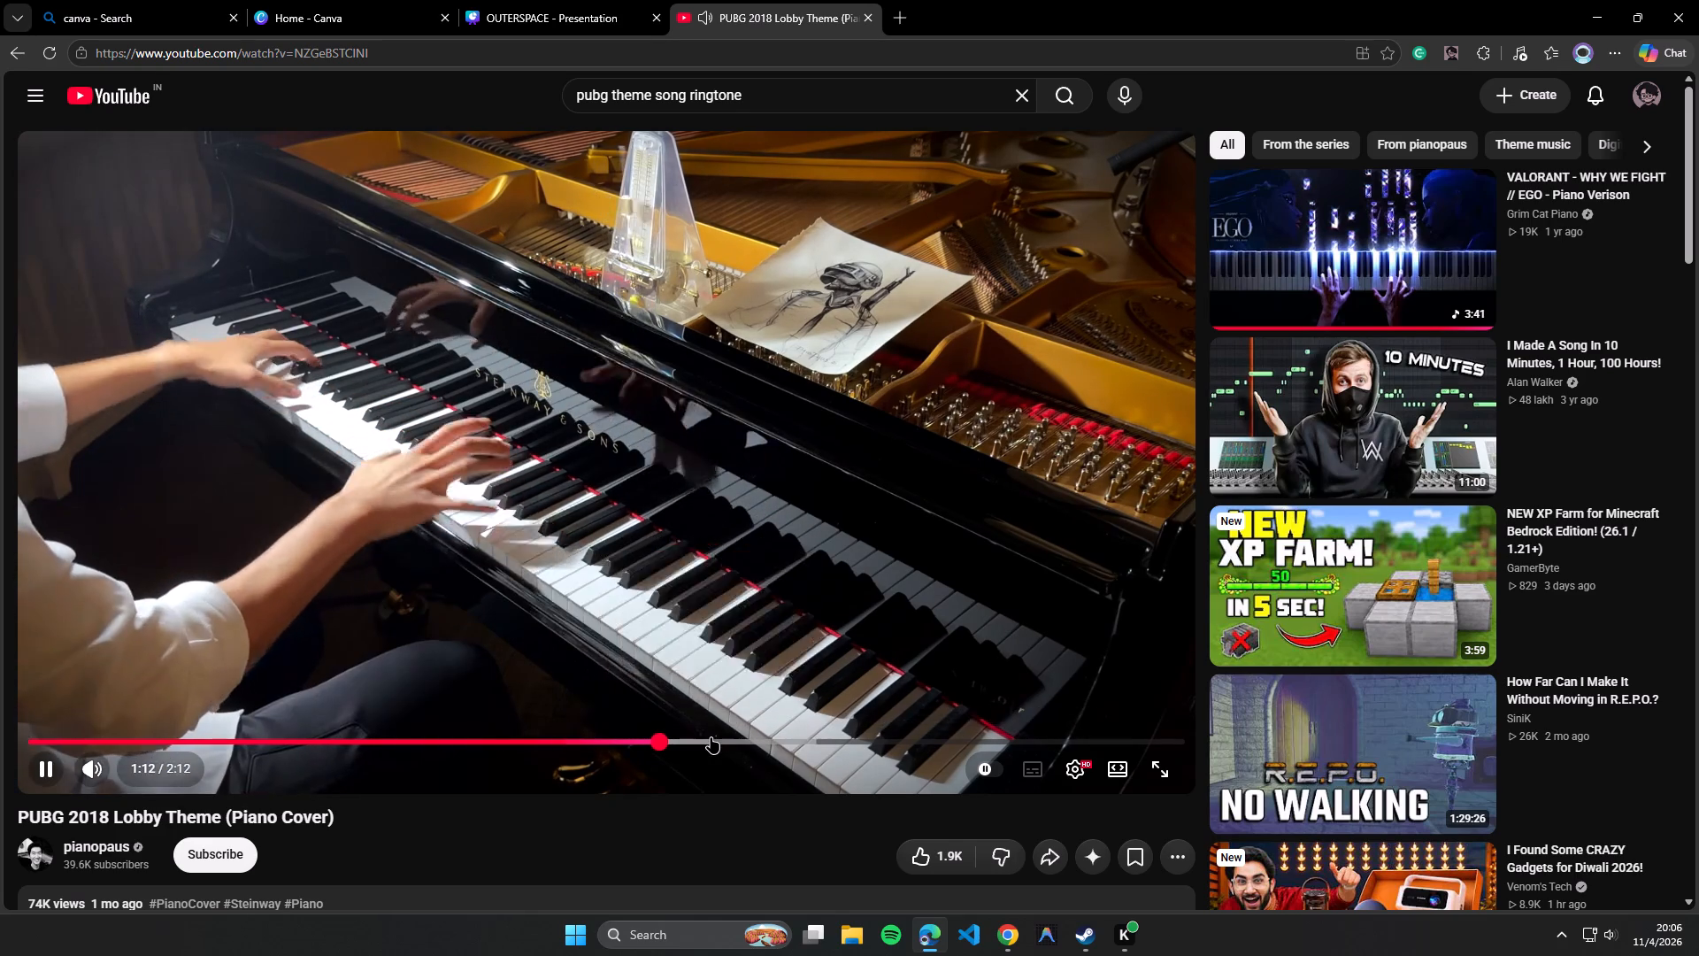
{"action": "left_click", "coordinate": [742, 735]}
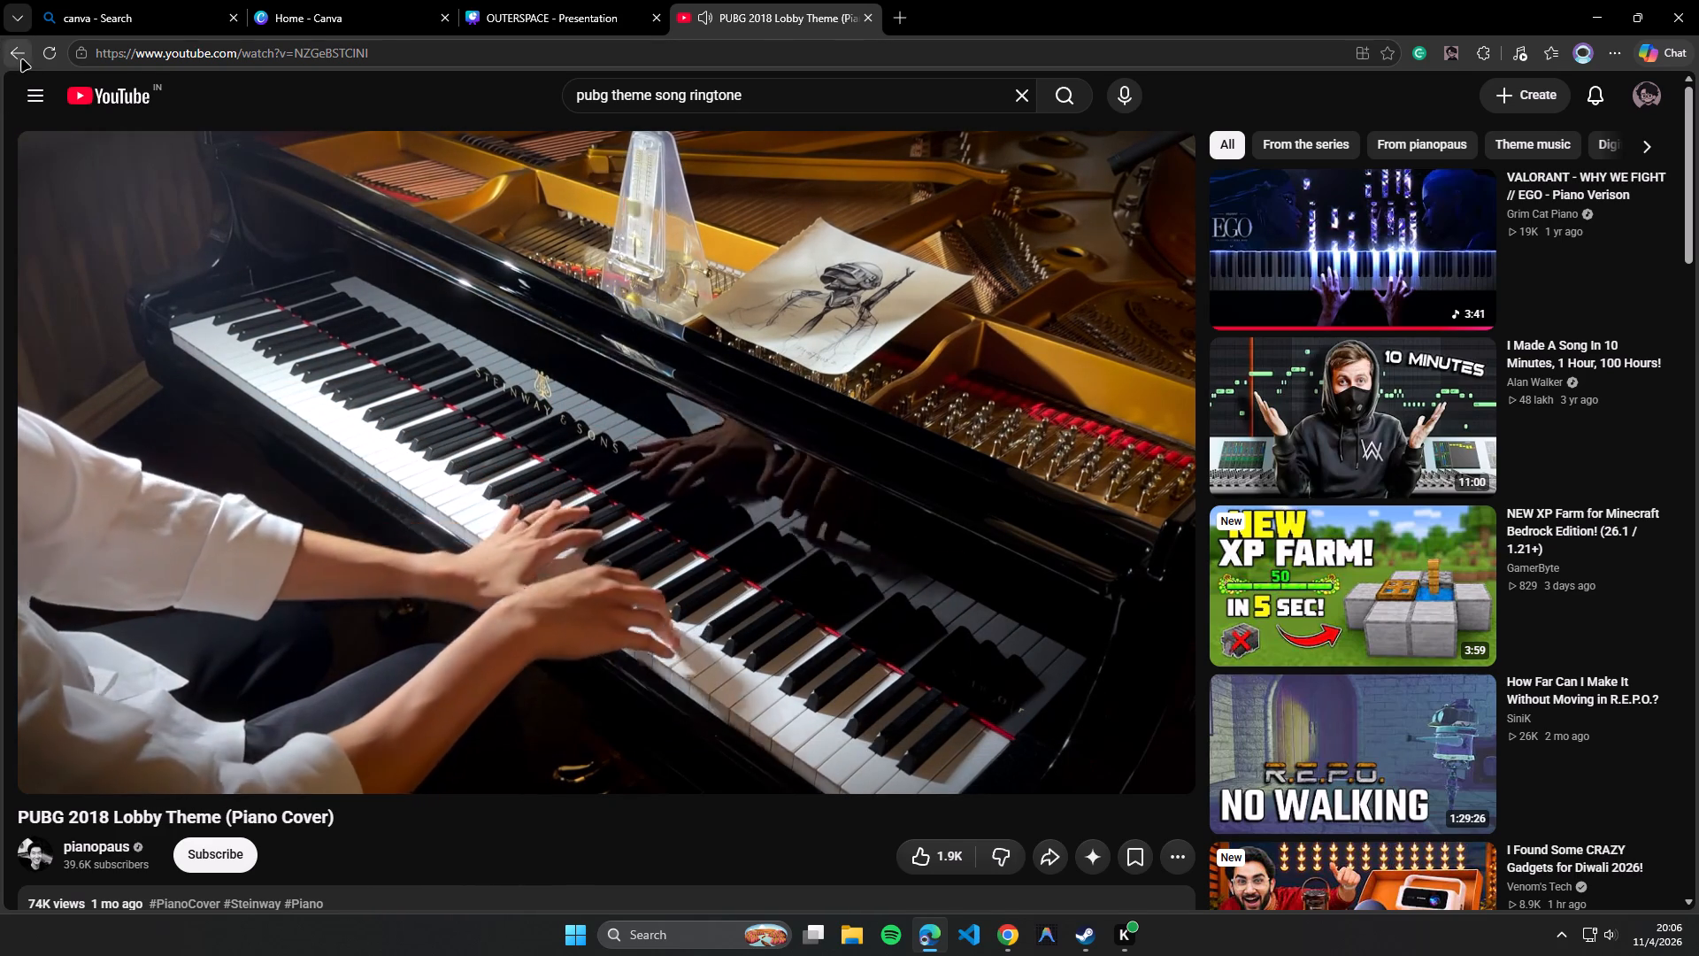
{"action": "left_click", "coordinate": [22, 60]}
{"action": "left_click", "coordinate": [537, 448]}
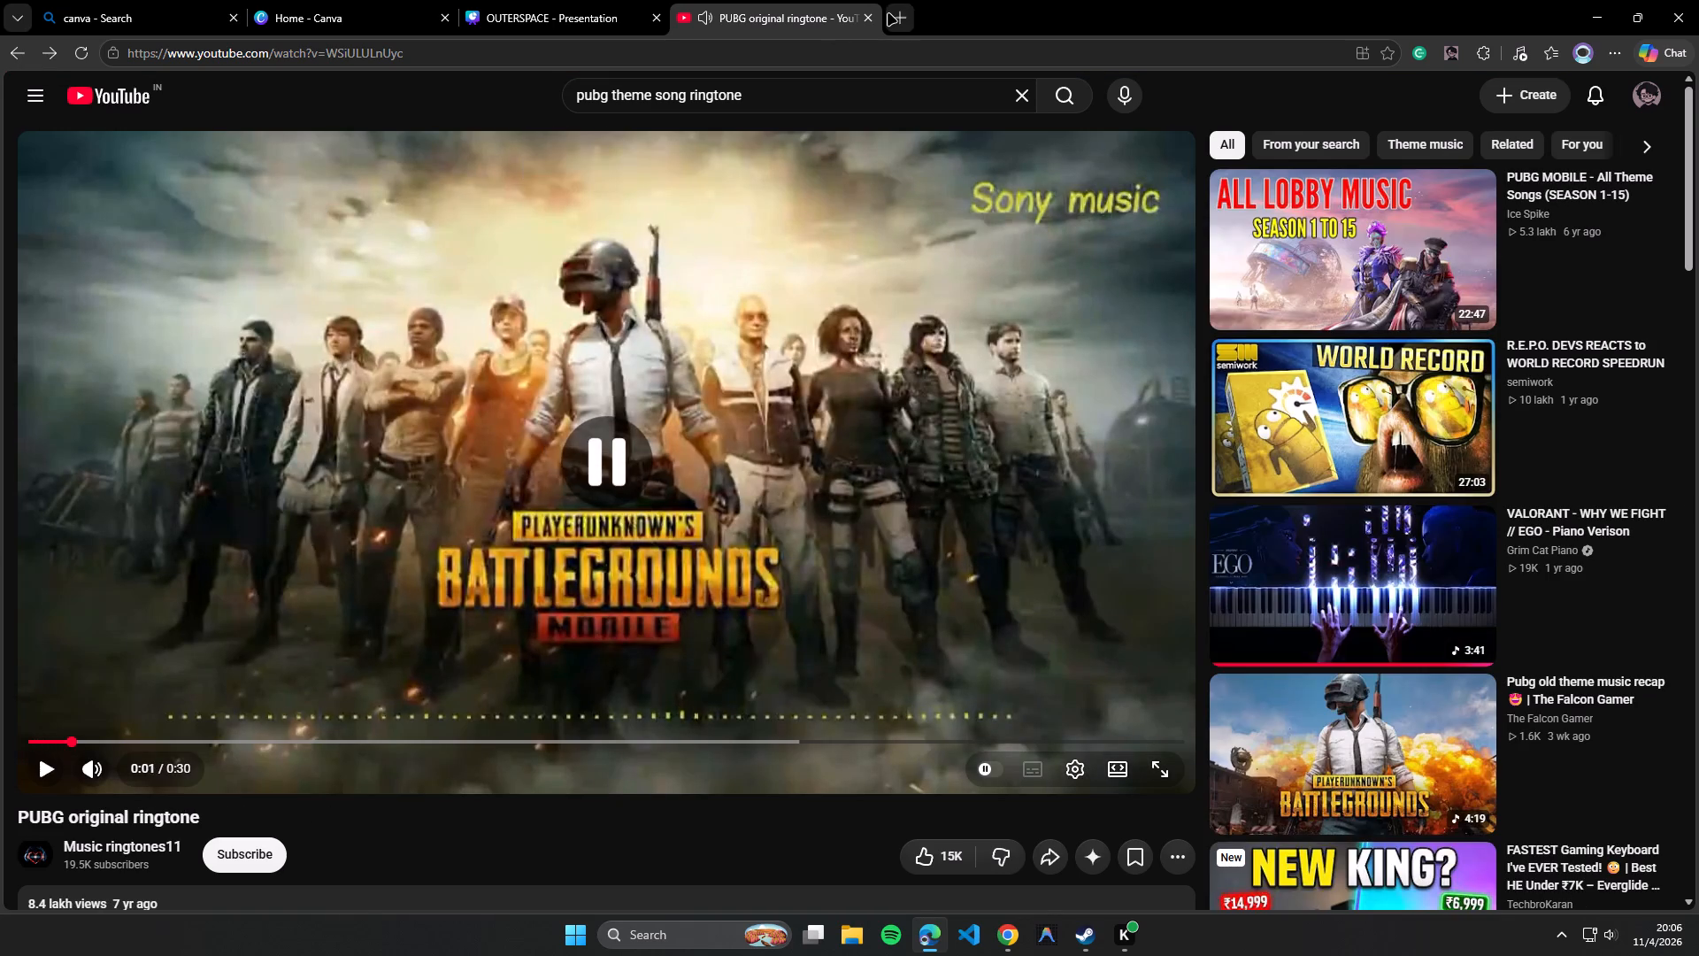
Search the web for "yt to mp3" in a new tab.
{"action": "left_click", "coordinate": [888, 14]}
{"action": "type", "text": "yt to mp3"}
{"action": "key", "text": "Return"}
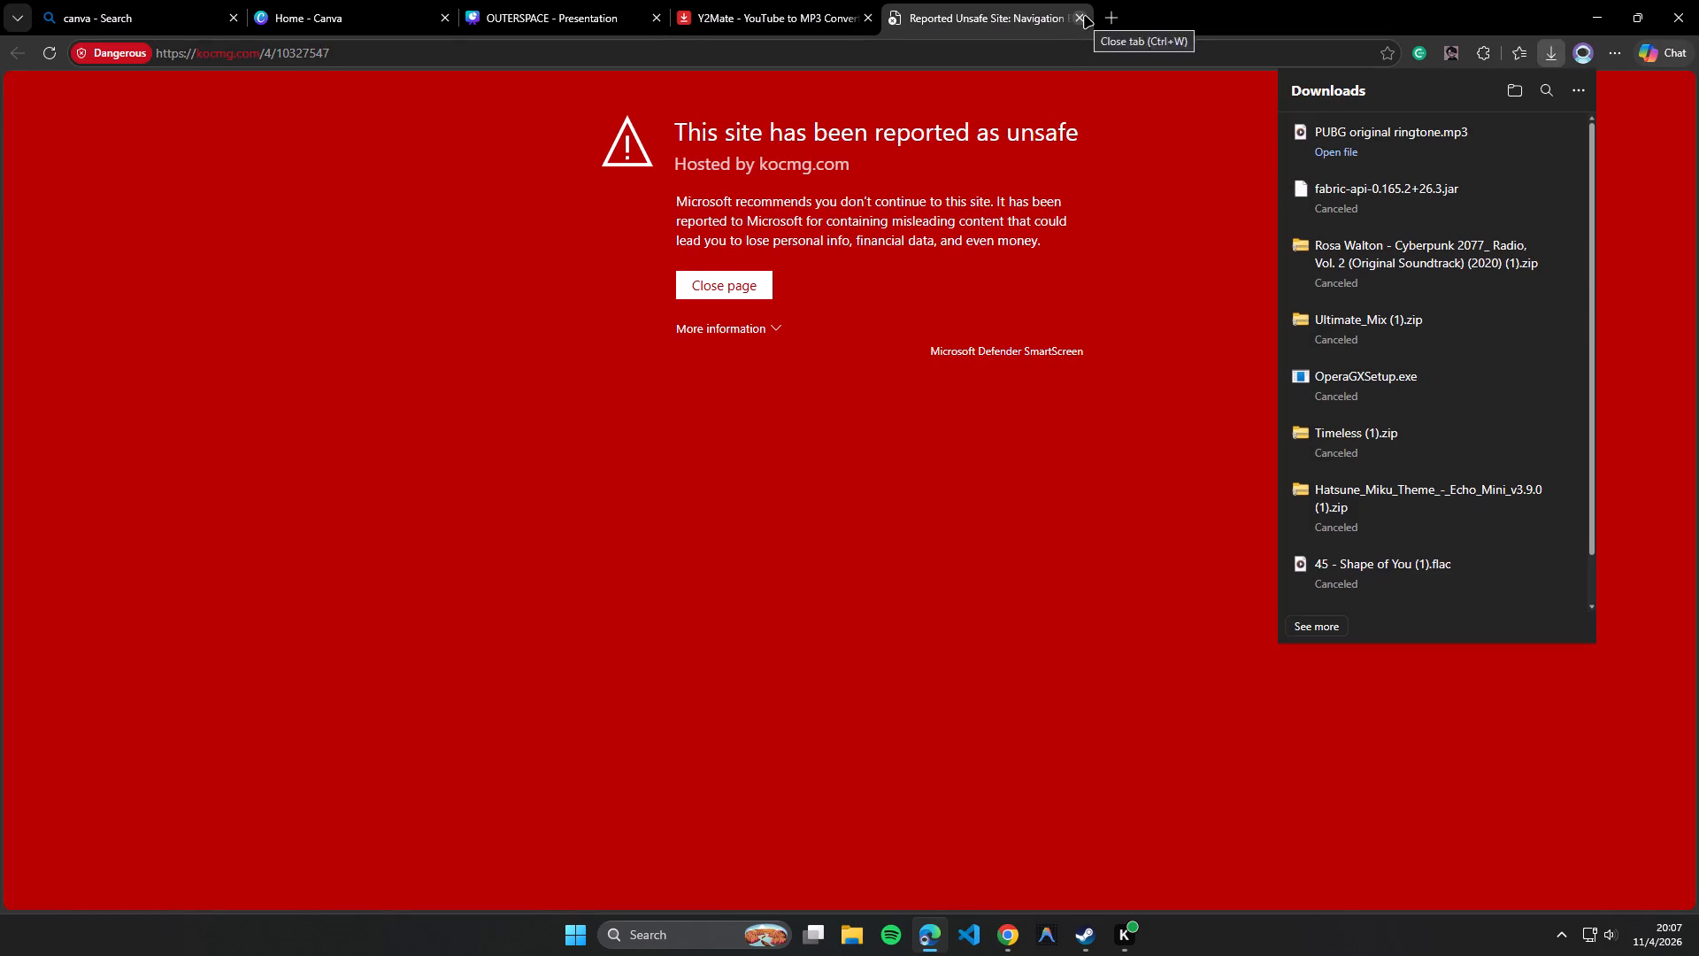
{"action": "left_click", "coordinate": [1085, 17]}
{"action": "left_click", "coordinate": [873, 19]}
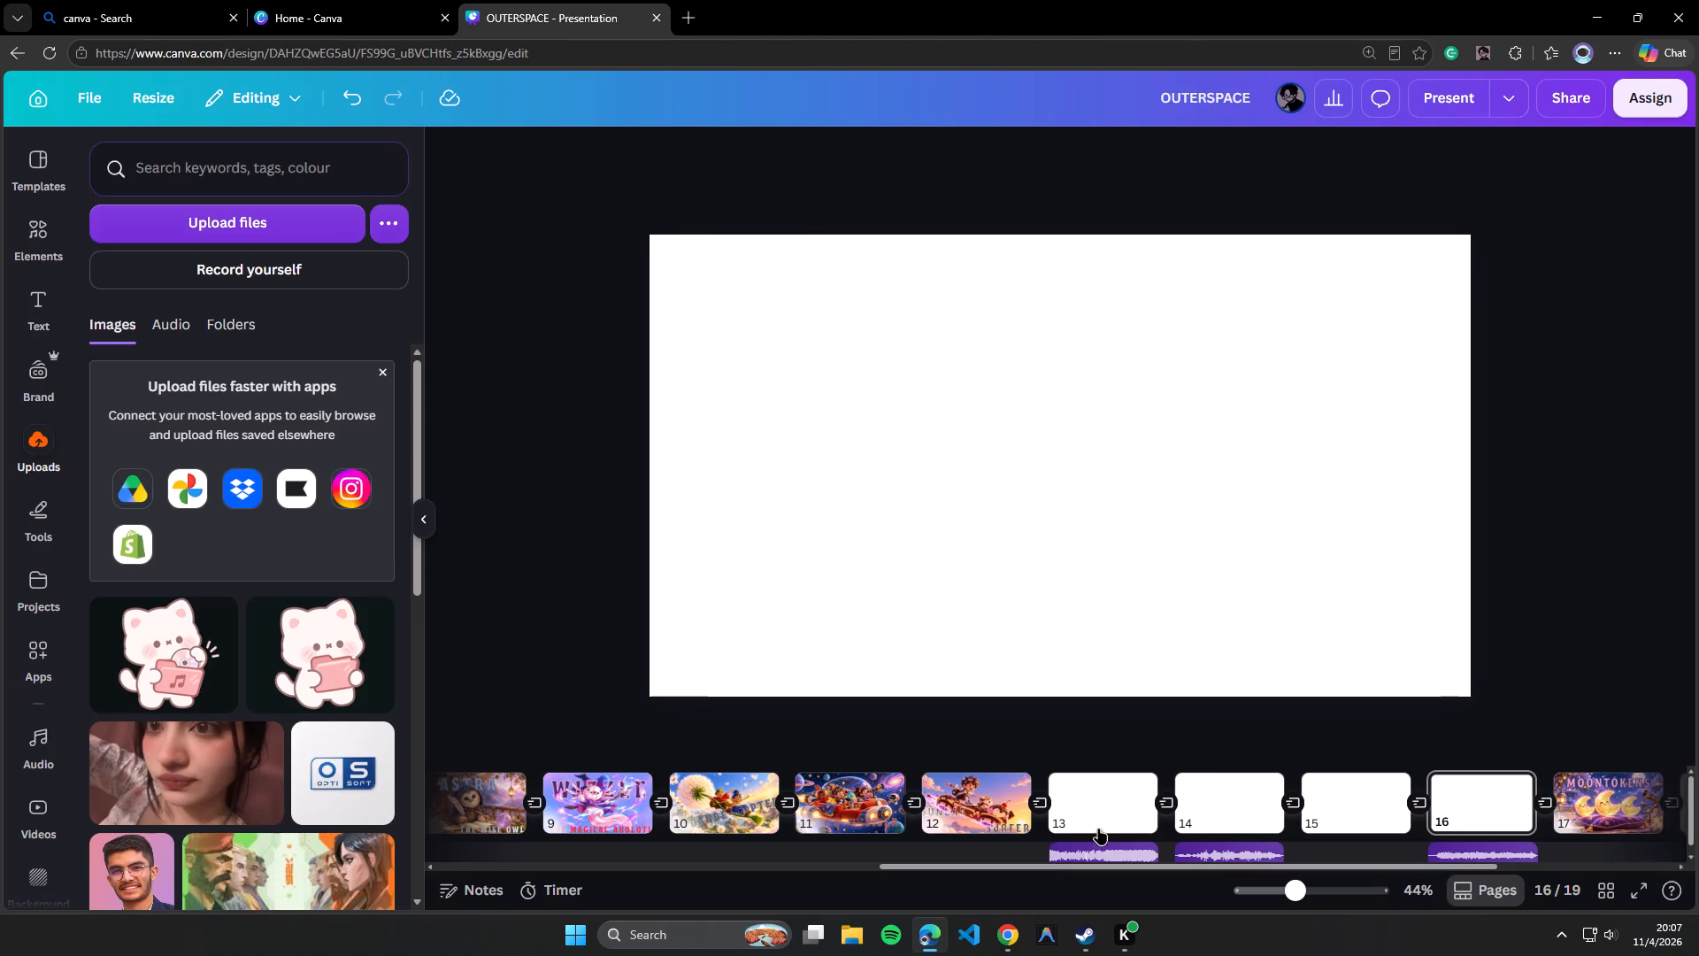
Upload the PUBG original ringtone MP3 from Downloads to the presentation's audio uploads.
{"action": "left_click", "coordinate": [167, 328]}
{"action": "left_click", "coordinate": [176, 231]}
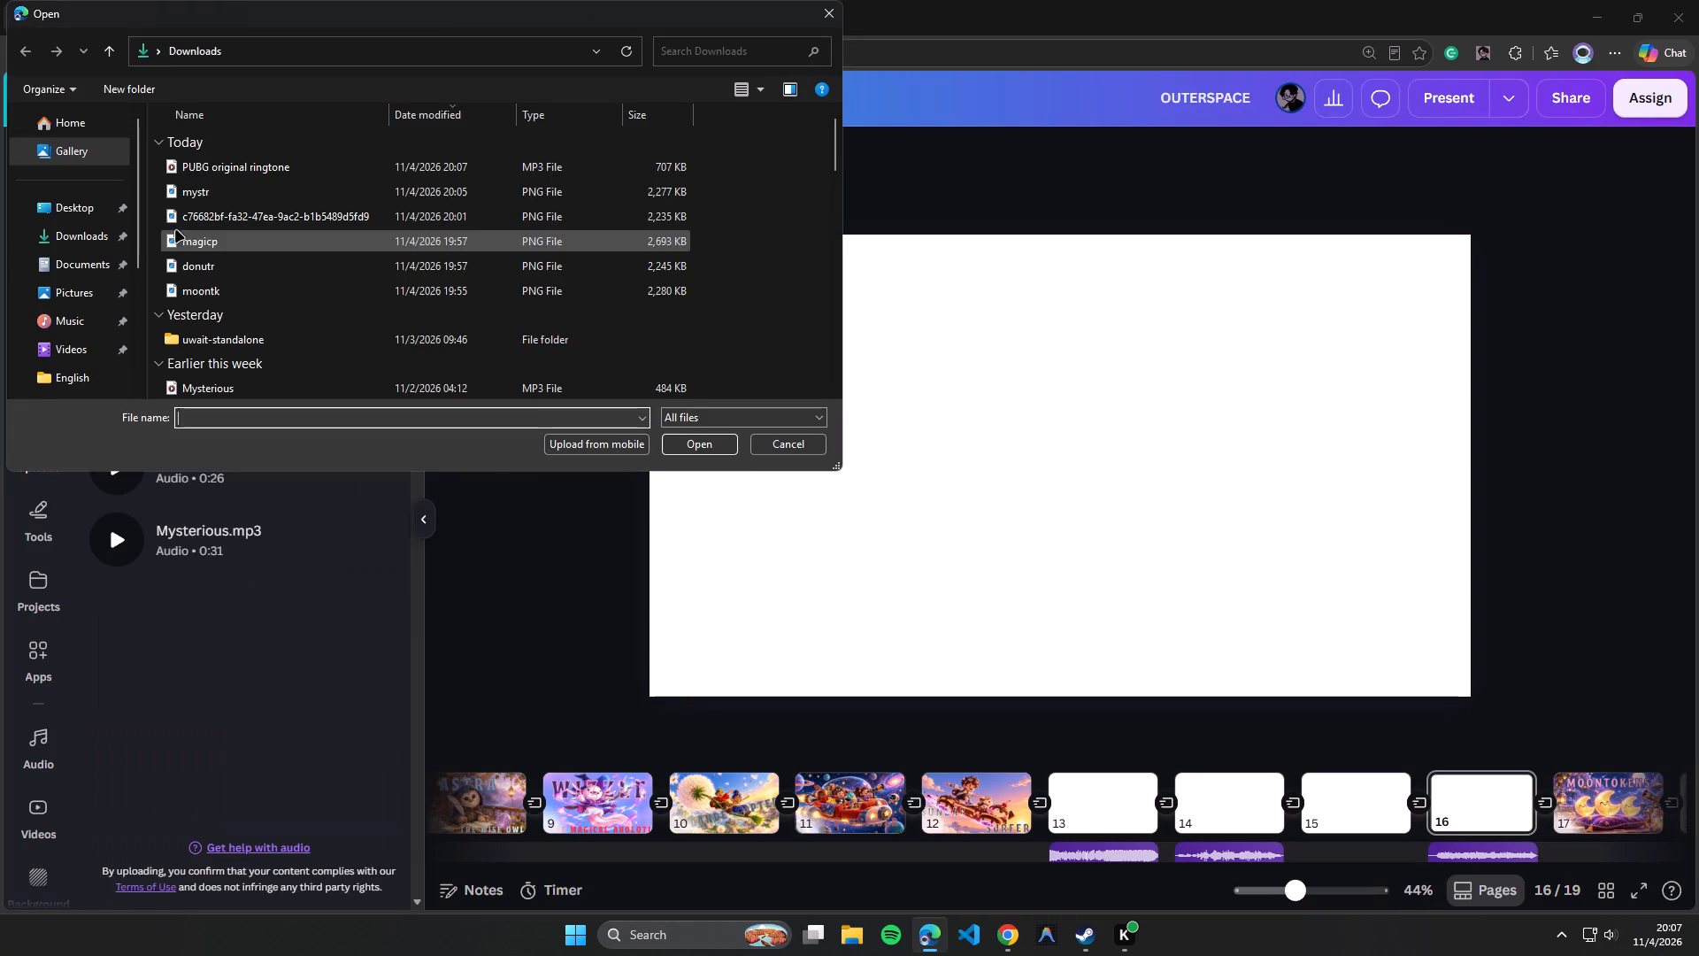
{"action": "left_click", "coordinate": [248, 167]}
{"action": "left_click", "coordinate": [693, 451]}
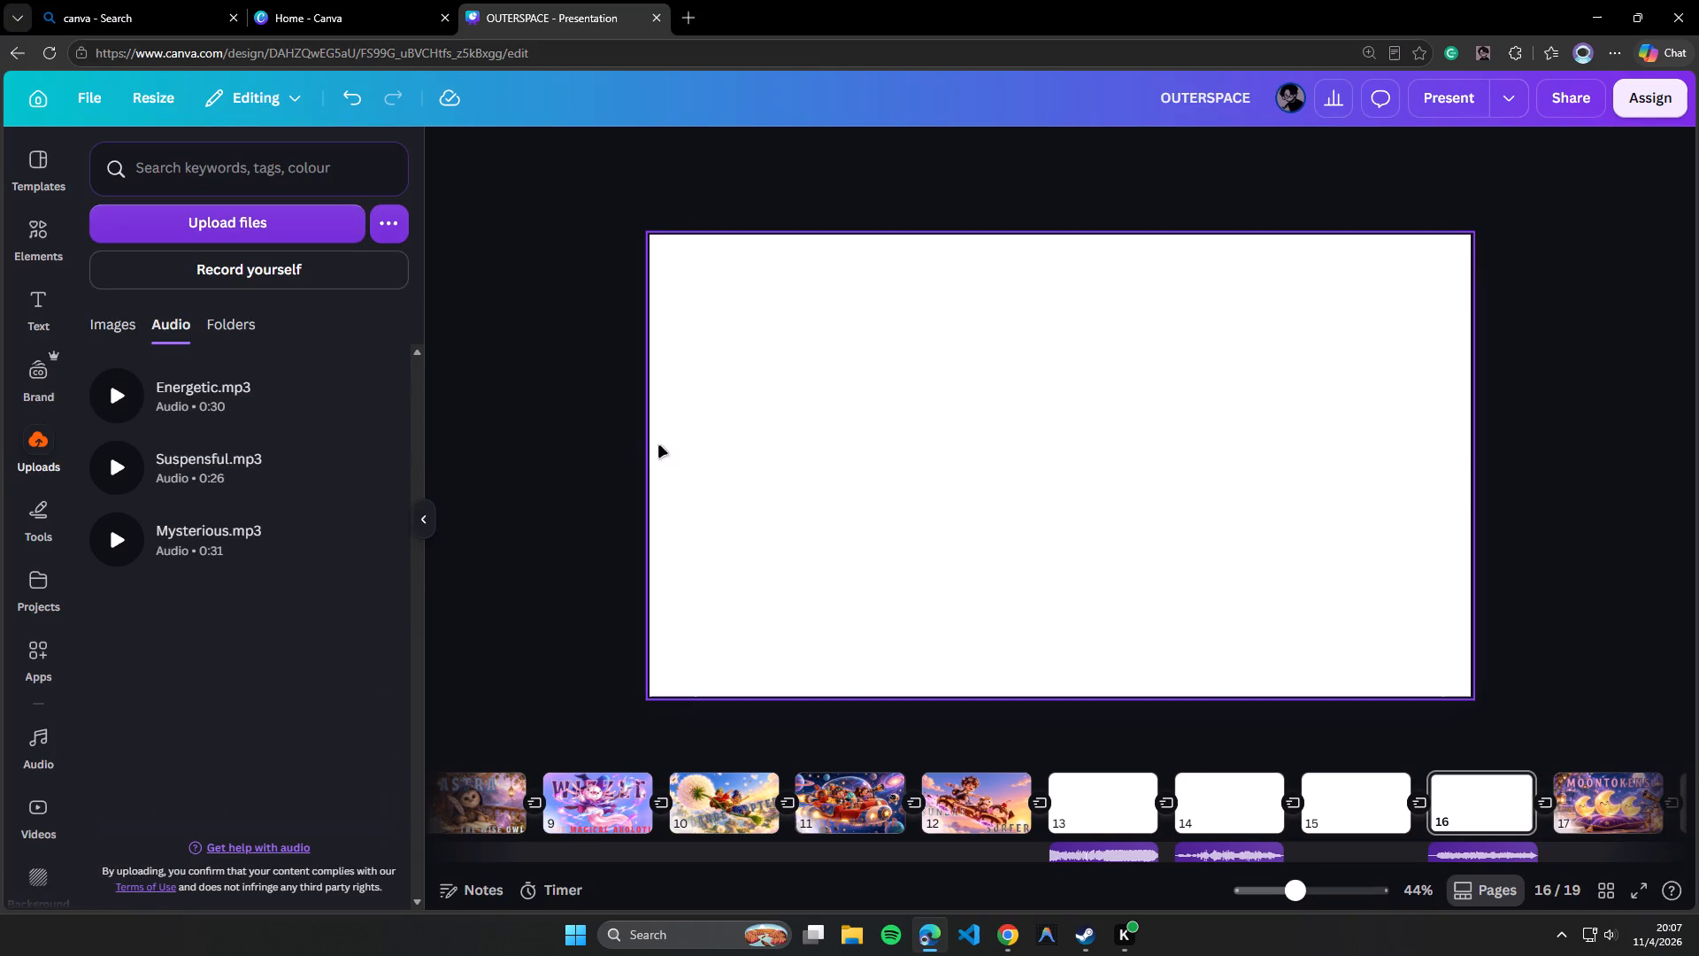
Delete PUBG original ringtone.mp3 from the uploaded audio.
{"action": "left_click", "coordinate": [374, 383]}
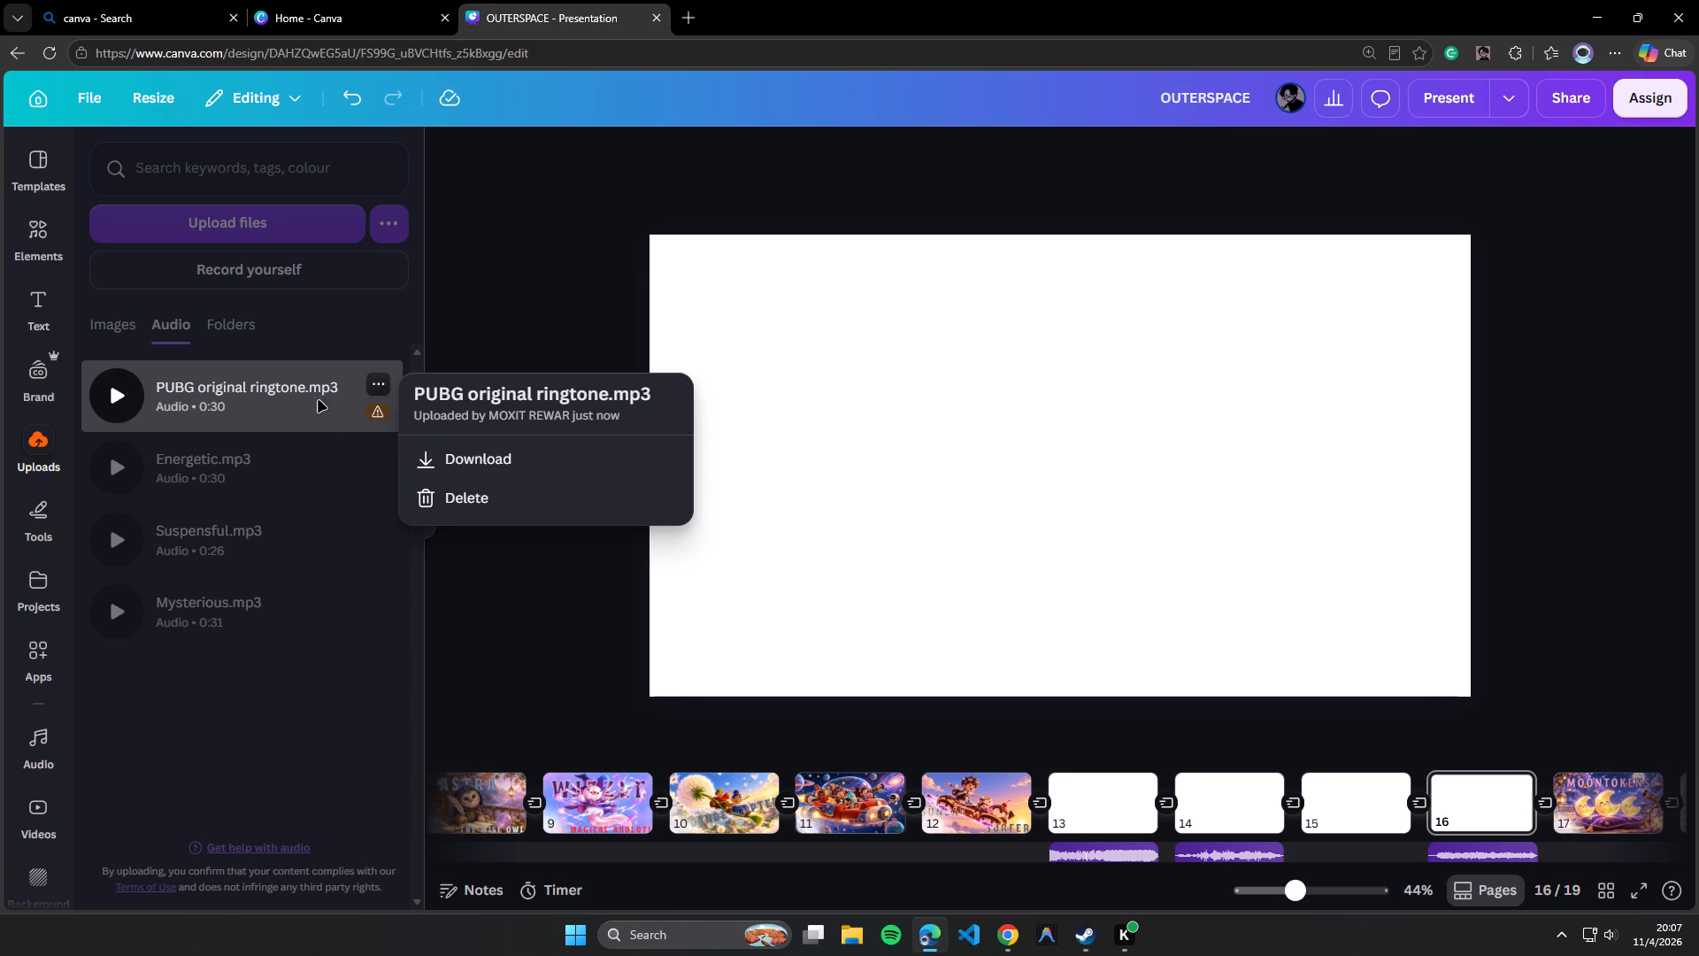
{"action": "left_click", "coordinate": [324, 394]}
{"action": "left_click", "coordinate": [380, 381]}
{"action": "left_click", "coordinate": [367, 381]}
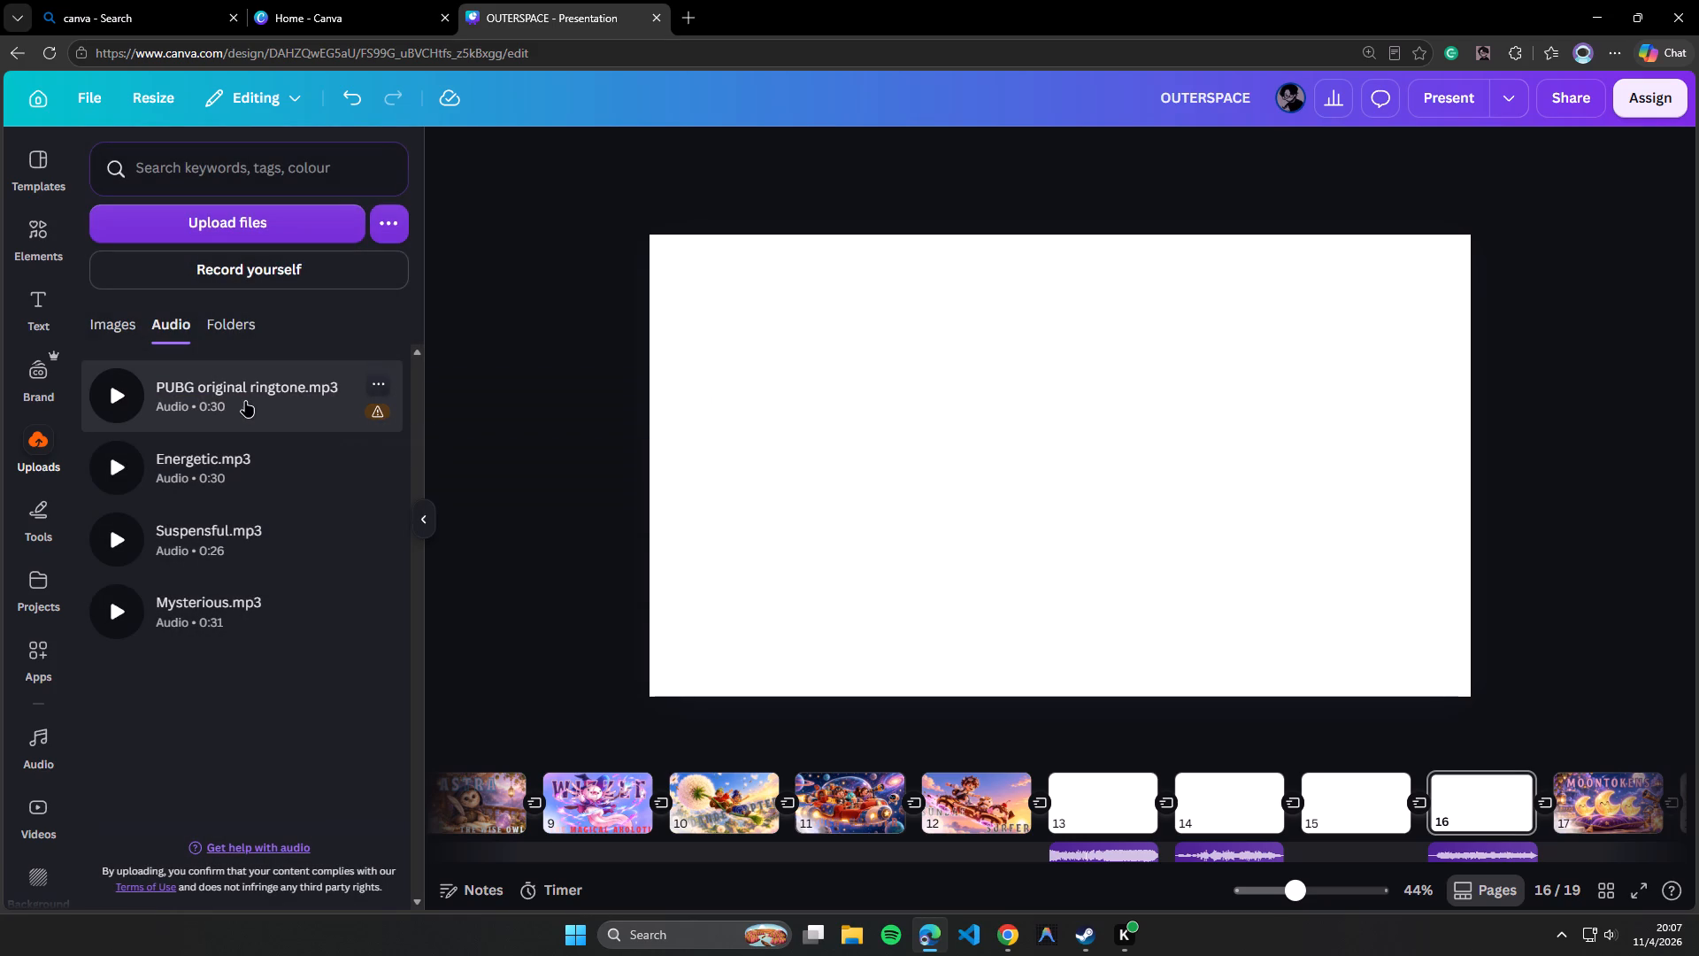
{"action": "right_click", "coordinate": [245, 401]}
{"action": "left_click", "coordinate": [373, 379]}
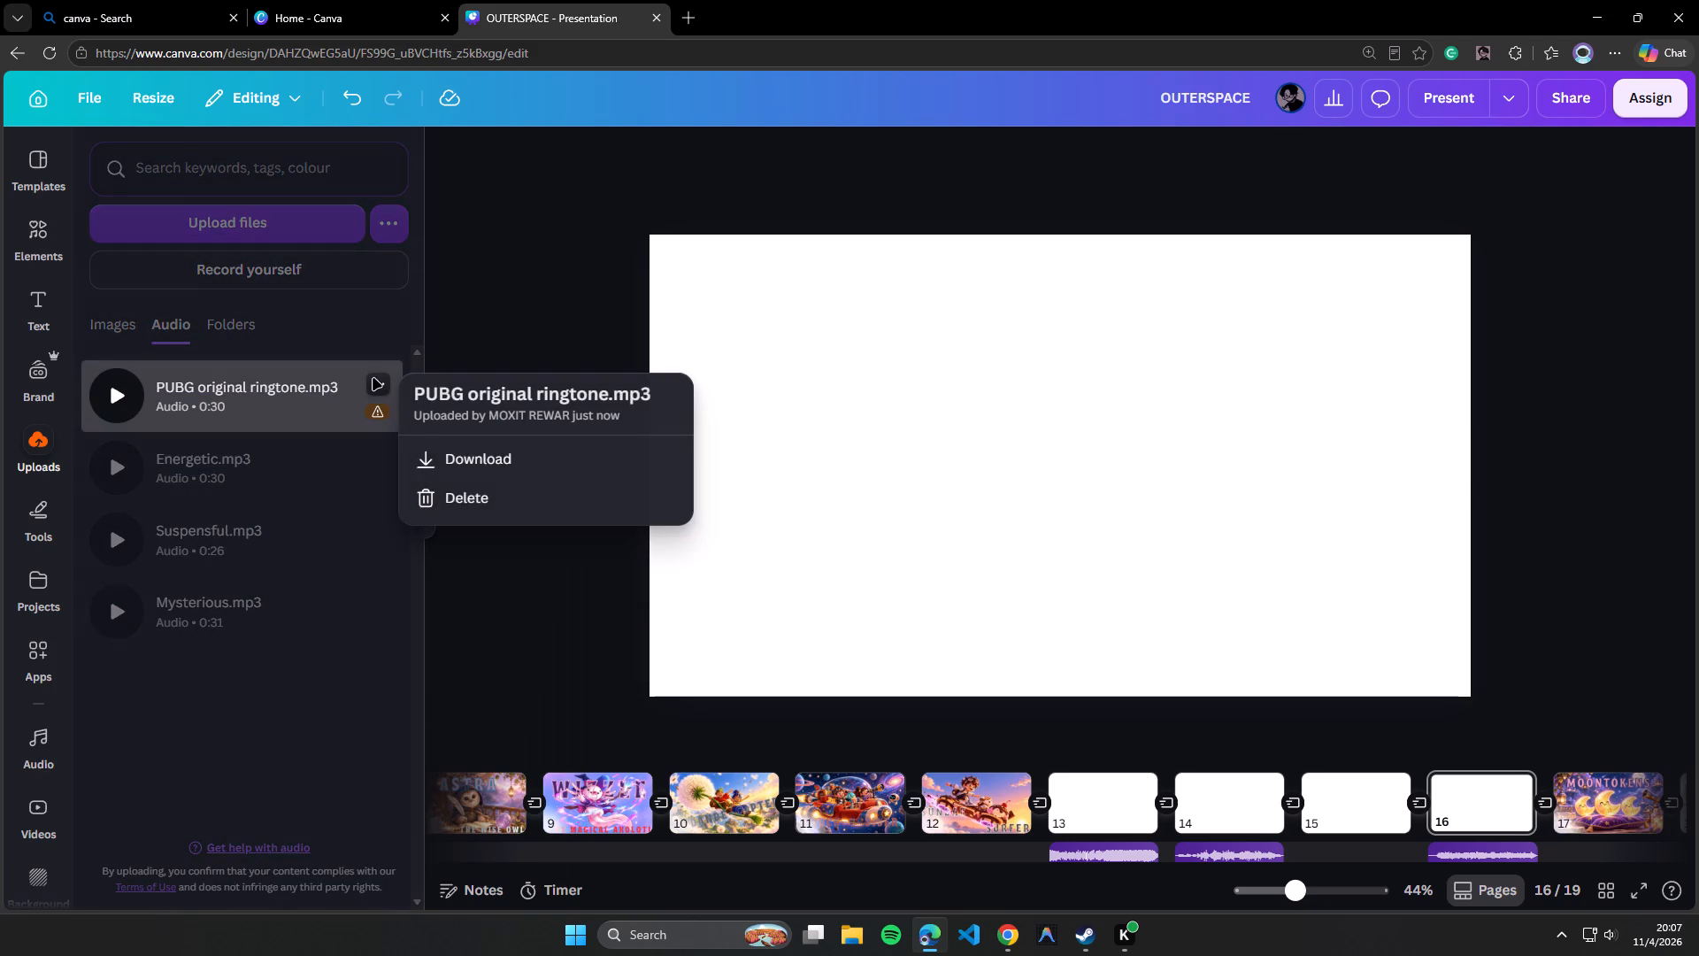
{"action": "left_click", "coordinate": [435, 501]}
Open the Downloads folder in File Explorer, rename the PUBG original ringtone file as Orchestral 1, and close the window.
{"action": "left_click", "coordinate": [862, 955]}
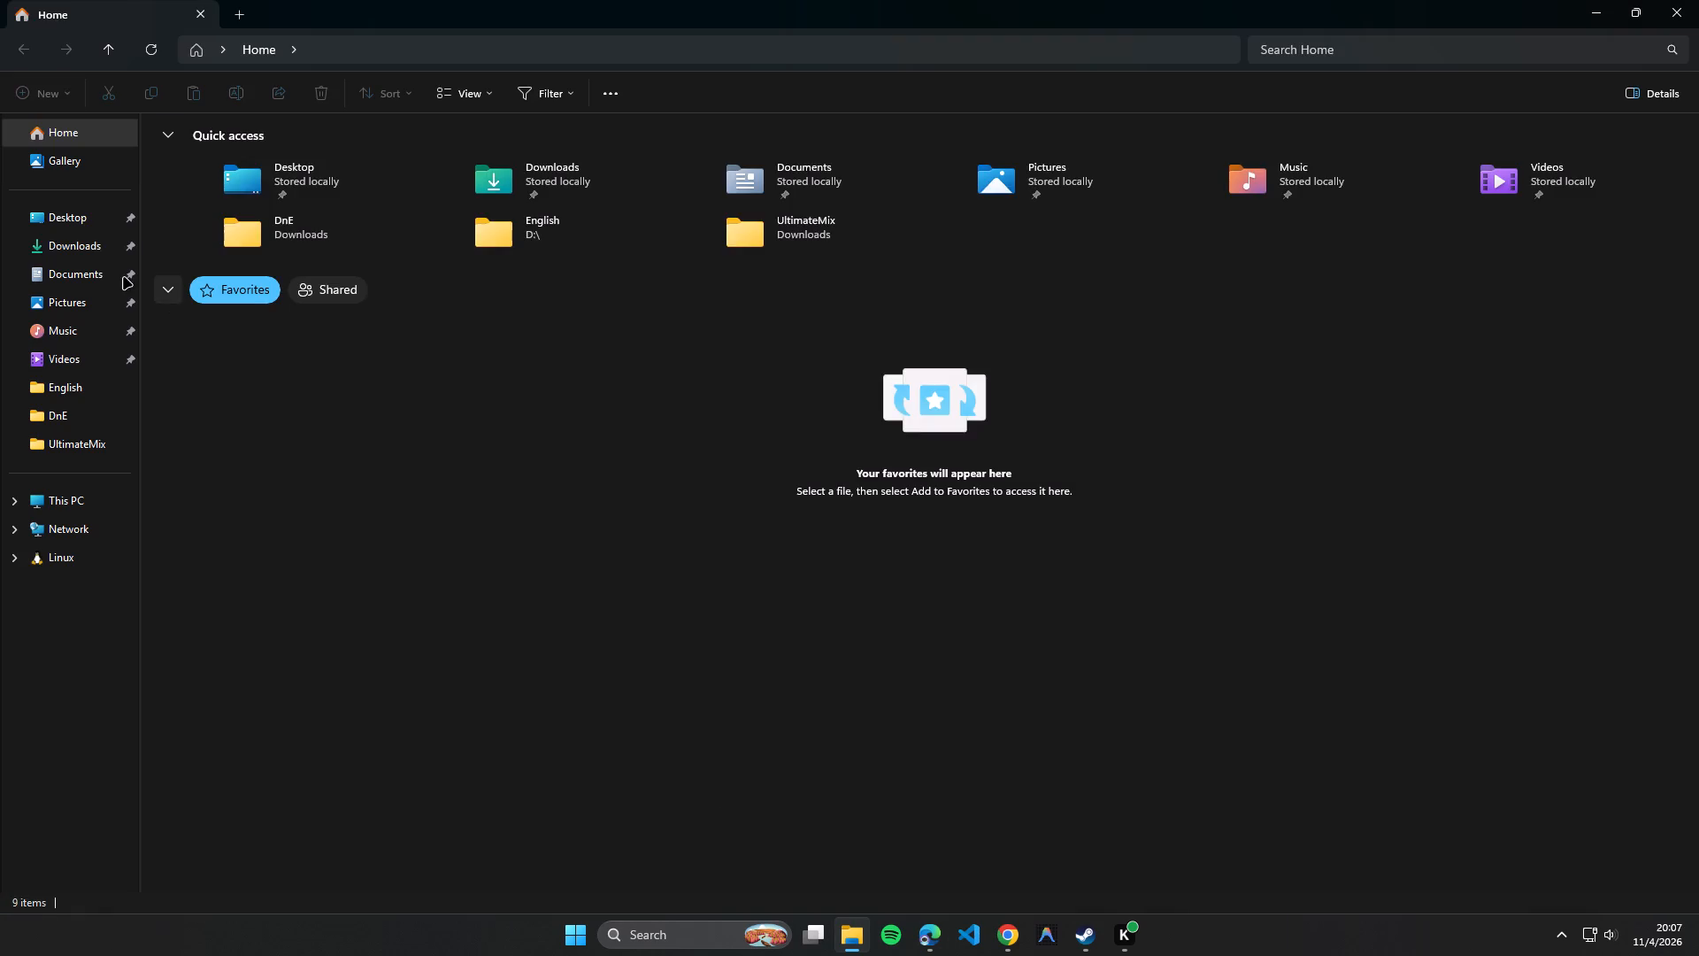
{"action": "left_click", "coordinate": [103, 258]}
{"action": "left_click", "coordinate": [227, 289]}
{"action": "right_click", "coordinate": [227, 289]}
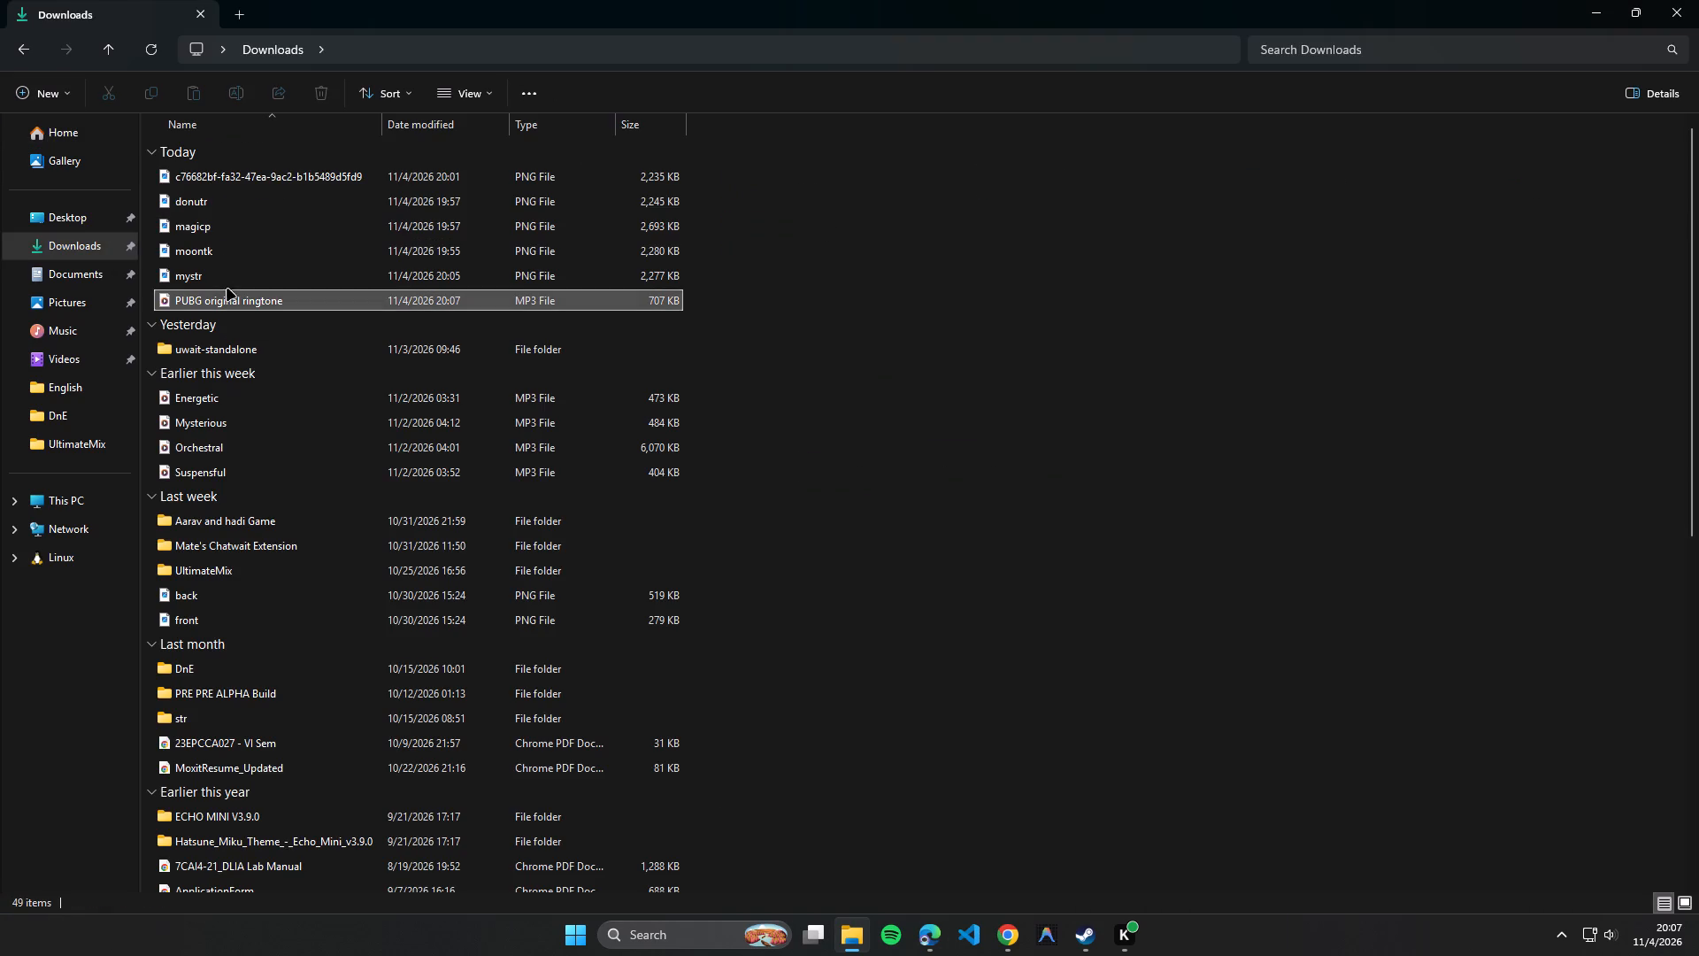
{"action": "left_click", "coordinate": [363, 321]}
{"action": "type", "text": "rchestral 1"}
{"action": "key", "text": "Return"}
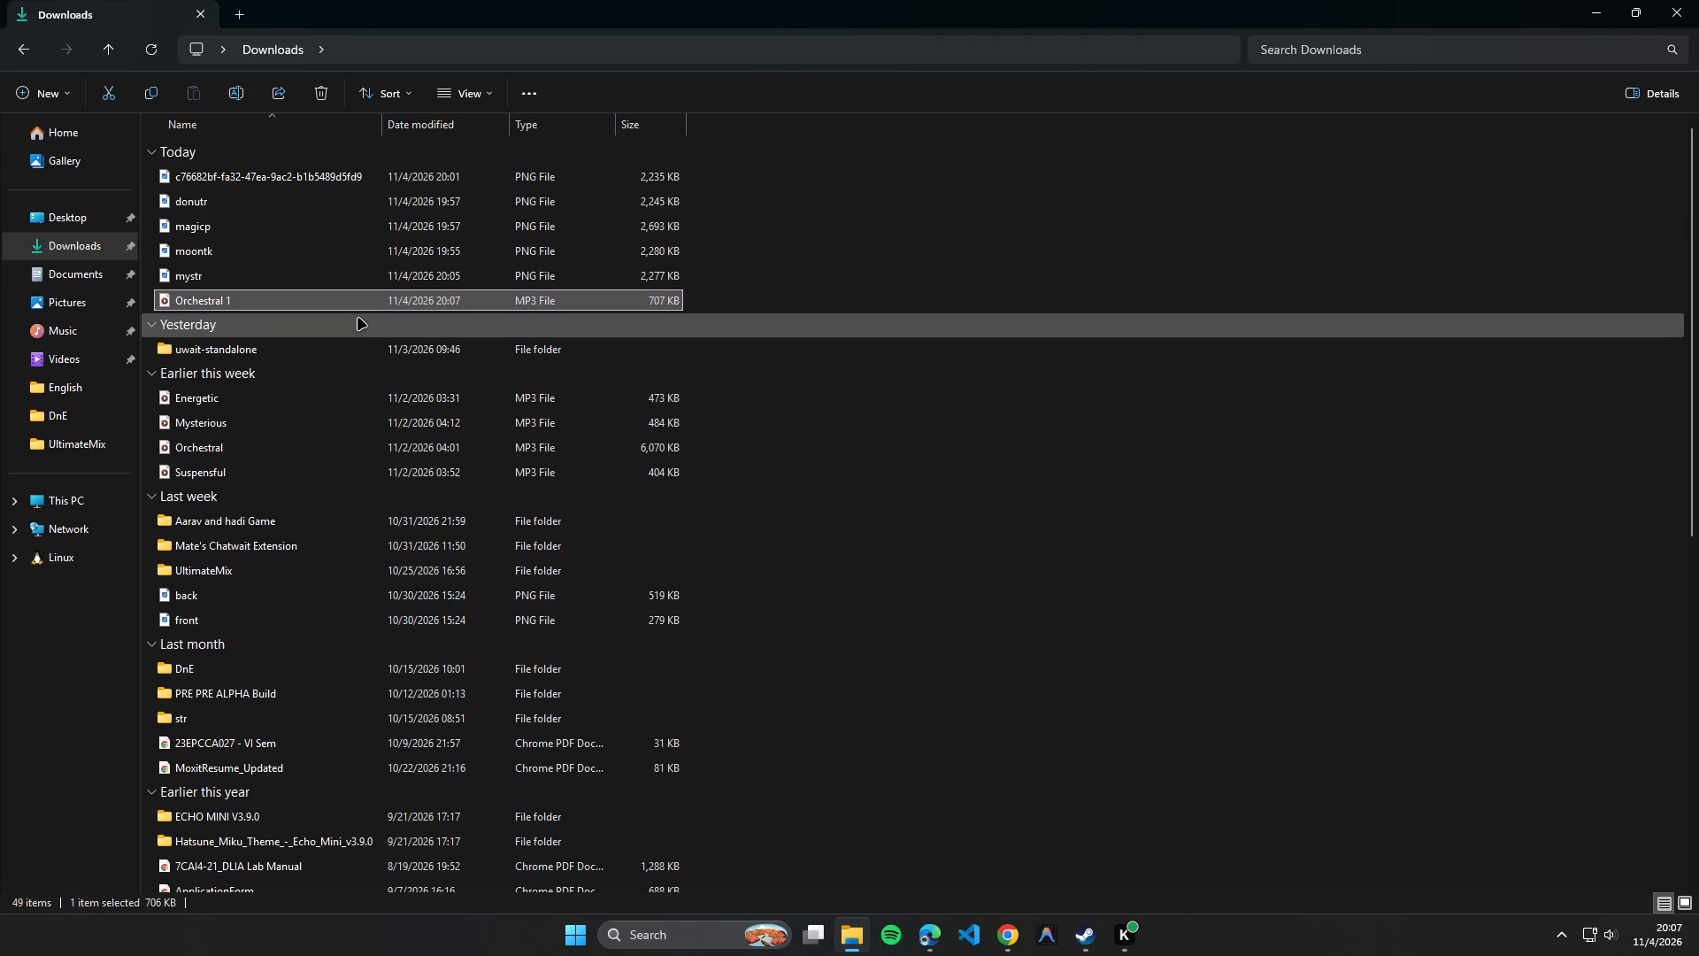
{"action": "left_click", "coordinate": [1698, 0]}
Upload the Orchestral 1 MP3 from Downloads to the presentation's audio uploads.
{"action": "left_click", "coordinate": [210, 223]}
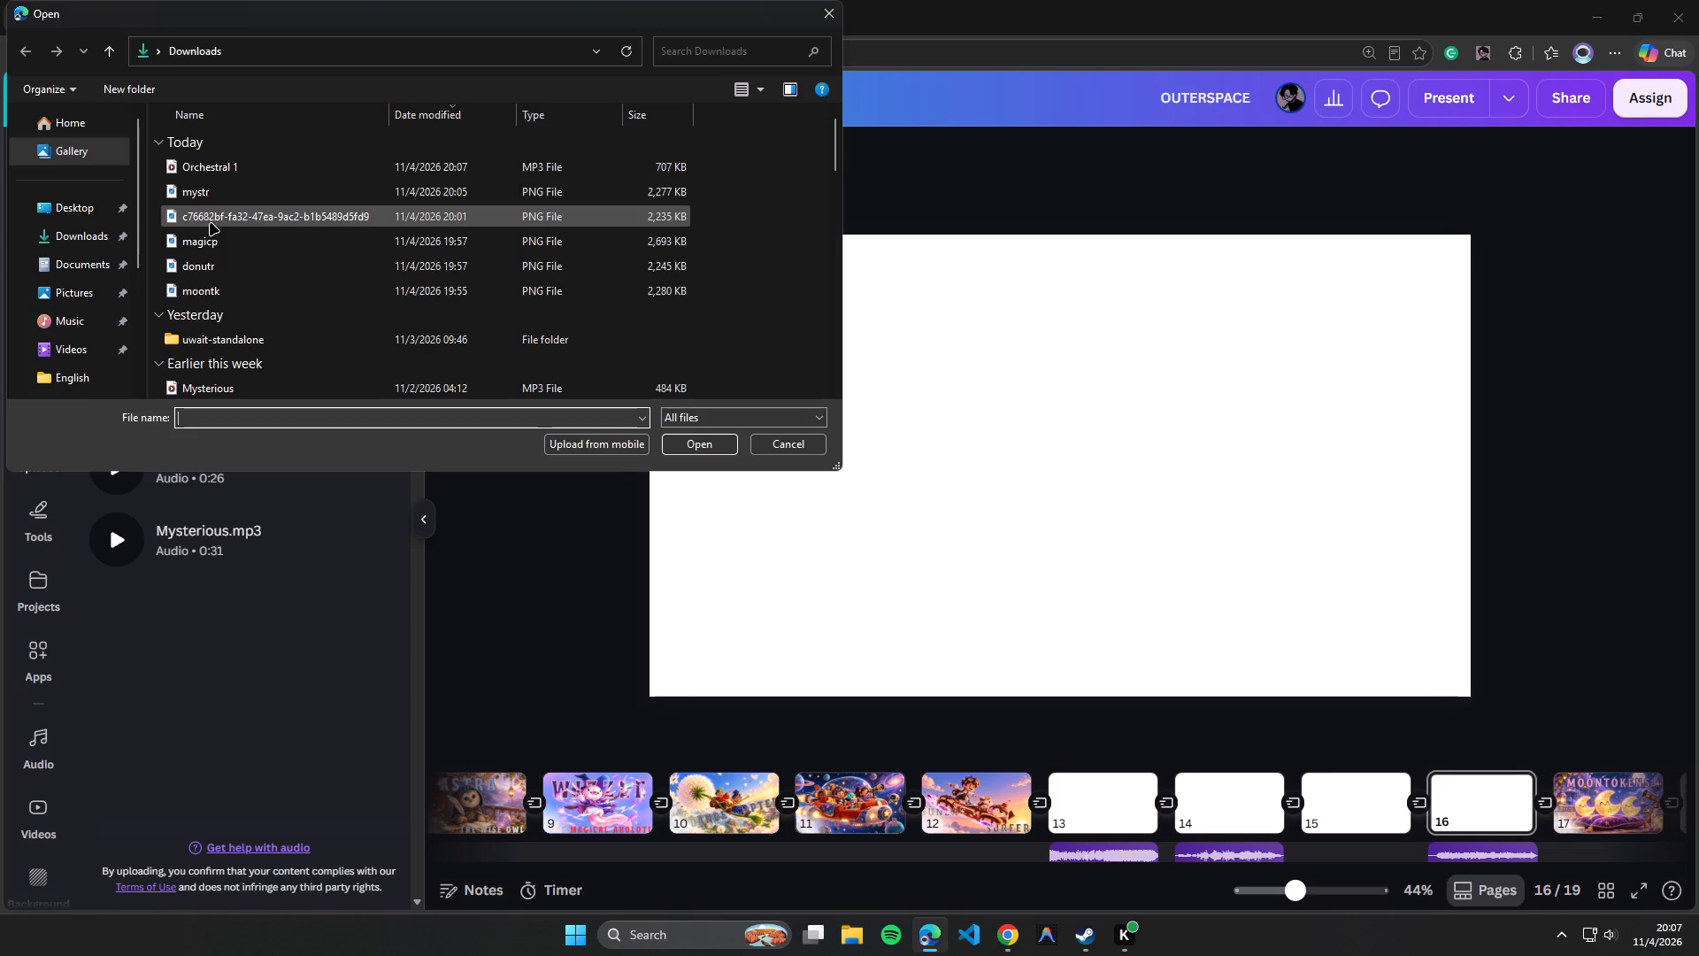
{"action": "left_click", "coordinate": [245, 161]}
{"action": "left_click", "coordinate": [712, 444]}
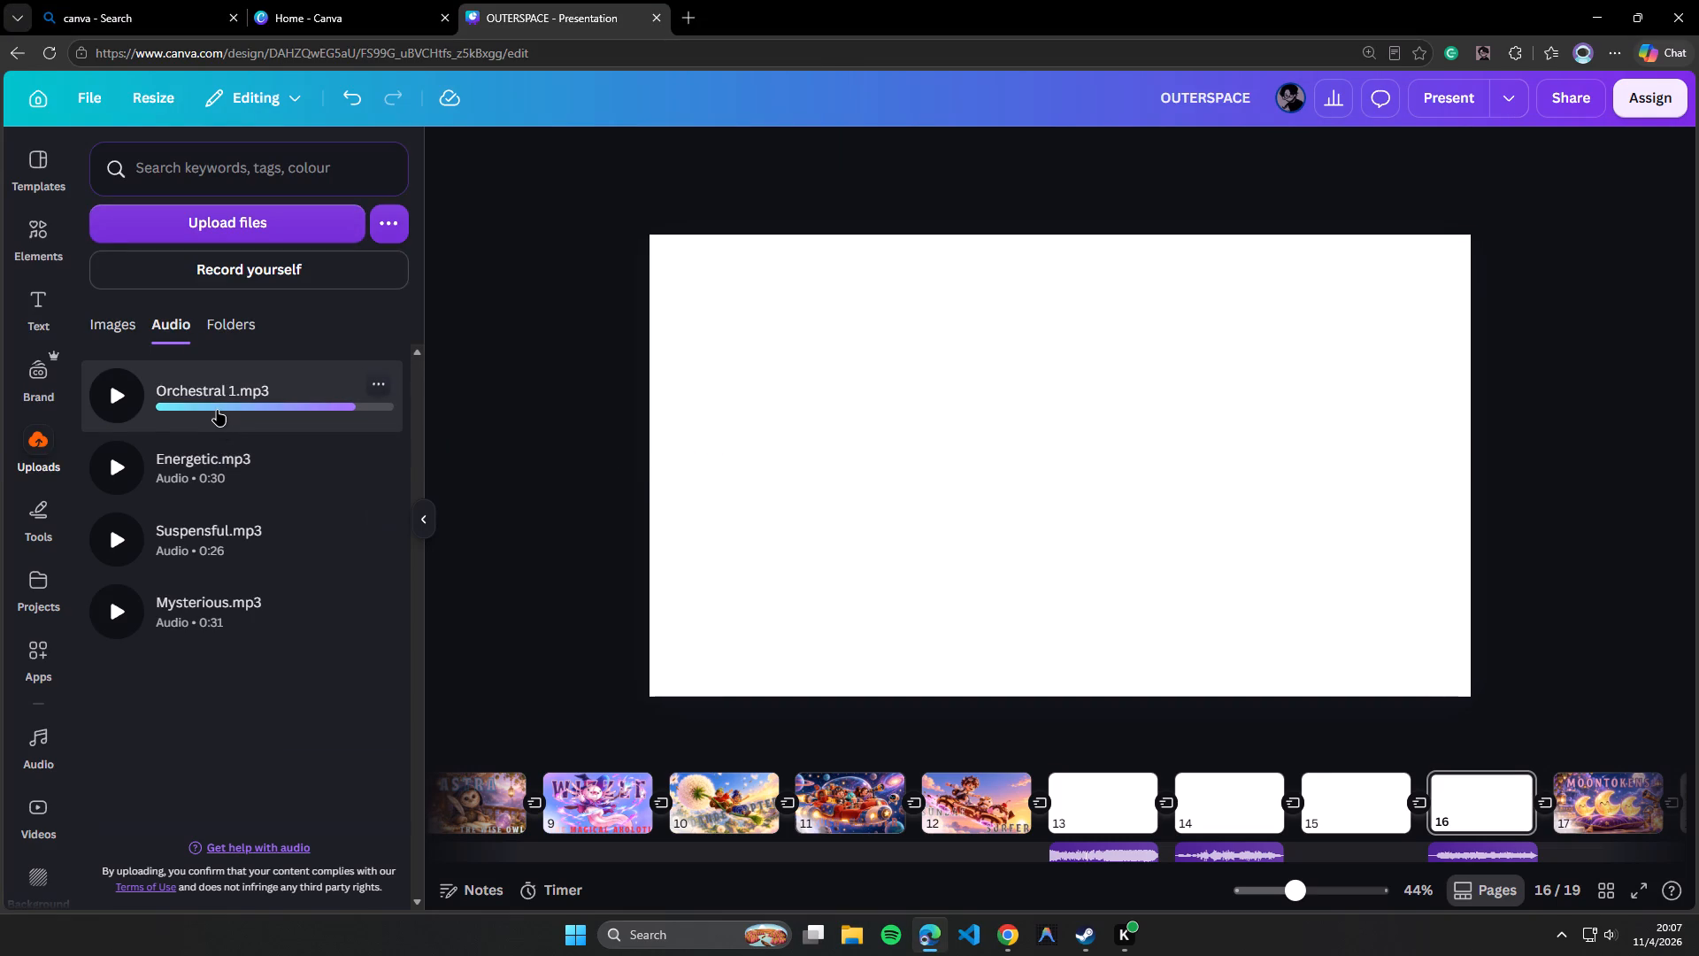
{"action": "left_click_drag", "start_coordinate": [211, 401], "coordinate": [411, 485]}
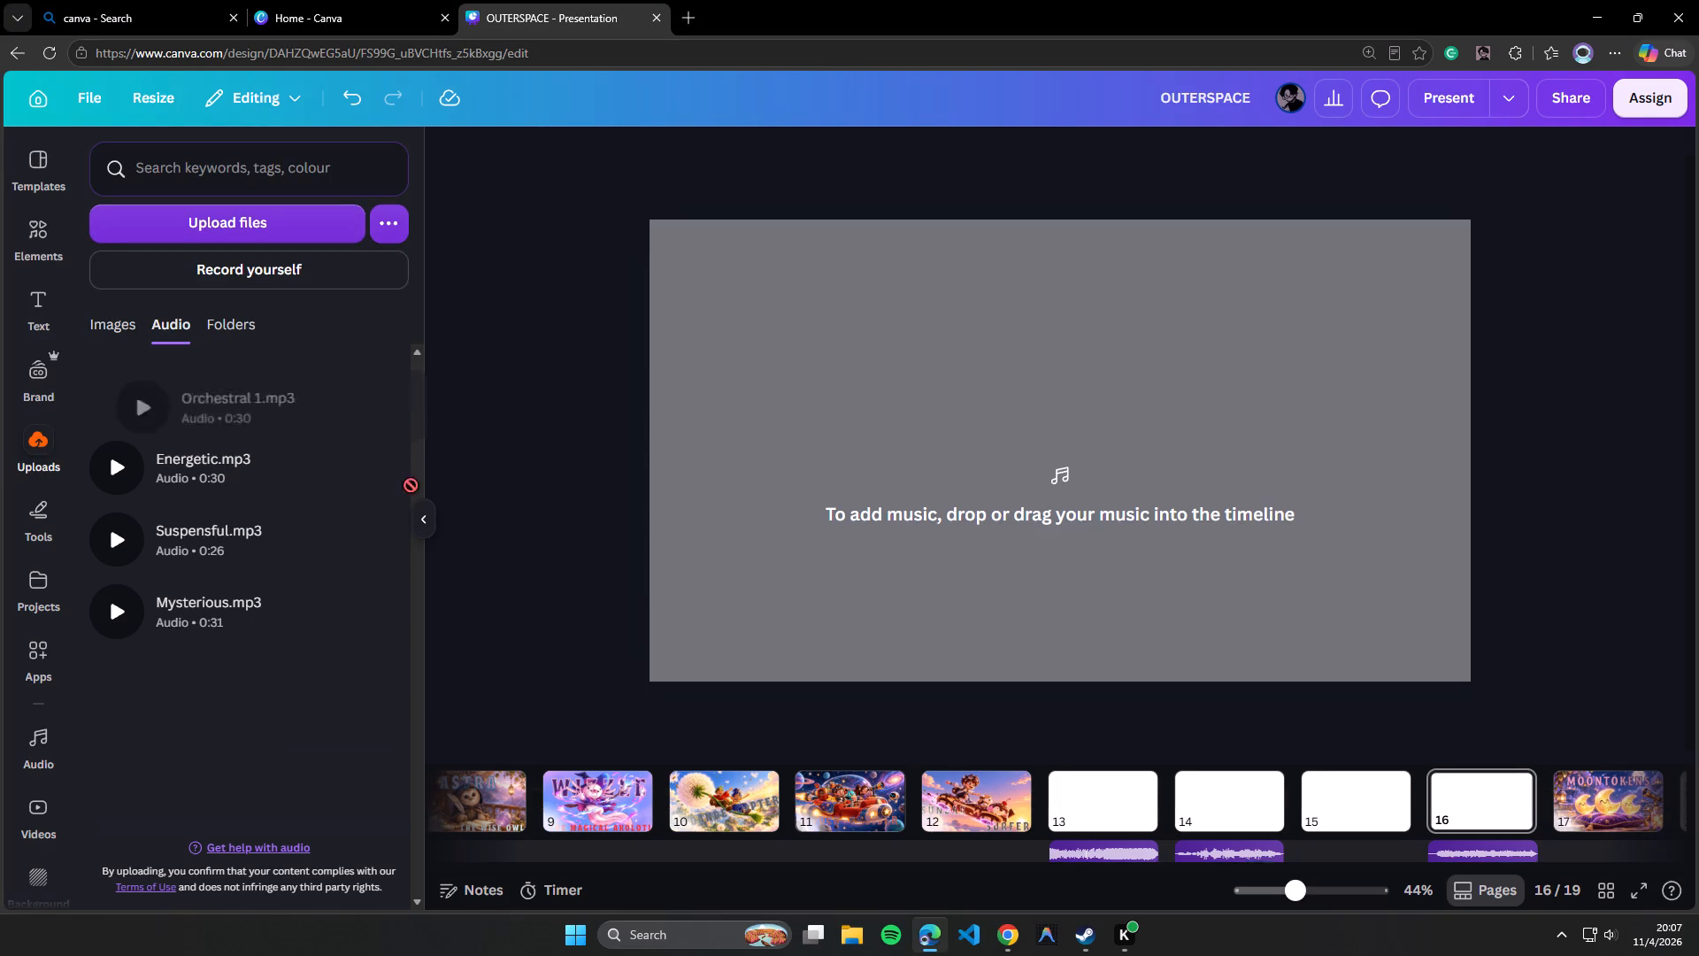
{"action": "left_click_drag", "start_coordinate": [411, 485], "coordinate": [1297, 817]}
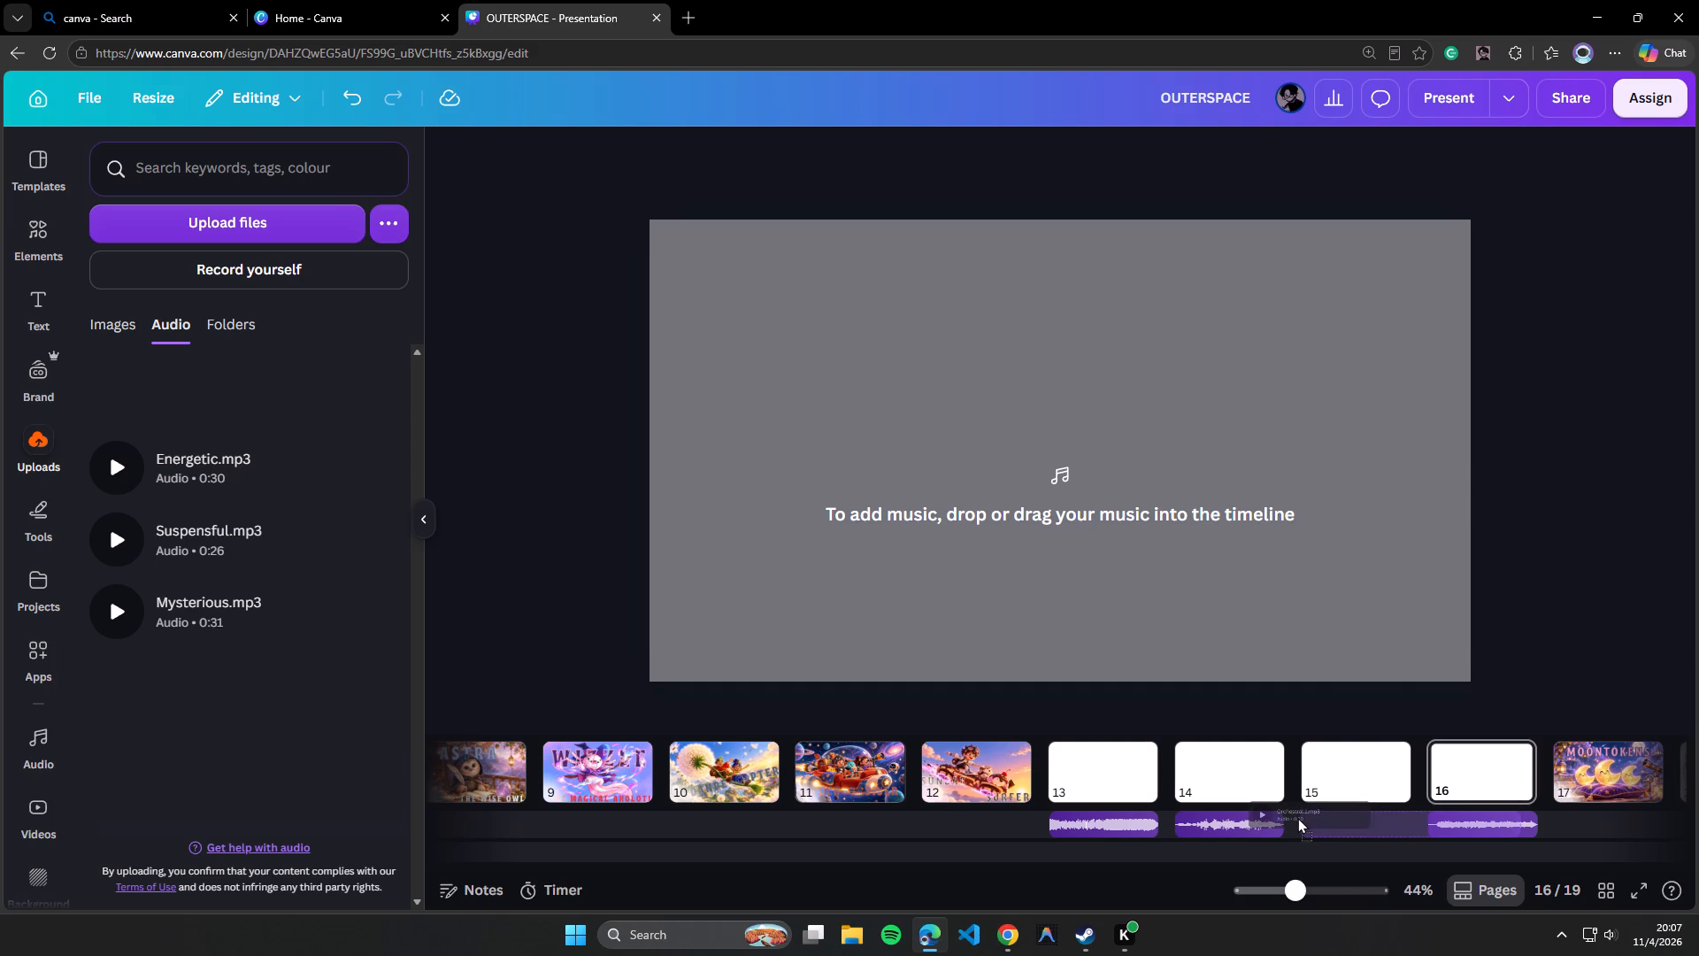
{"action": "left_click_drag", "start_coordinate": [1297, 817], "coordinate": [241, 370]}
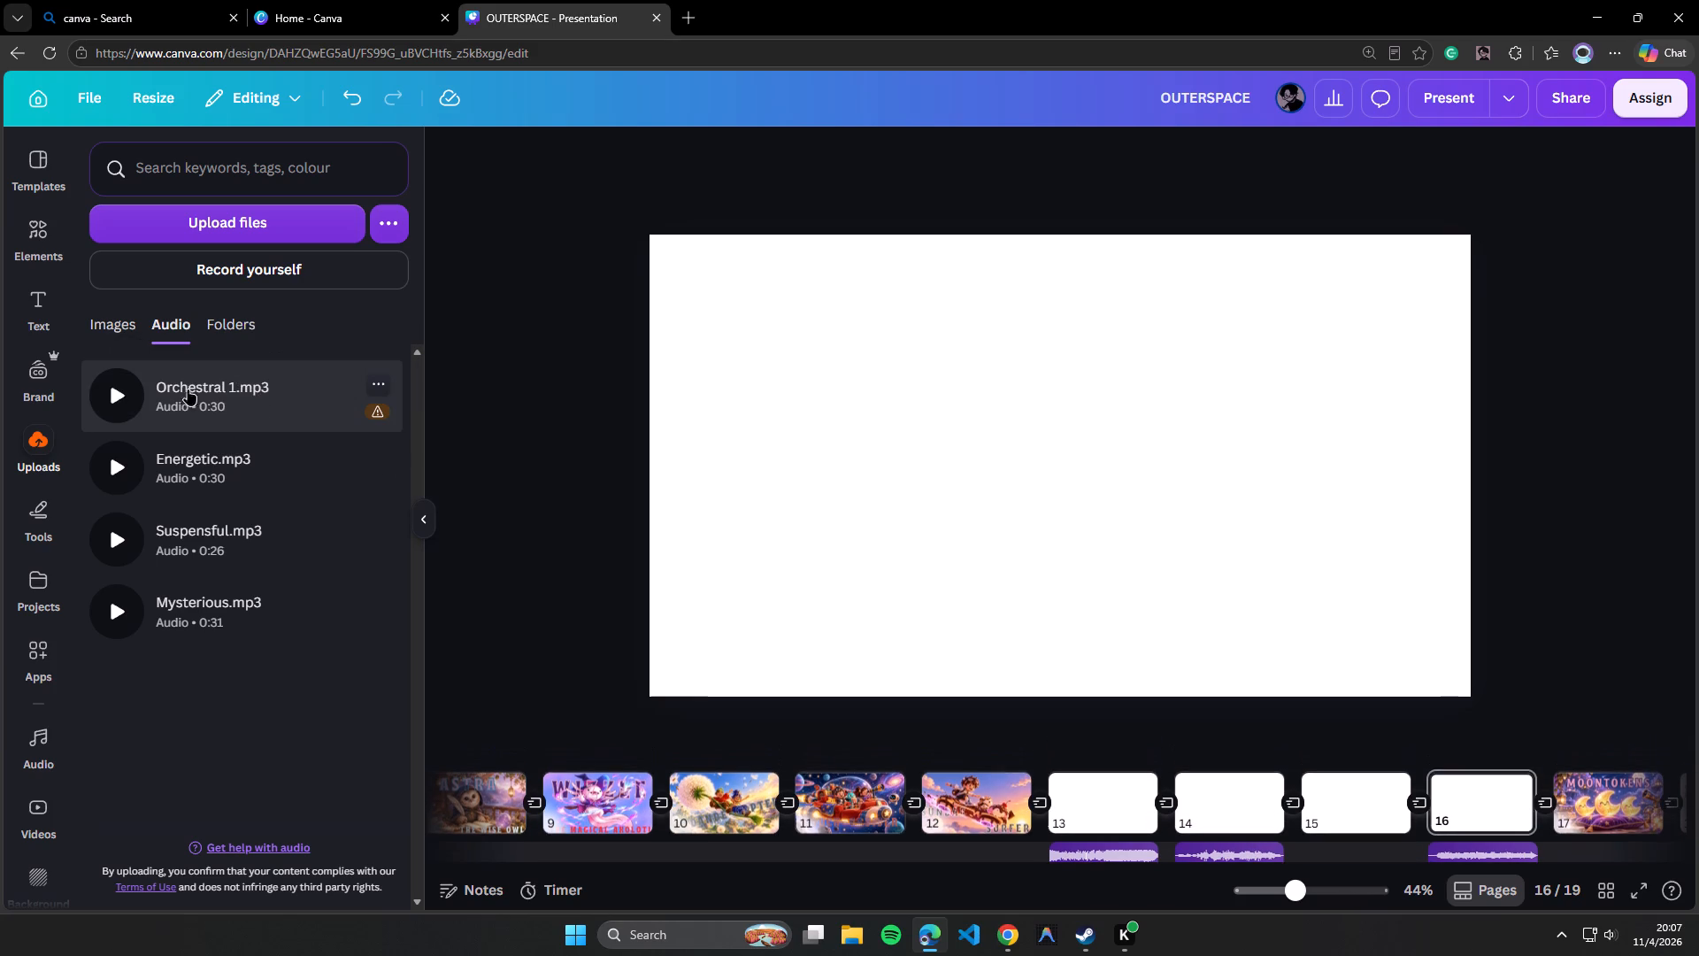
Set the duration of page 15 to 30 s.
{"action": "left_click", "coordinate": [1318, 809]}
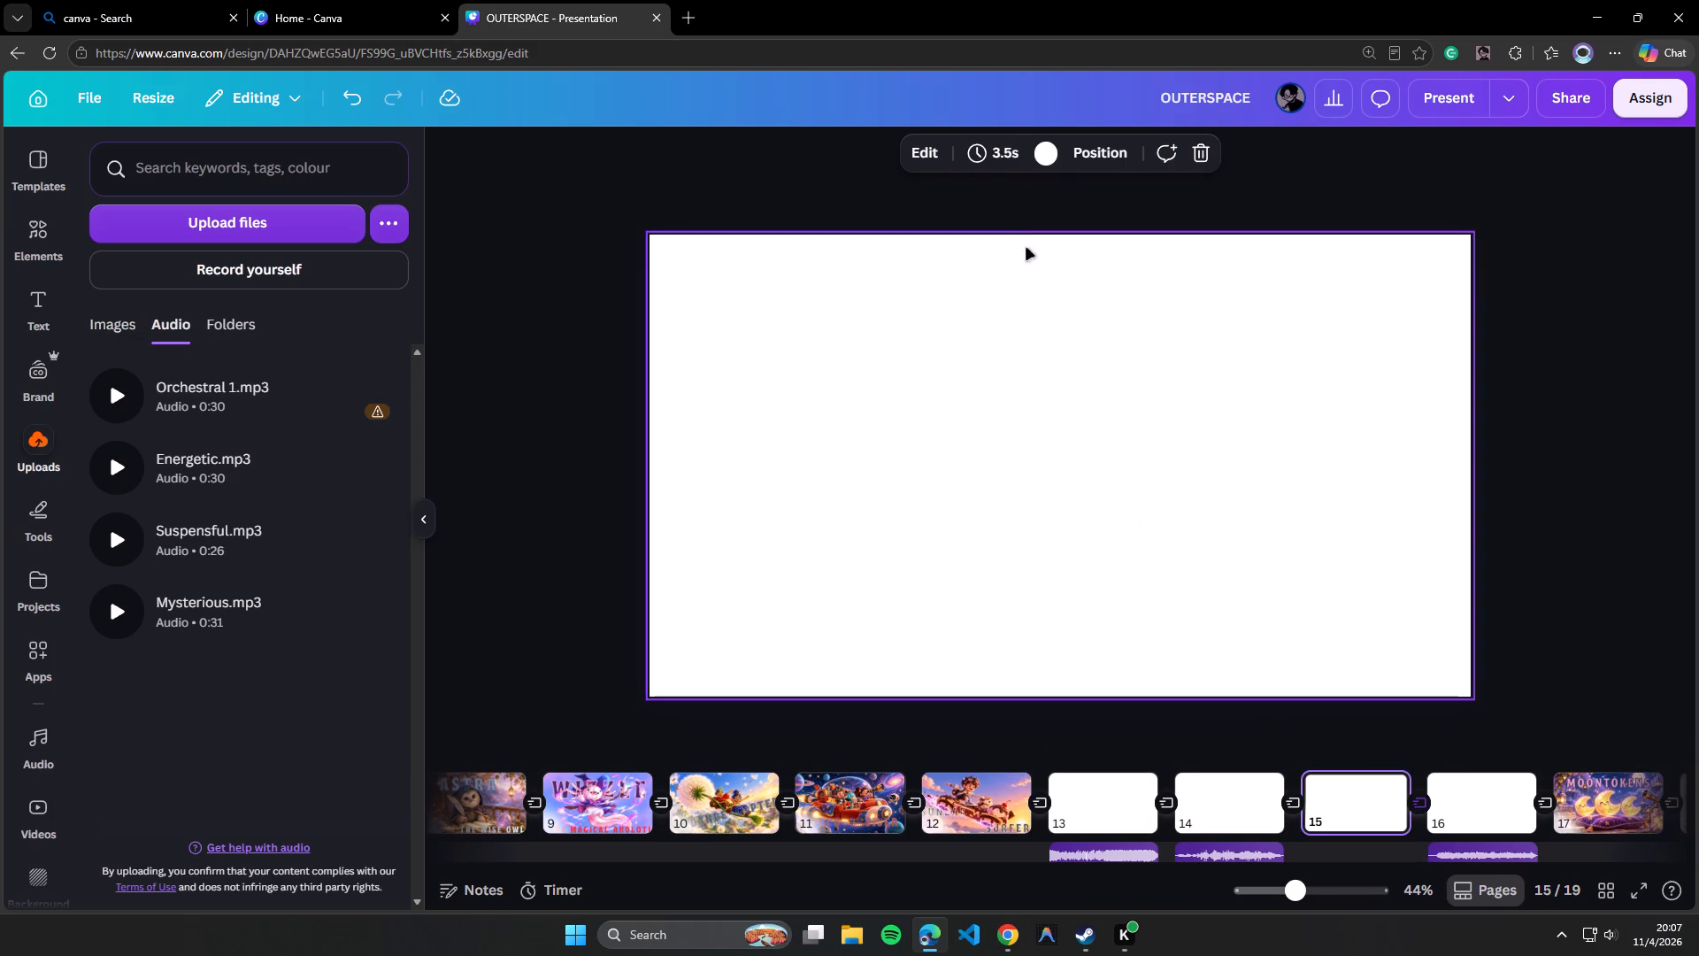
{"action": "left_click", "coordinate": [1007, 158]}
{"action": "type", "text": "30s"}
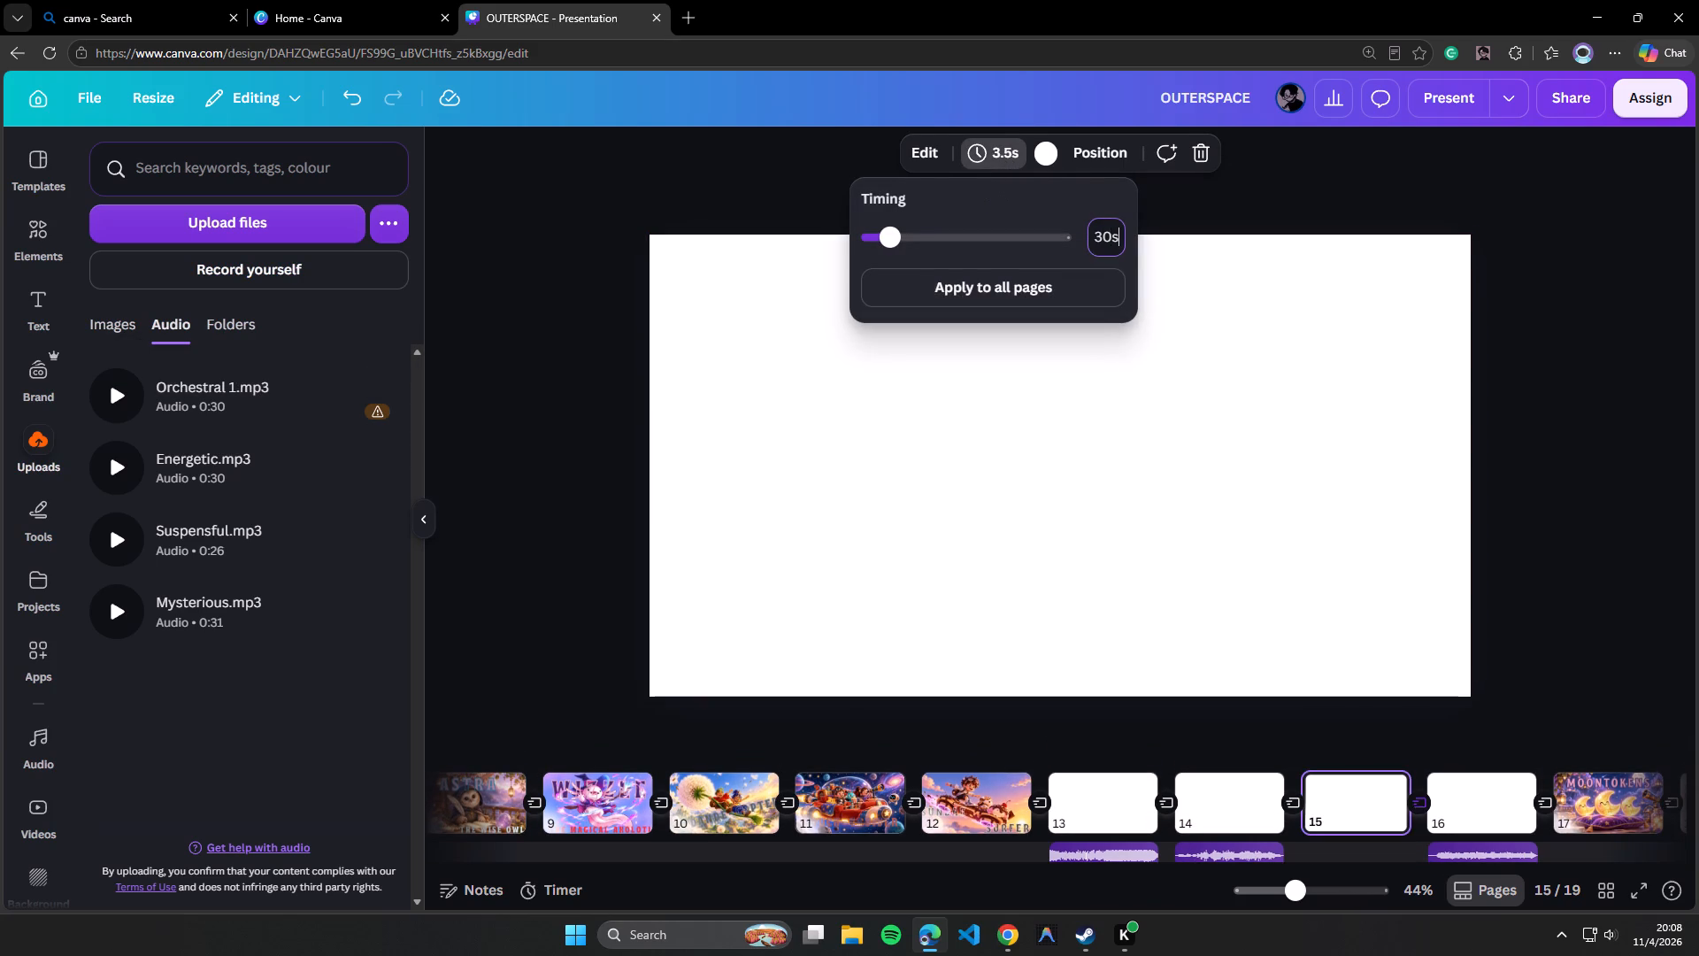
{"action": "key", "text": "Return"}
Move the audio clip lying under page 15 back under page 16 in the timeline.
{"action": "left_click_drag", "start_coordinate": [212, 384], "coordinate": [1374, 770]}
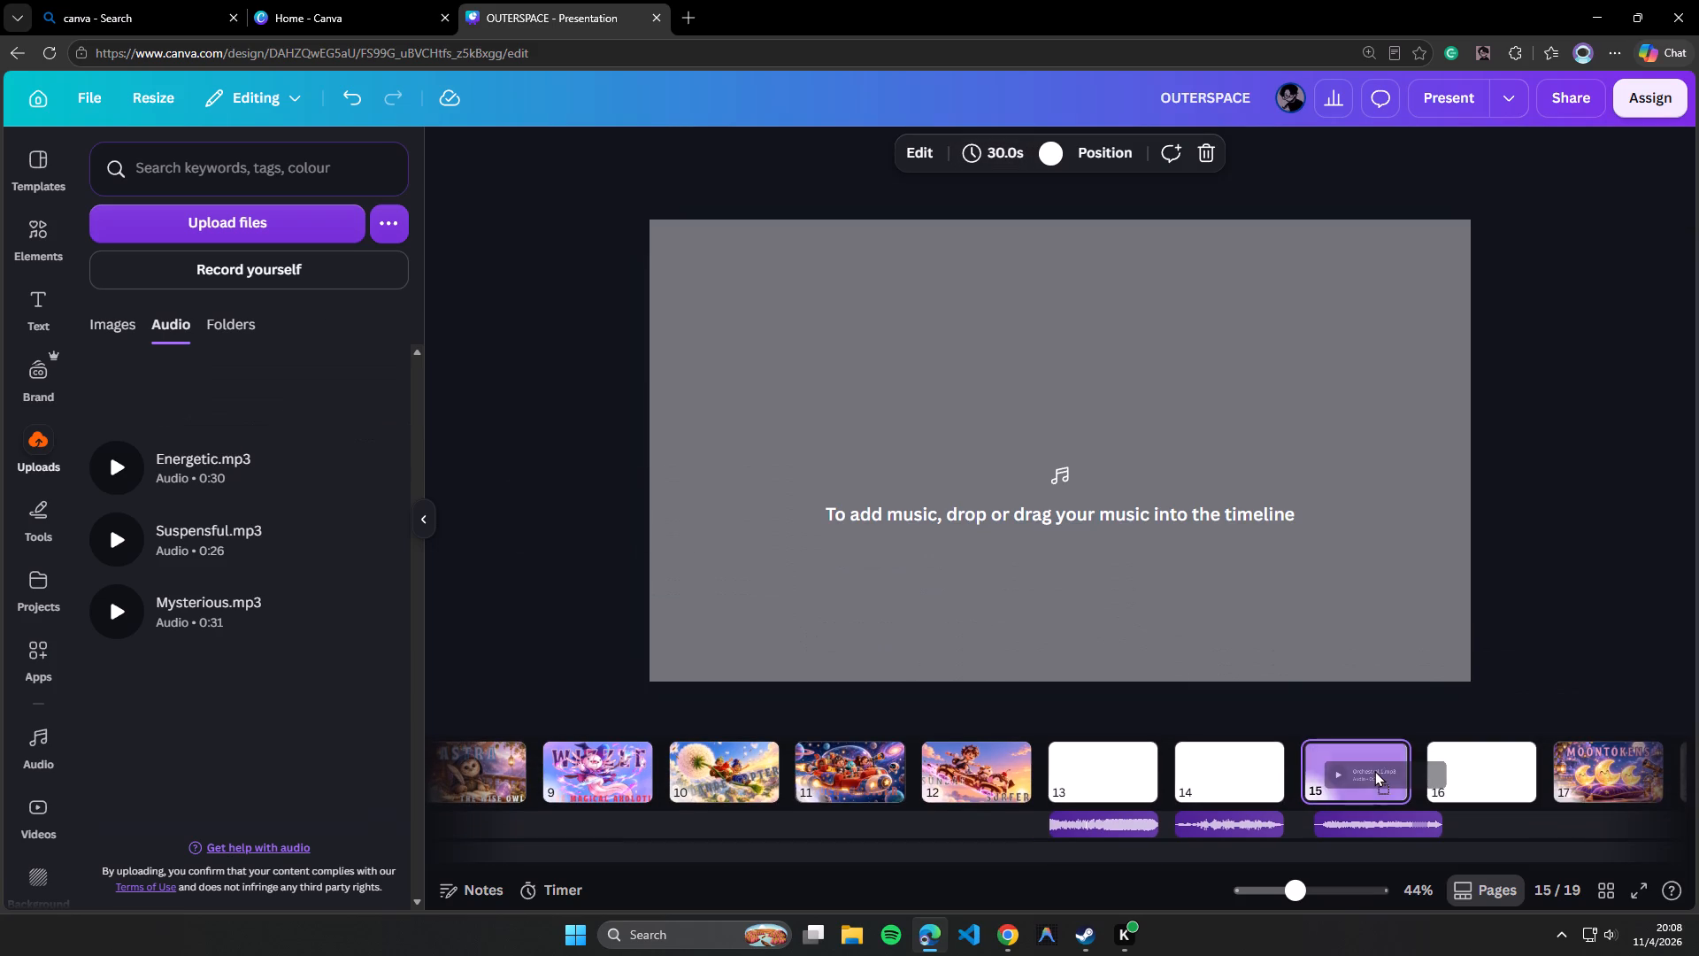
{"action": "left_click_drag", "start_coordinate": [1374, 770], "coordinate": [195, 380]}
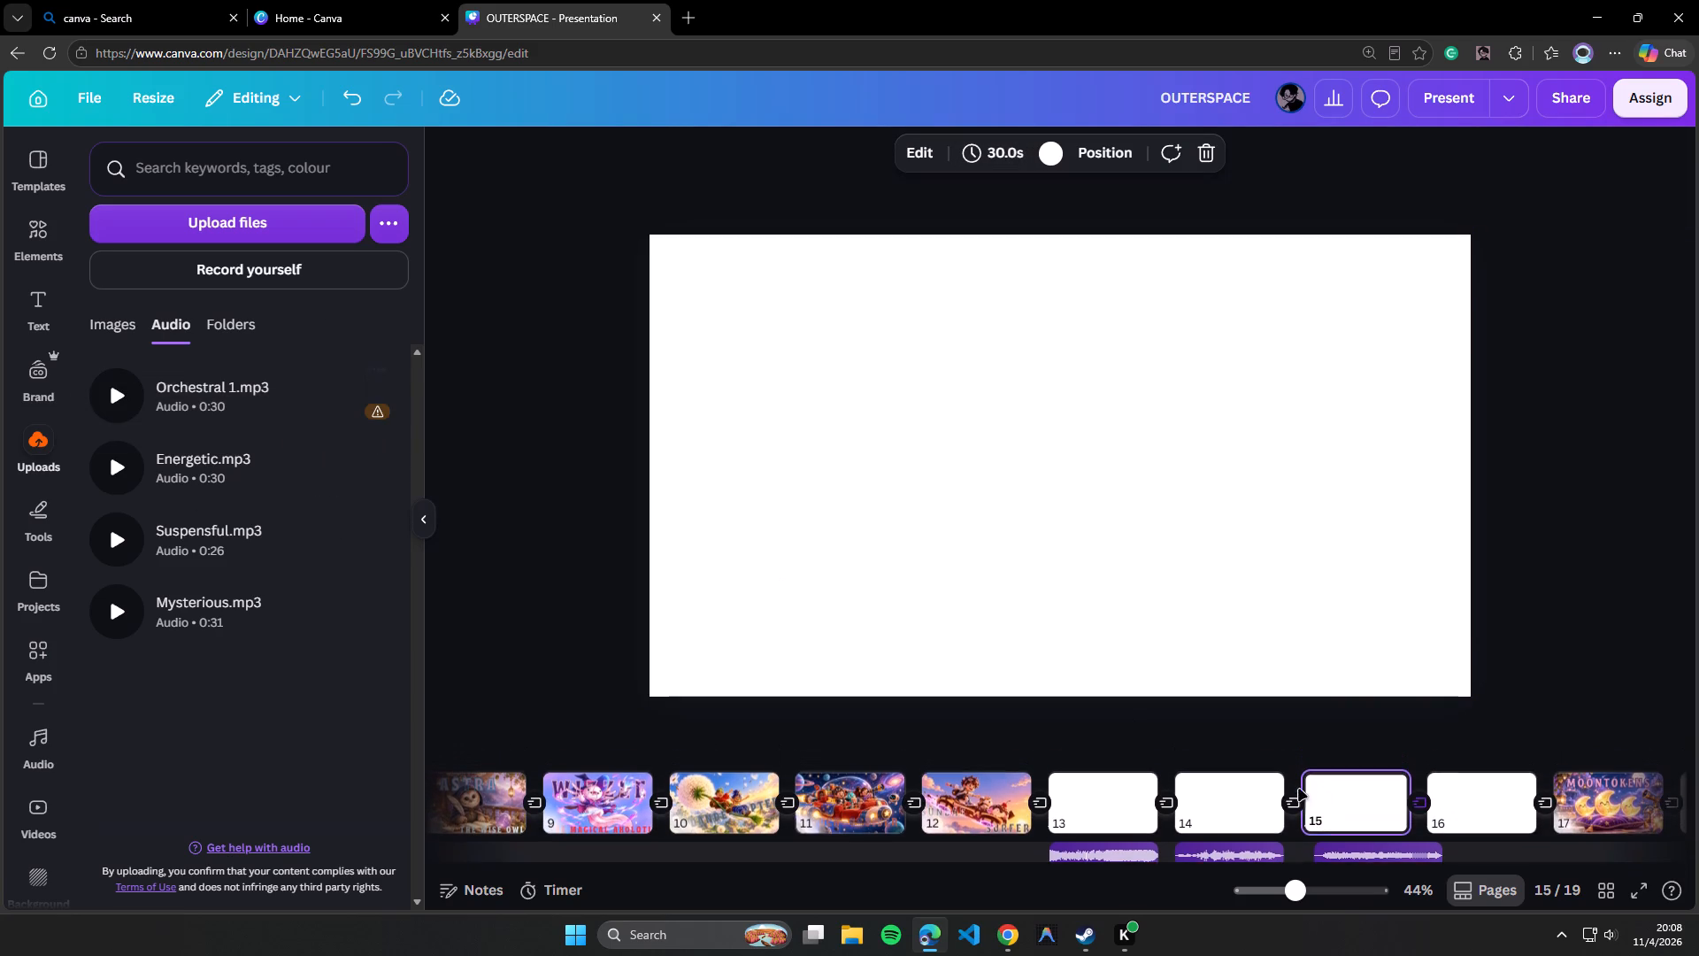
{"action": "left_click_drag", "start_coordinate": [1368, 852], "coordinate": [1472, 849]}
Place Orchestral 1.mp3 in the timeline under page 15, fit it to that page, and dismiss the copyright notice.
{"action": "left_click_drag", "start_coordinate": [253, 387], "coordinate": [1347, 814]}
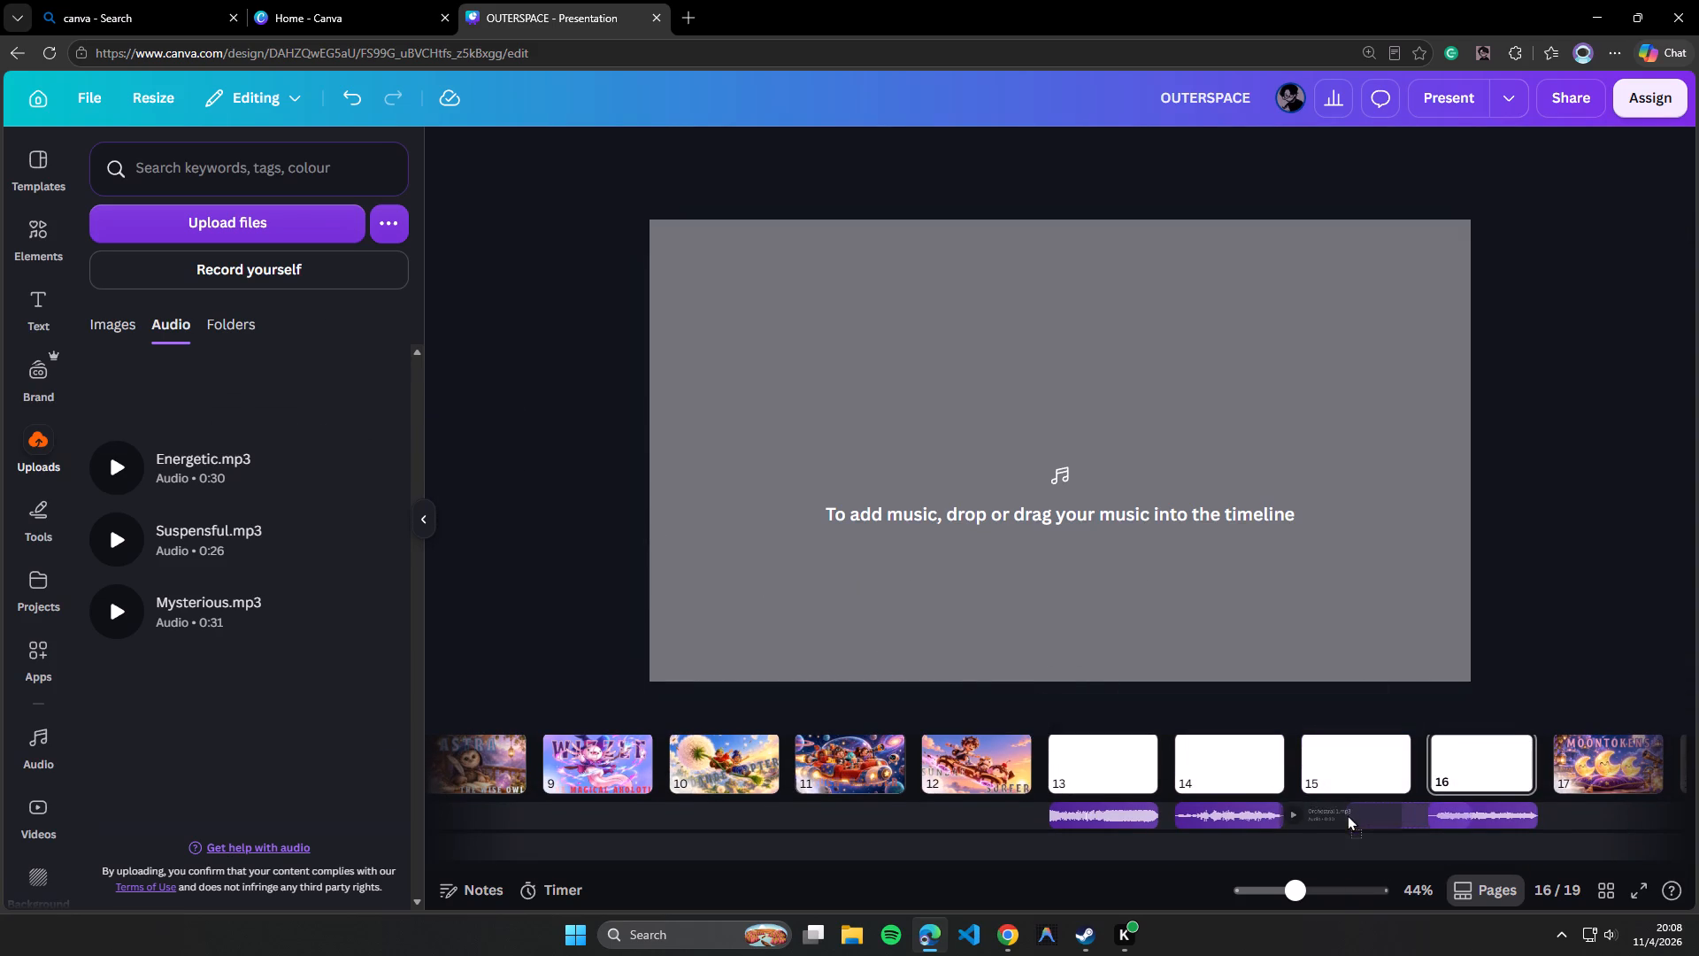
{"action": "left_click_drag", "start_coordinate": [1347, 814], "coordinate": [1286, 814]}
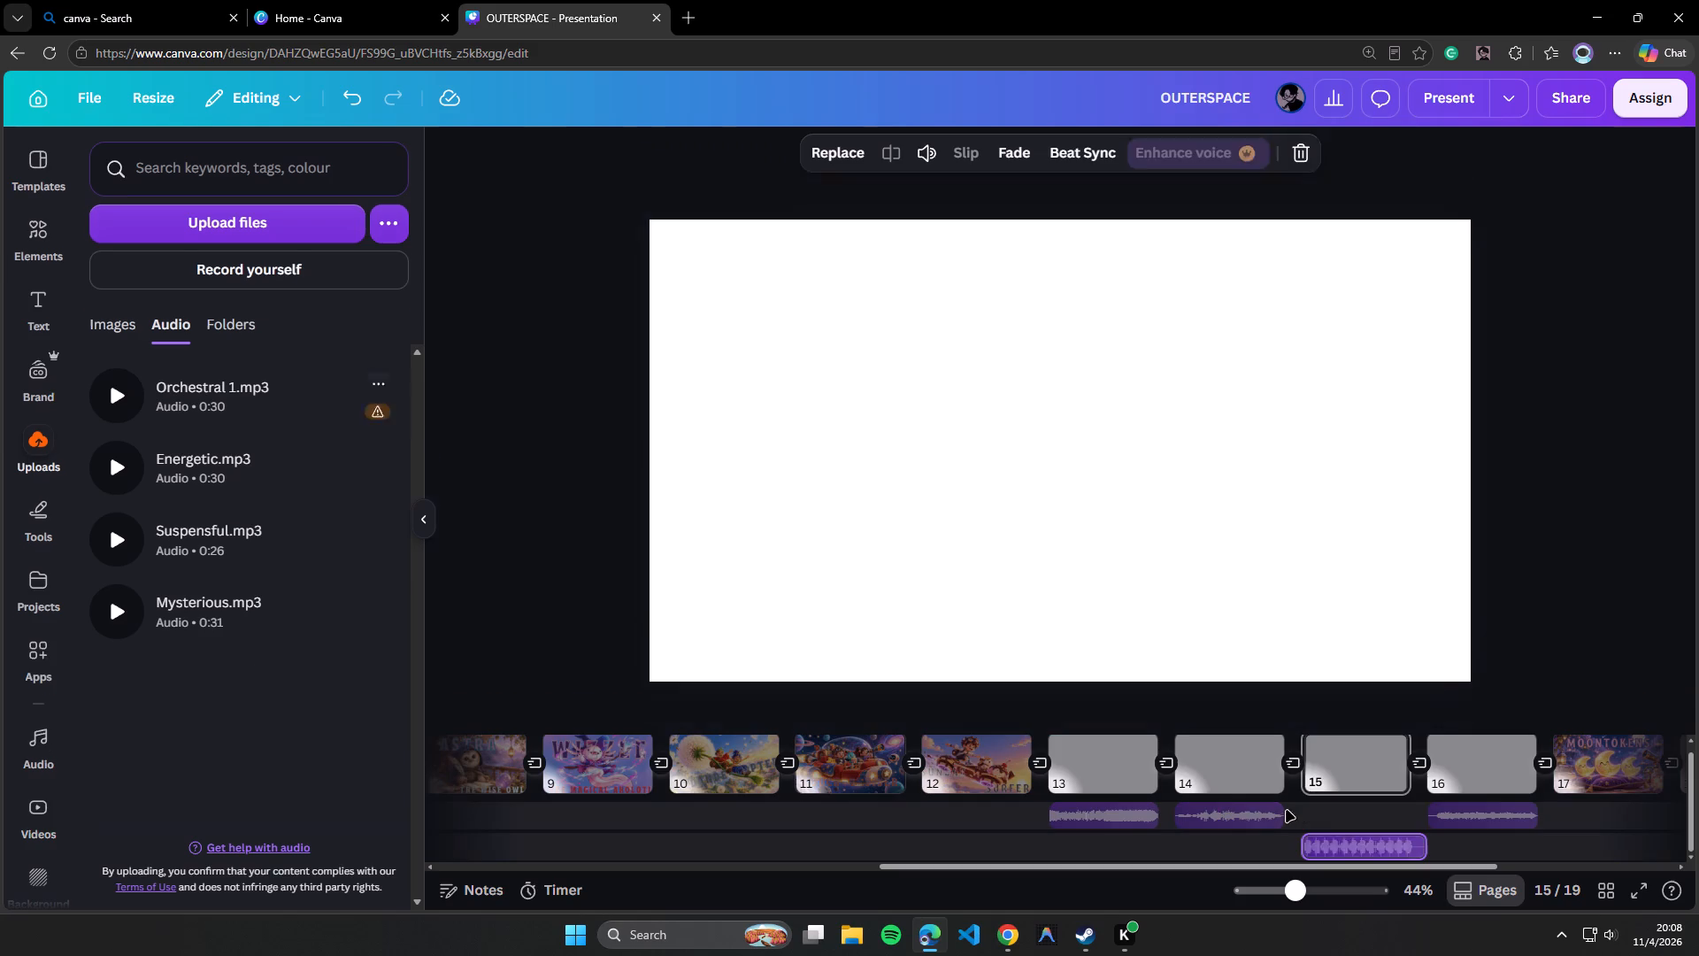
{"action": "left_click_drag", "start_coordinate": [1368, 839], "coordinate": [1362, 813]}
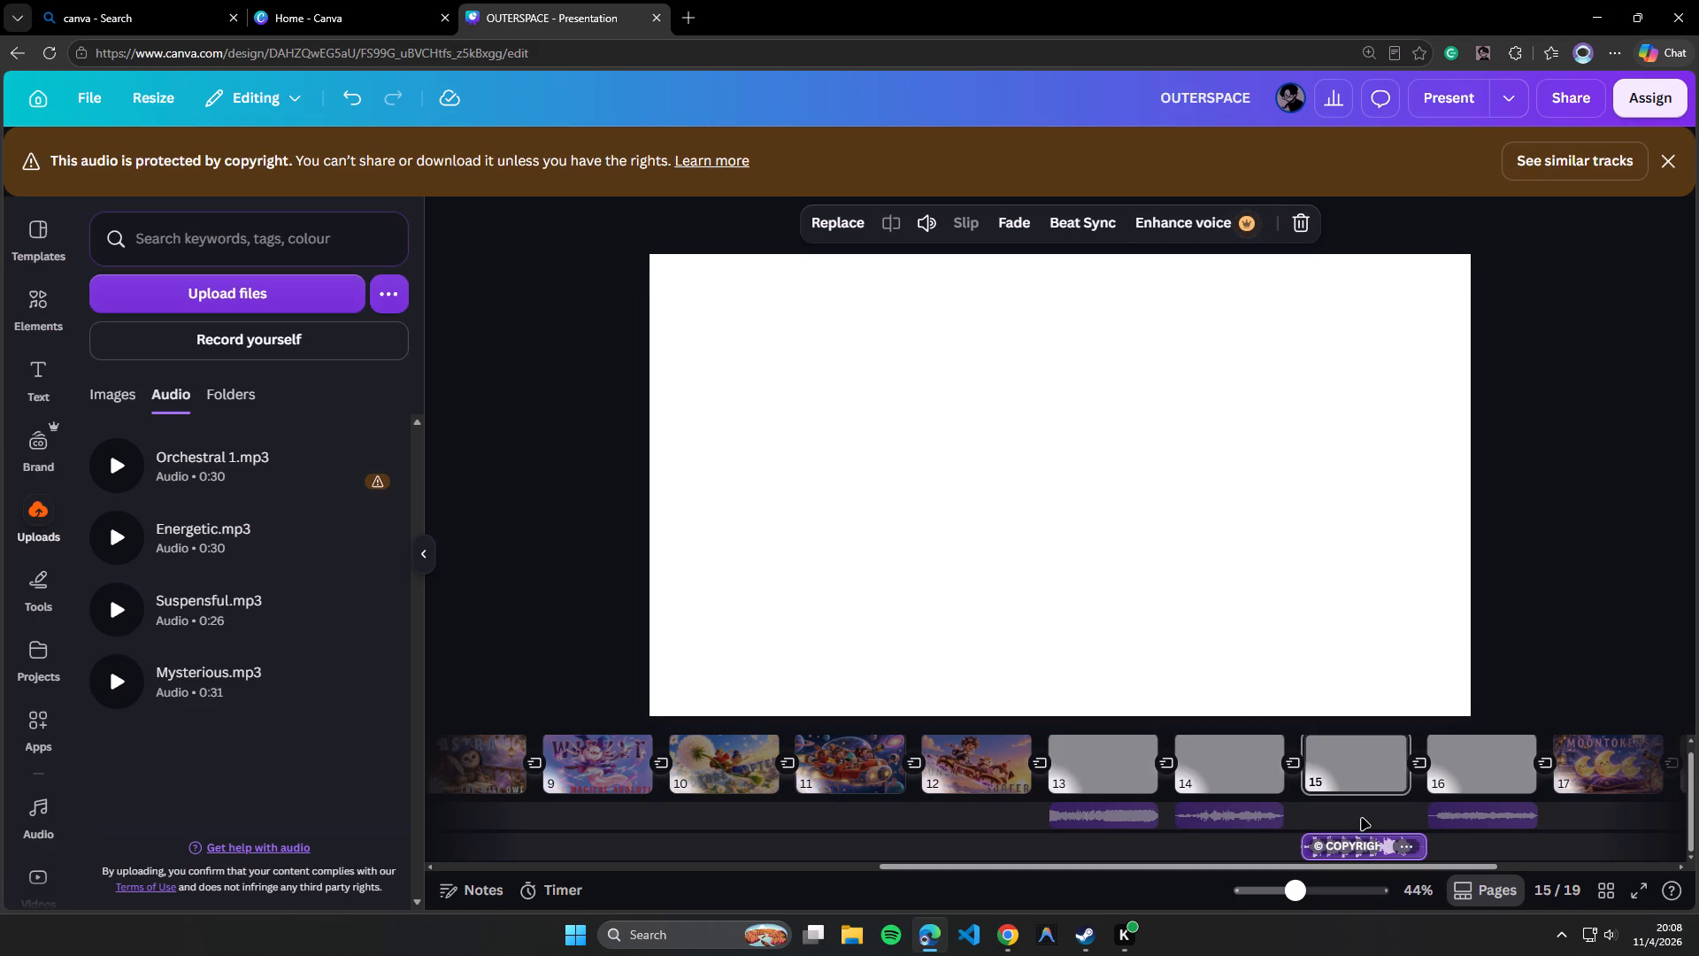
{"action": "left_click", "coordinate": [1423, 844]}
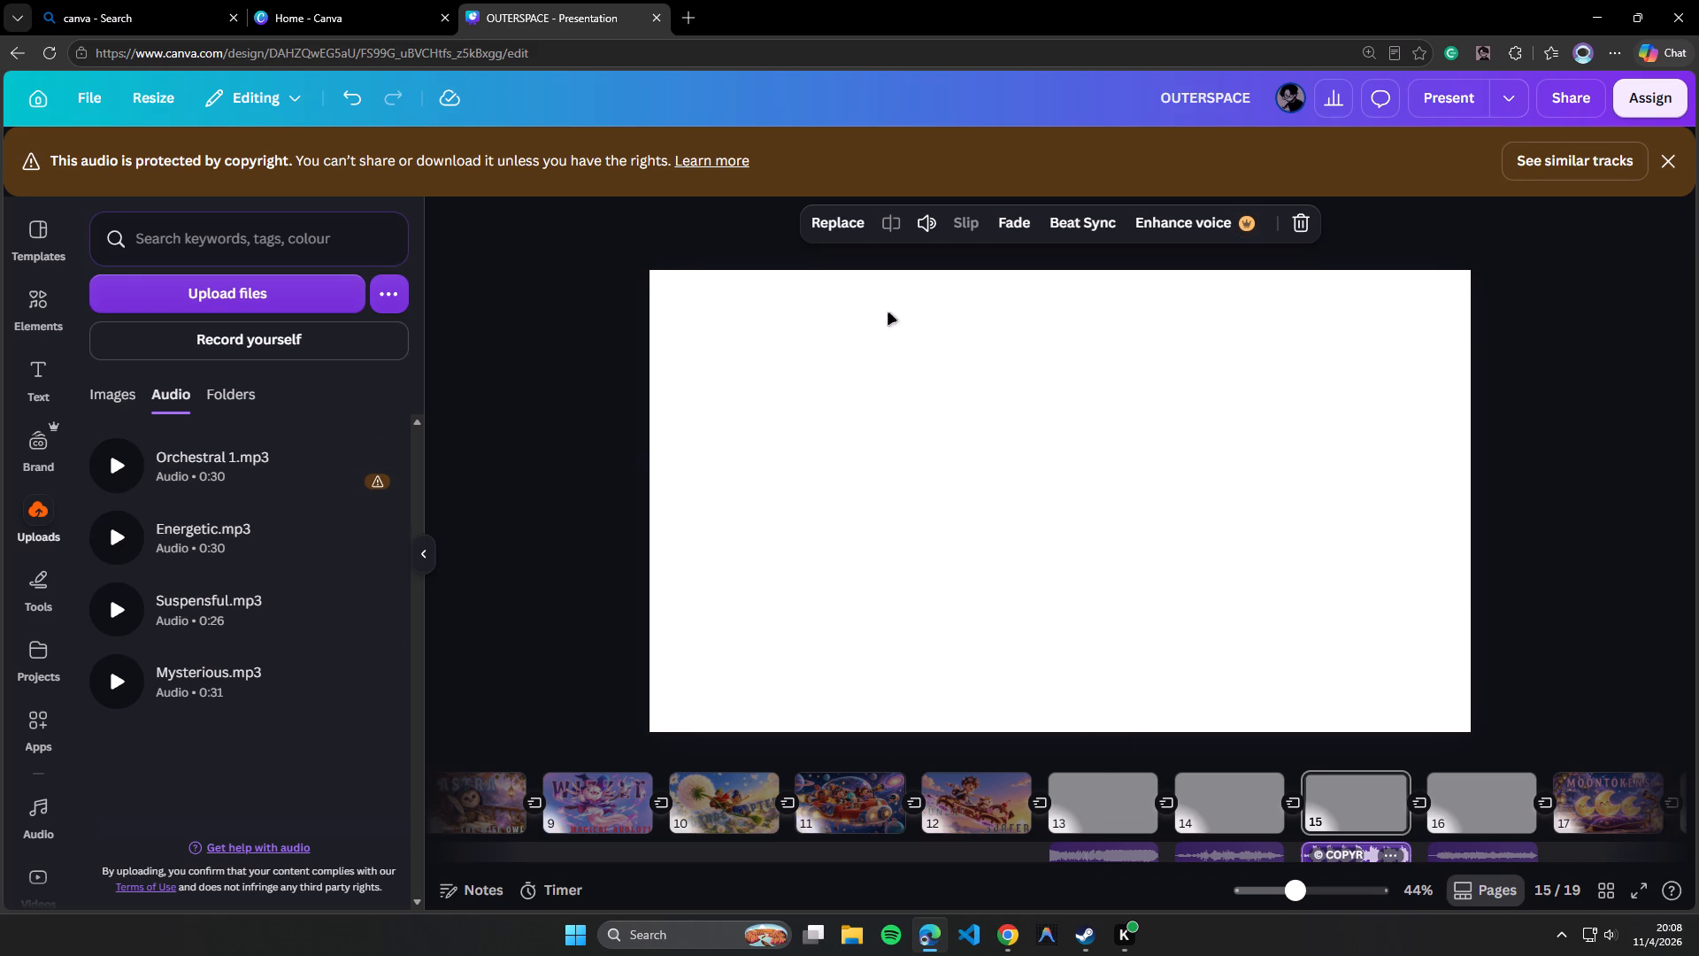
{"action": "left_click", "coordinate": [1674, 158]}
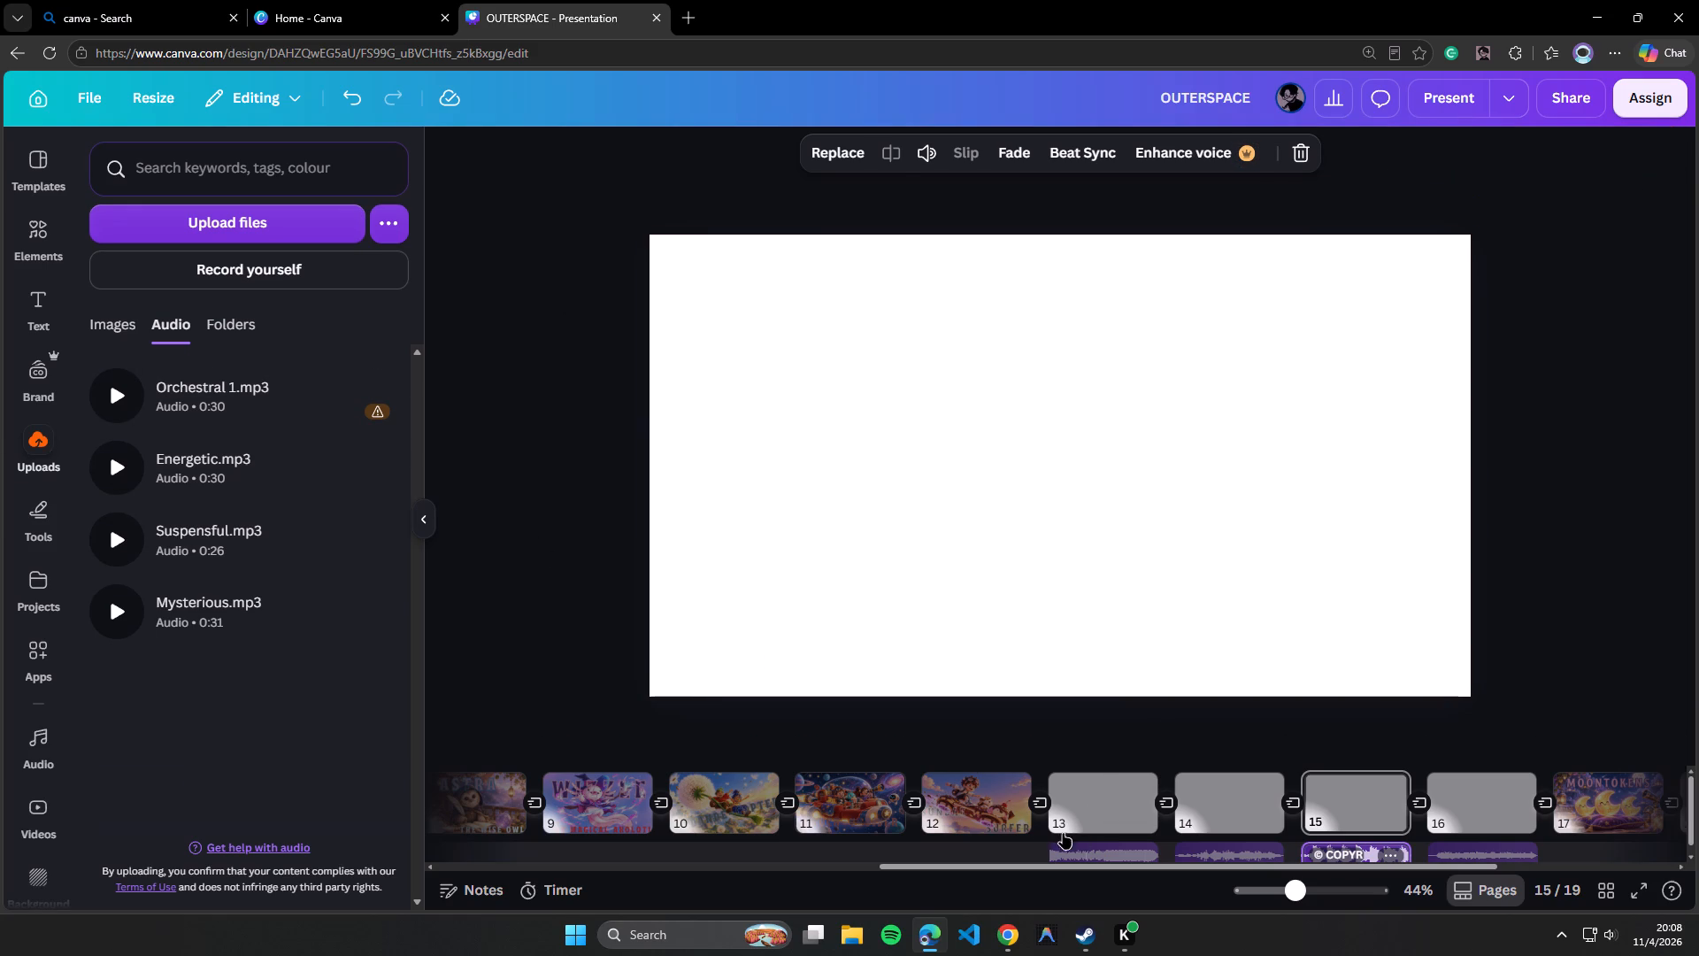
Select page 13 and show the uploaded images.
{"action": "left_click", "coordinate": [1078, 802]}
{"action": "left_click", "coordinate": [120, 303]}
{"action": "left_click", "coordinate": [108, 321]}
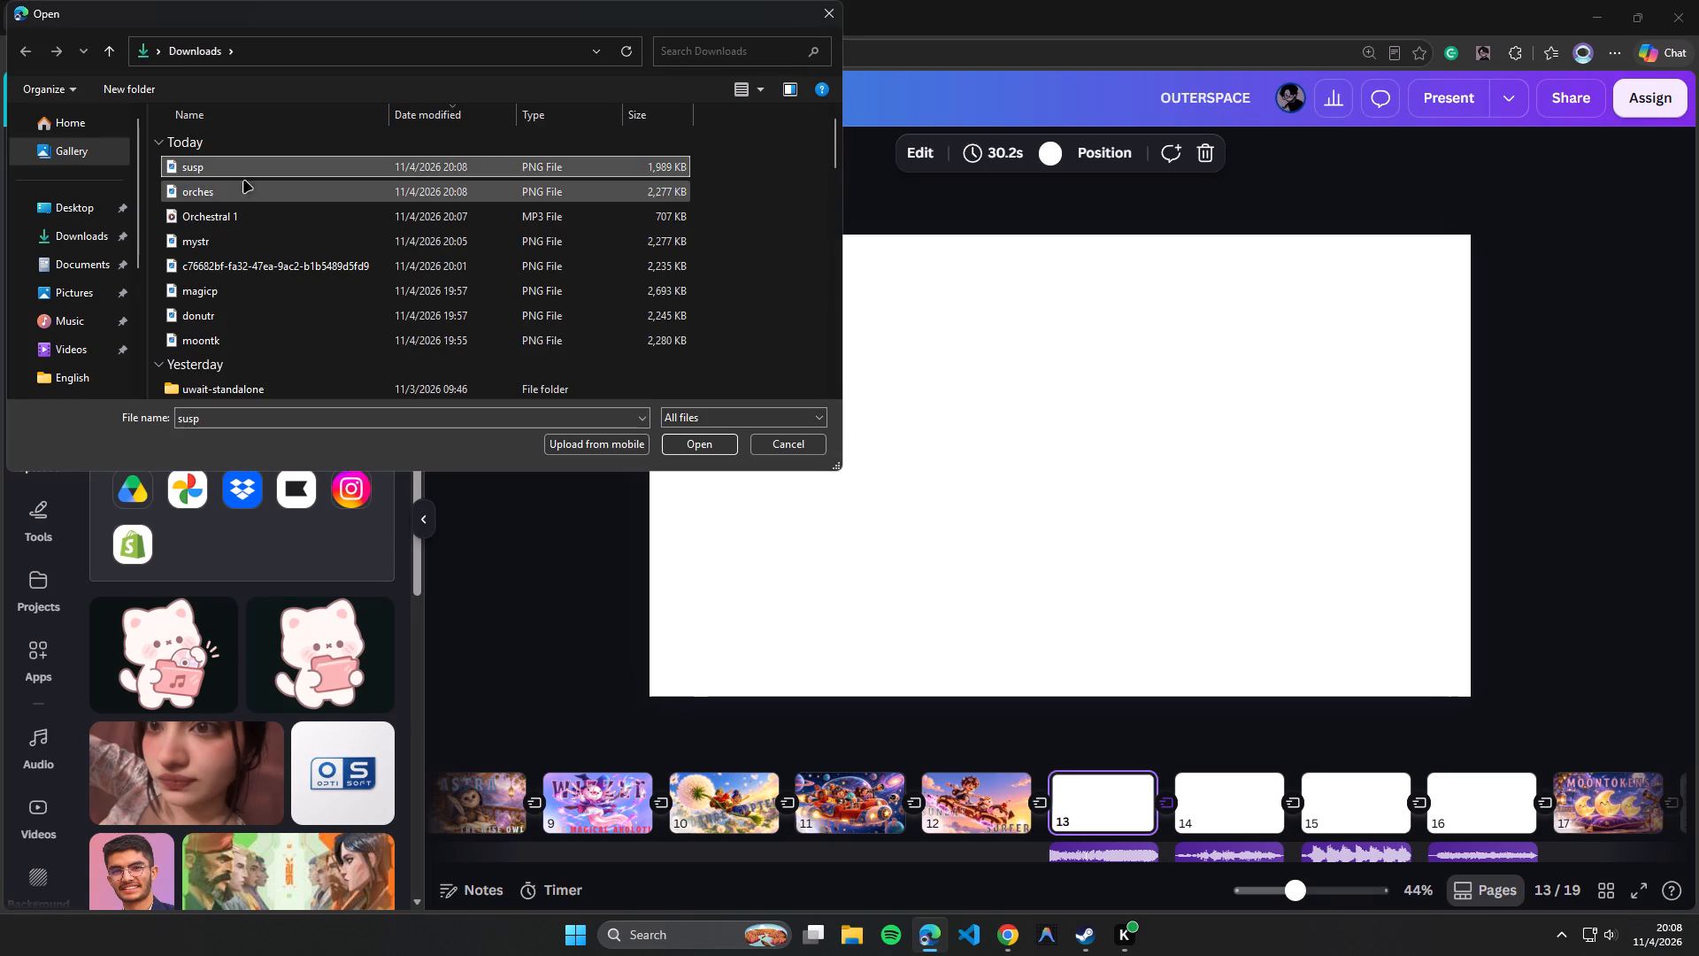
{"action": "left_click", "coordinate": [224, 198], "text": "ctrl"}
{"action": "left_click", "coordinate": [232, 243], "text": "ctrl"}
{"action": "left_click", "coordinate": [219, 266], "text": "ctrl"}
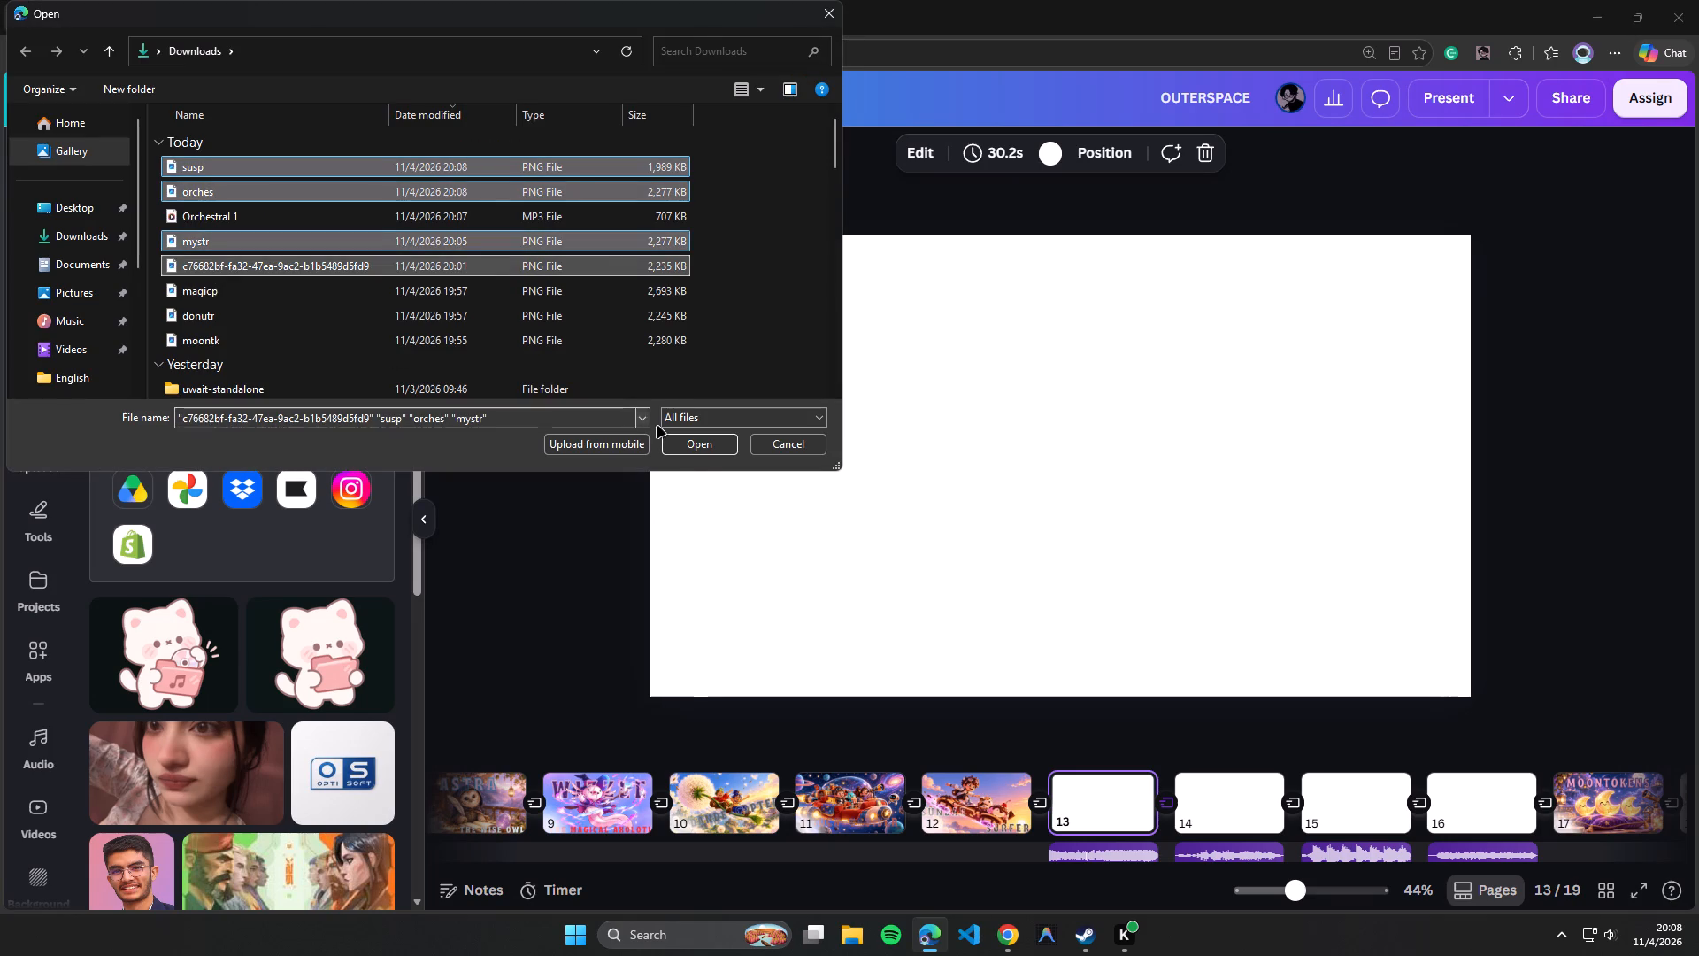
{"action": "left_click", "coordinate": [711, 453]}
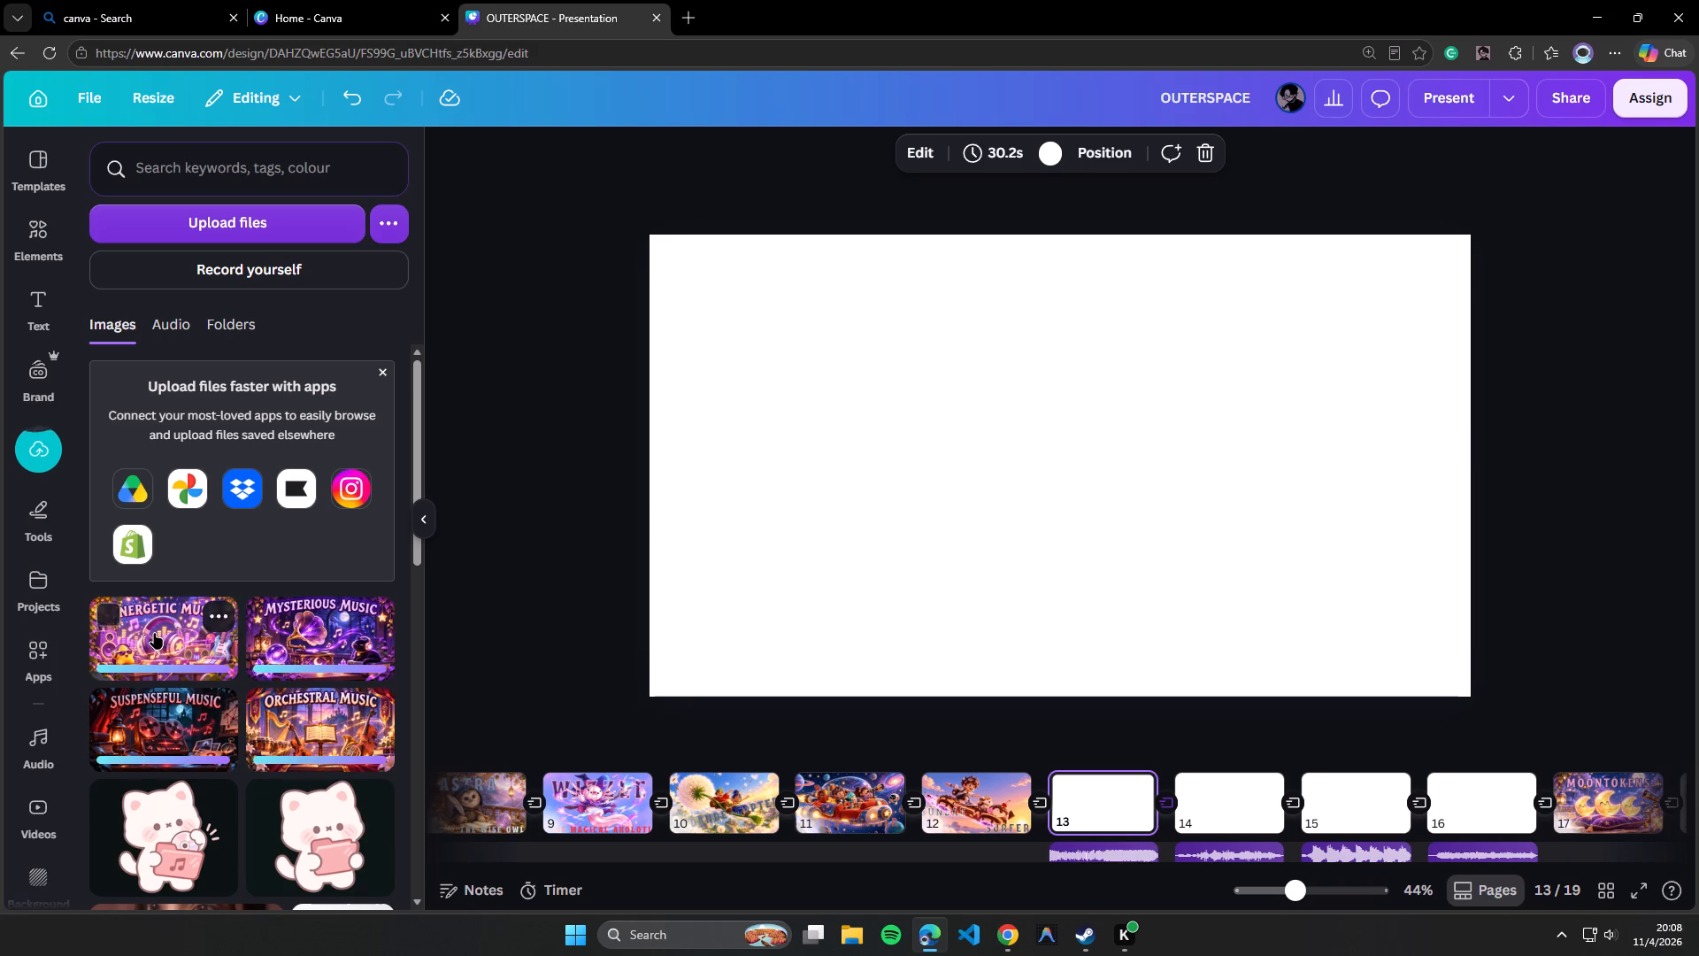
Place the Energetic Music poster on page 13 so that it fills the whole page.
{"action": "left_click_drag", "start_coordinate": [154, 633], "coordinate": [695, 281]}
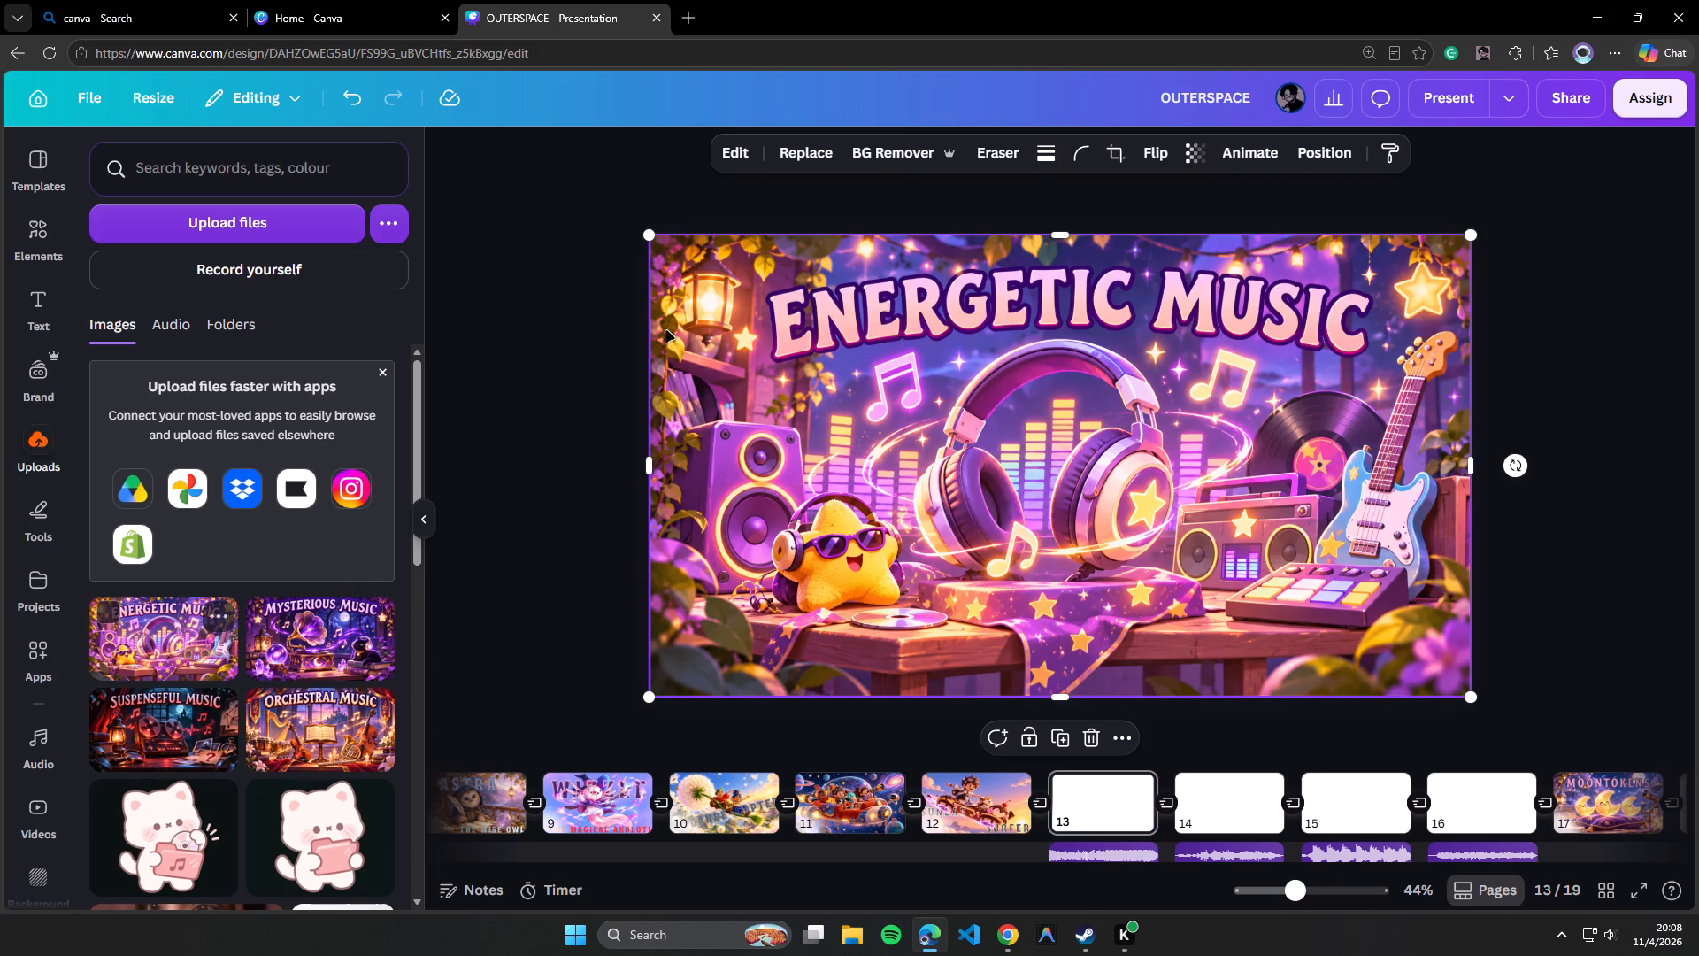
Place the Suspenseful Music poster on page 14 so that it fills the whole page.
{"action": "left_click", "coordinate": [1214, 804]}
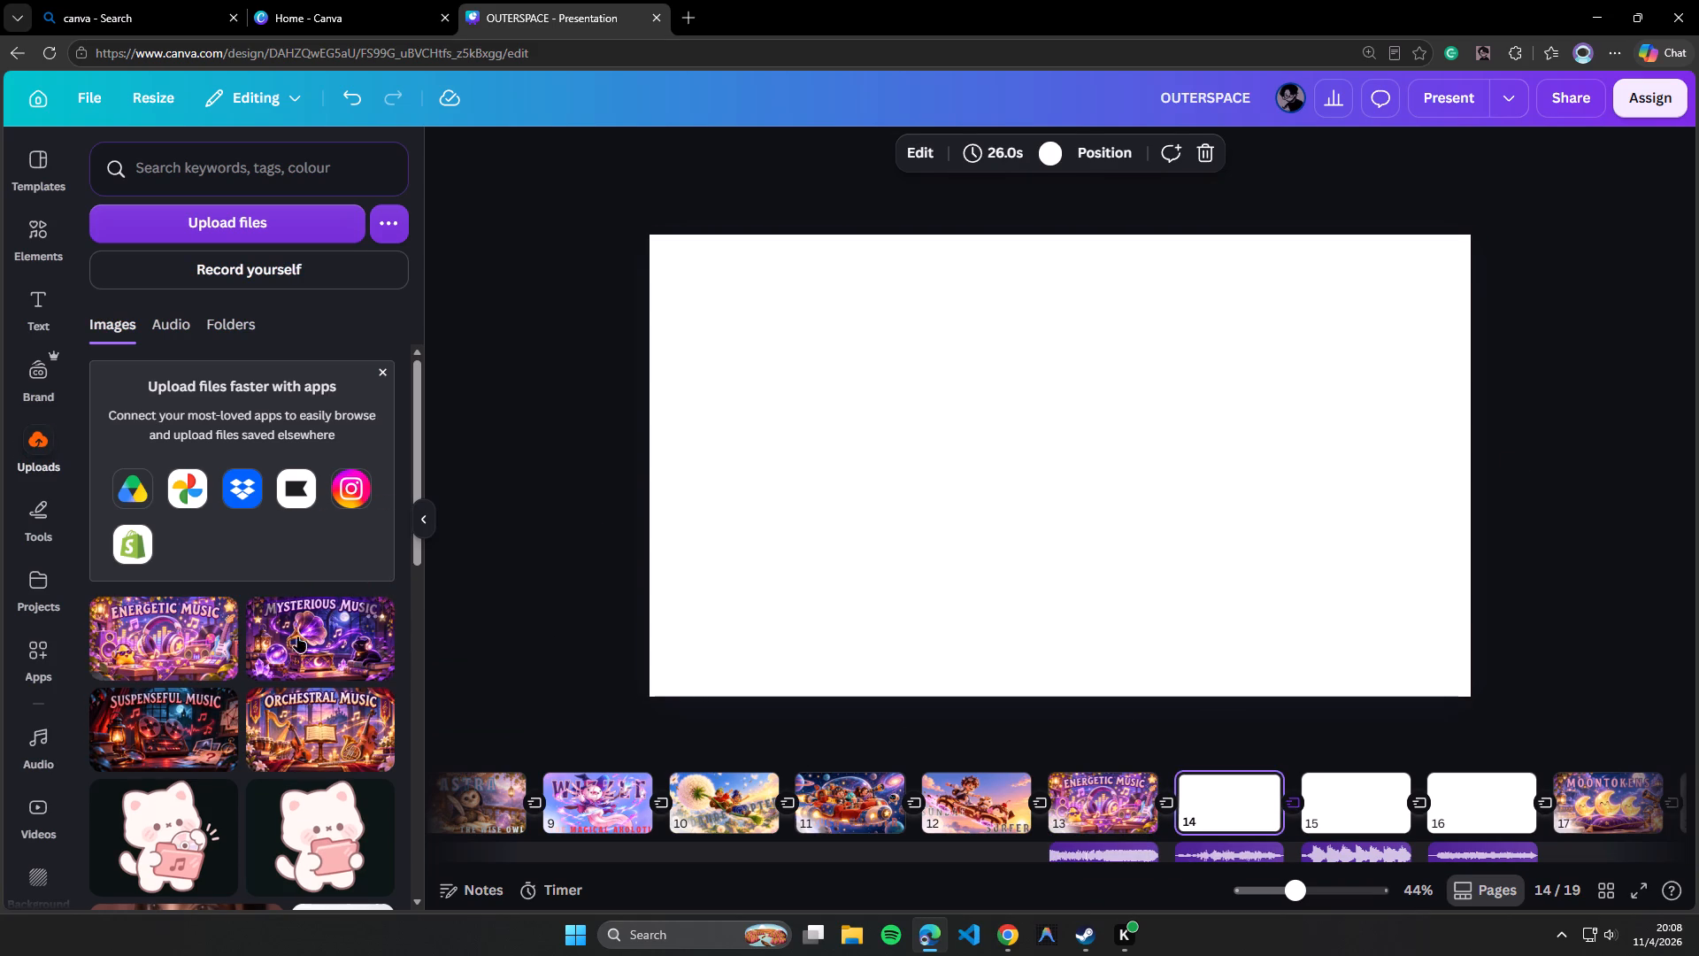
{"action": "left_click_drag", "start_coordinate": [150, 712], "coordinate": [720, 289]}
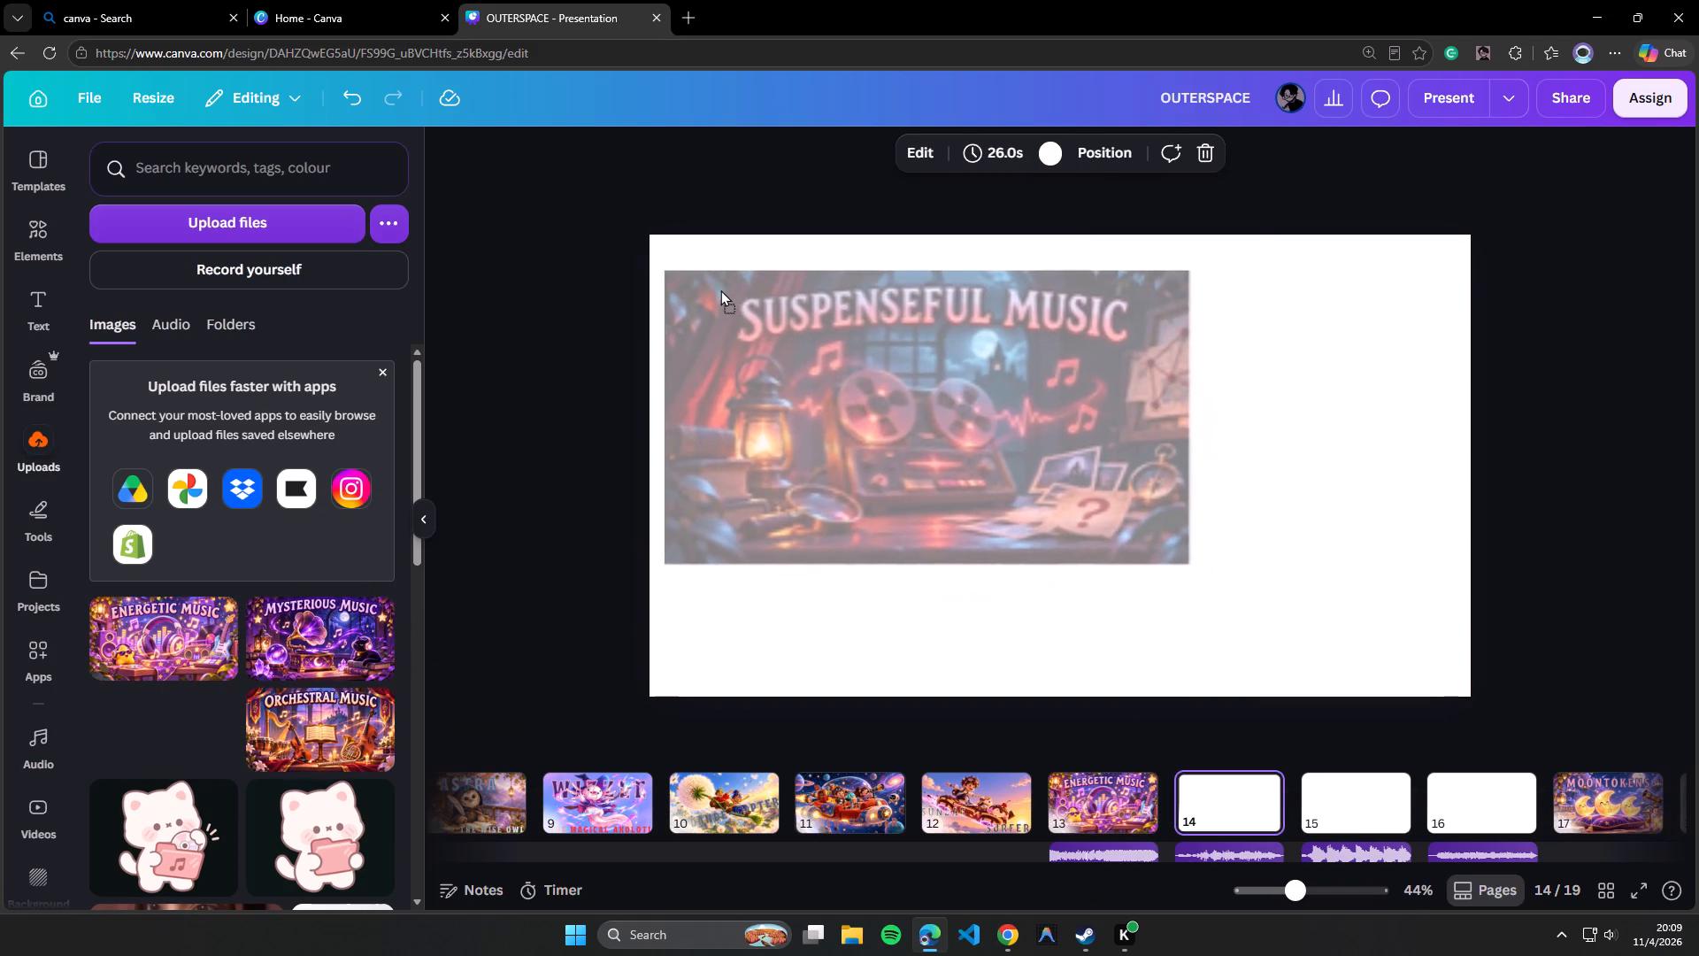
{"action": "left_click_drag", "start_coordinate": [720, 289], "coordinate": [711, 281]}
Place the Orchestral Music poster on page 15 so that it fills the whole page.
{"action": "left_click", "coordinate": [1358, 806]}
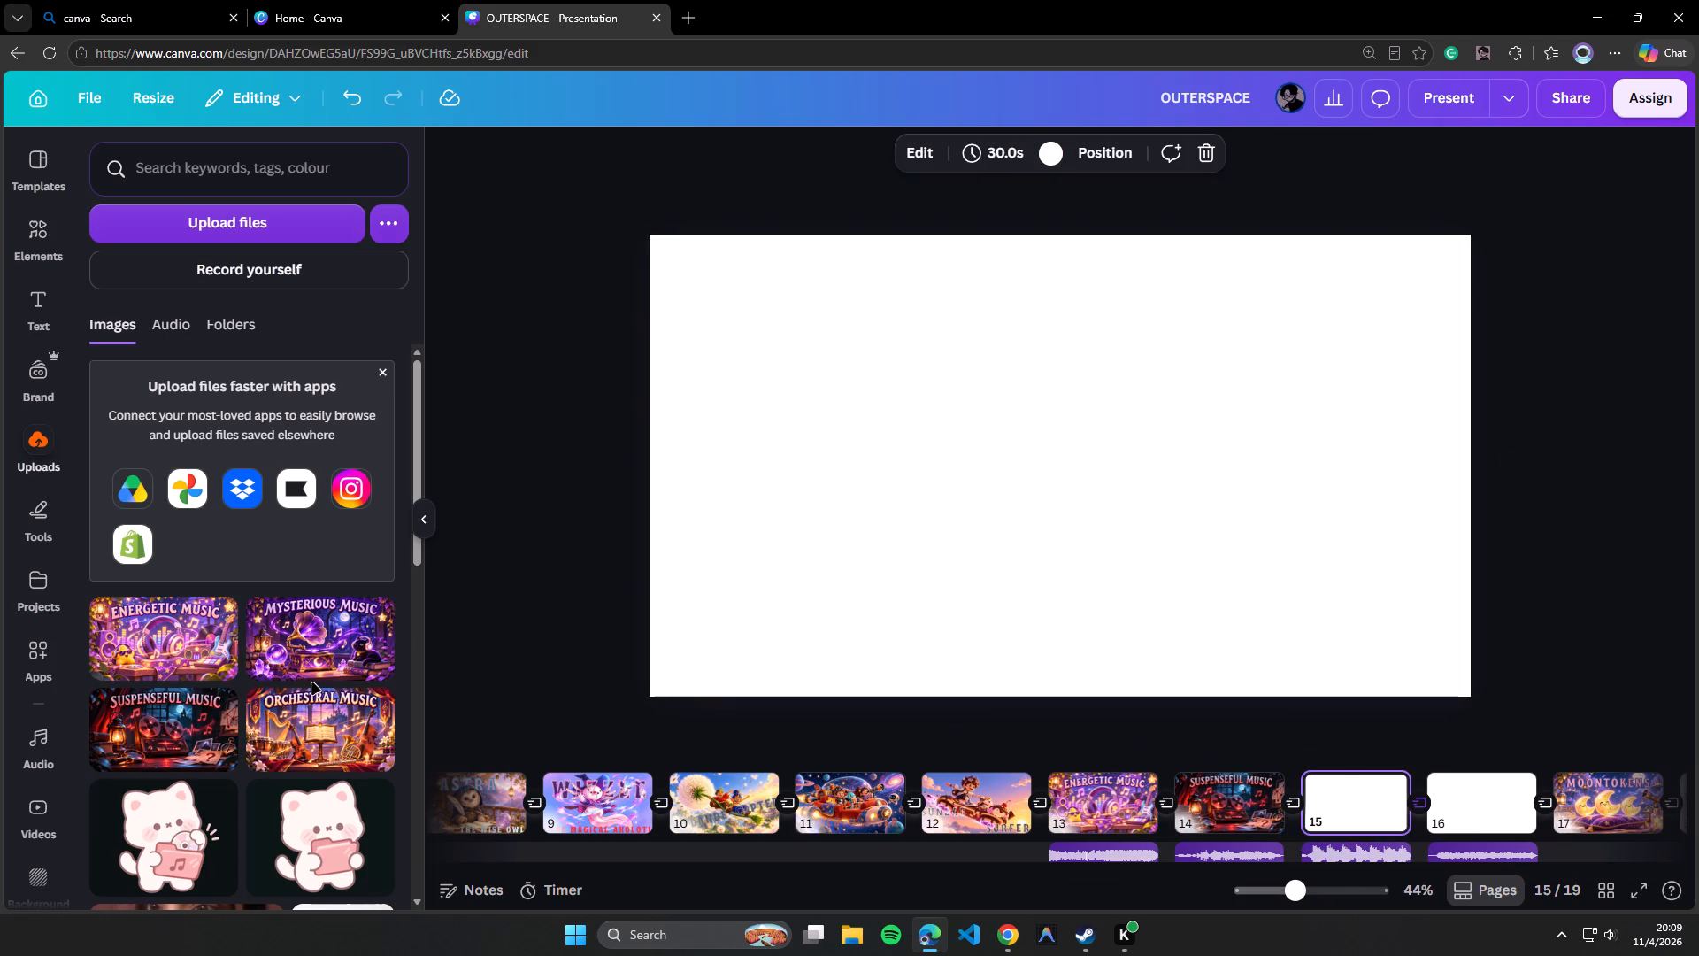
{"action": "left_click_drag", "start_coordinate": [318, 712], "coordinate": [729, 277]}
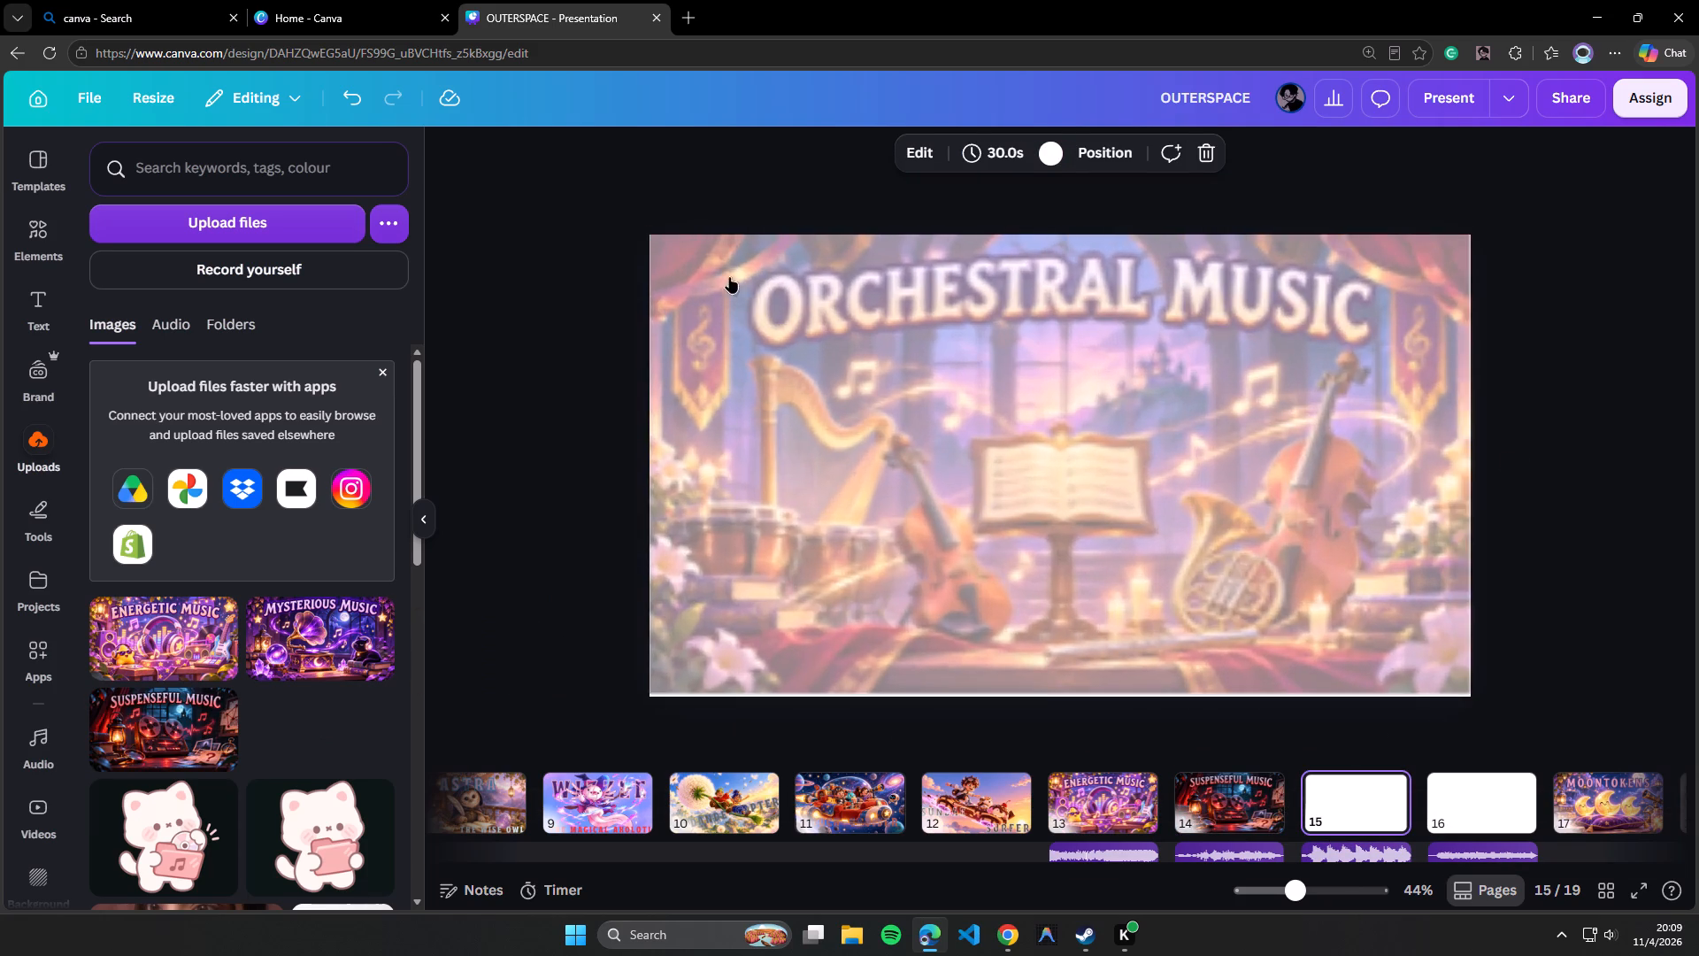
Place the Mysterious Music poster on page 16 so that it fills the whole page.
{"action": "left_click", "coordinate": [1474, 808]}
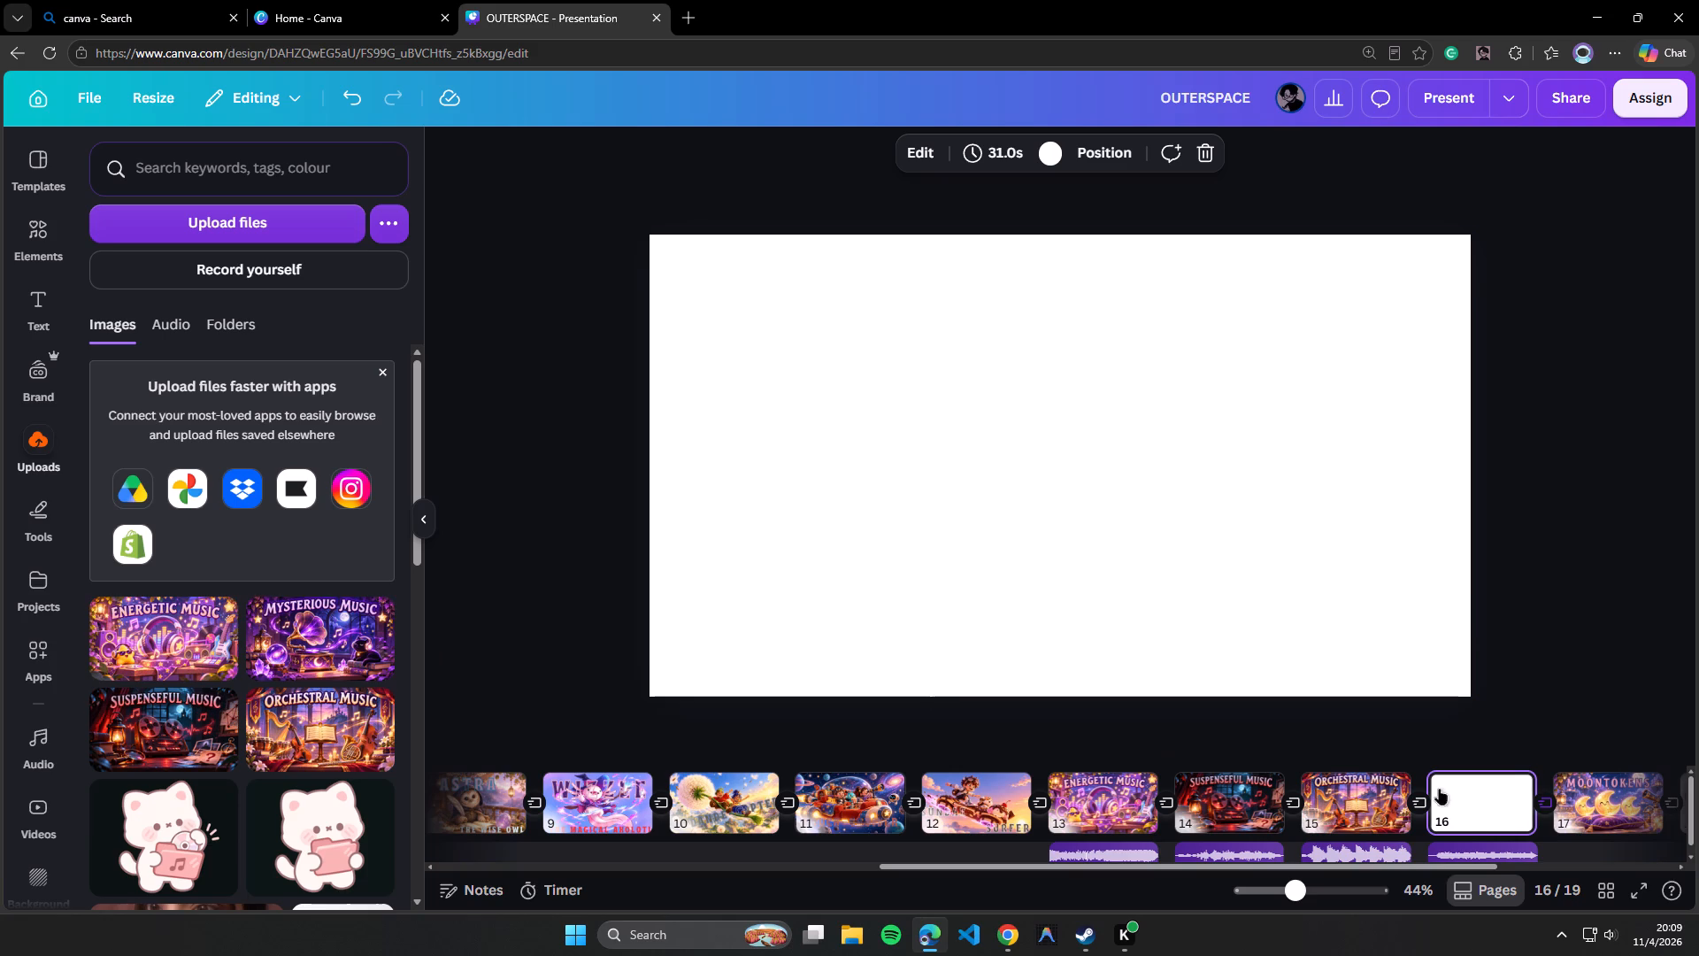
{"action": "left_click_drag", "start_coordinate": [311, 613], "coordinate": [773, 344]}
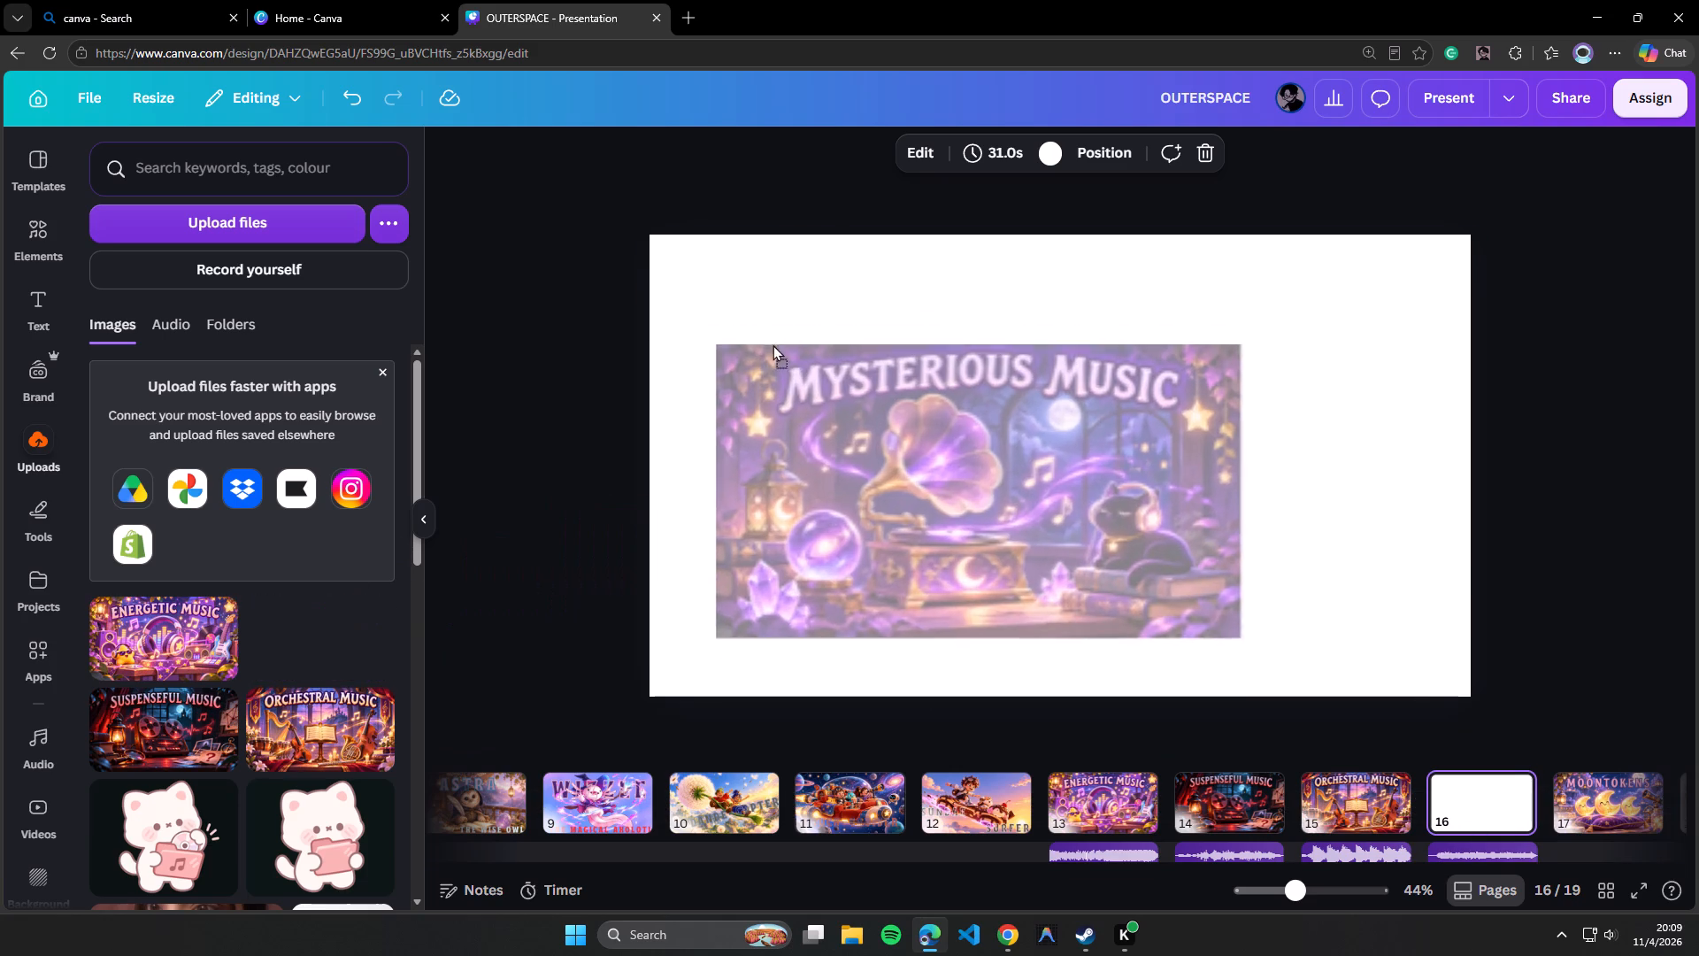
{"action": "left_click_drag", "start_coordinate": [773, 344], "coordinate": [729, 280]}
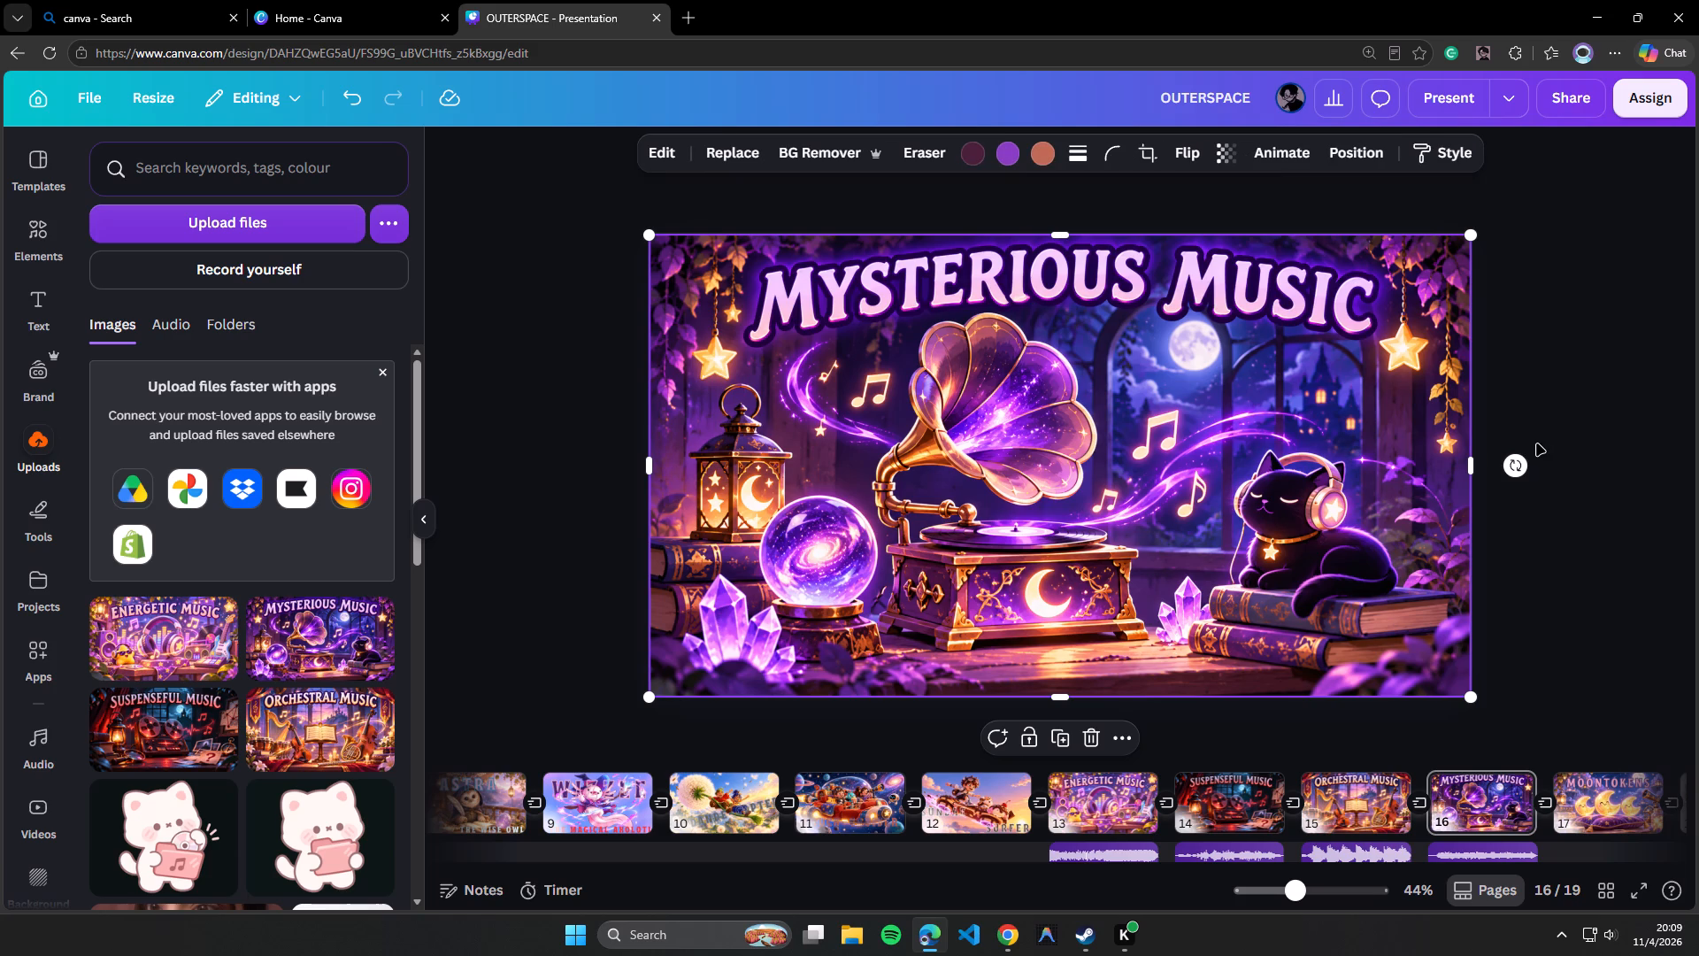
Present full screen from page 12 and advance through music pages 13 to 16 to check posters and audio, then exit.
{"action": "left_click", "coordinate": [988, 808]}
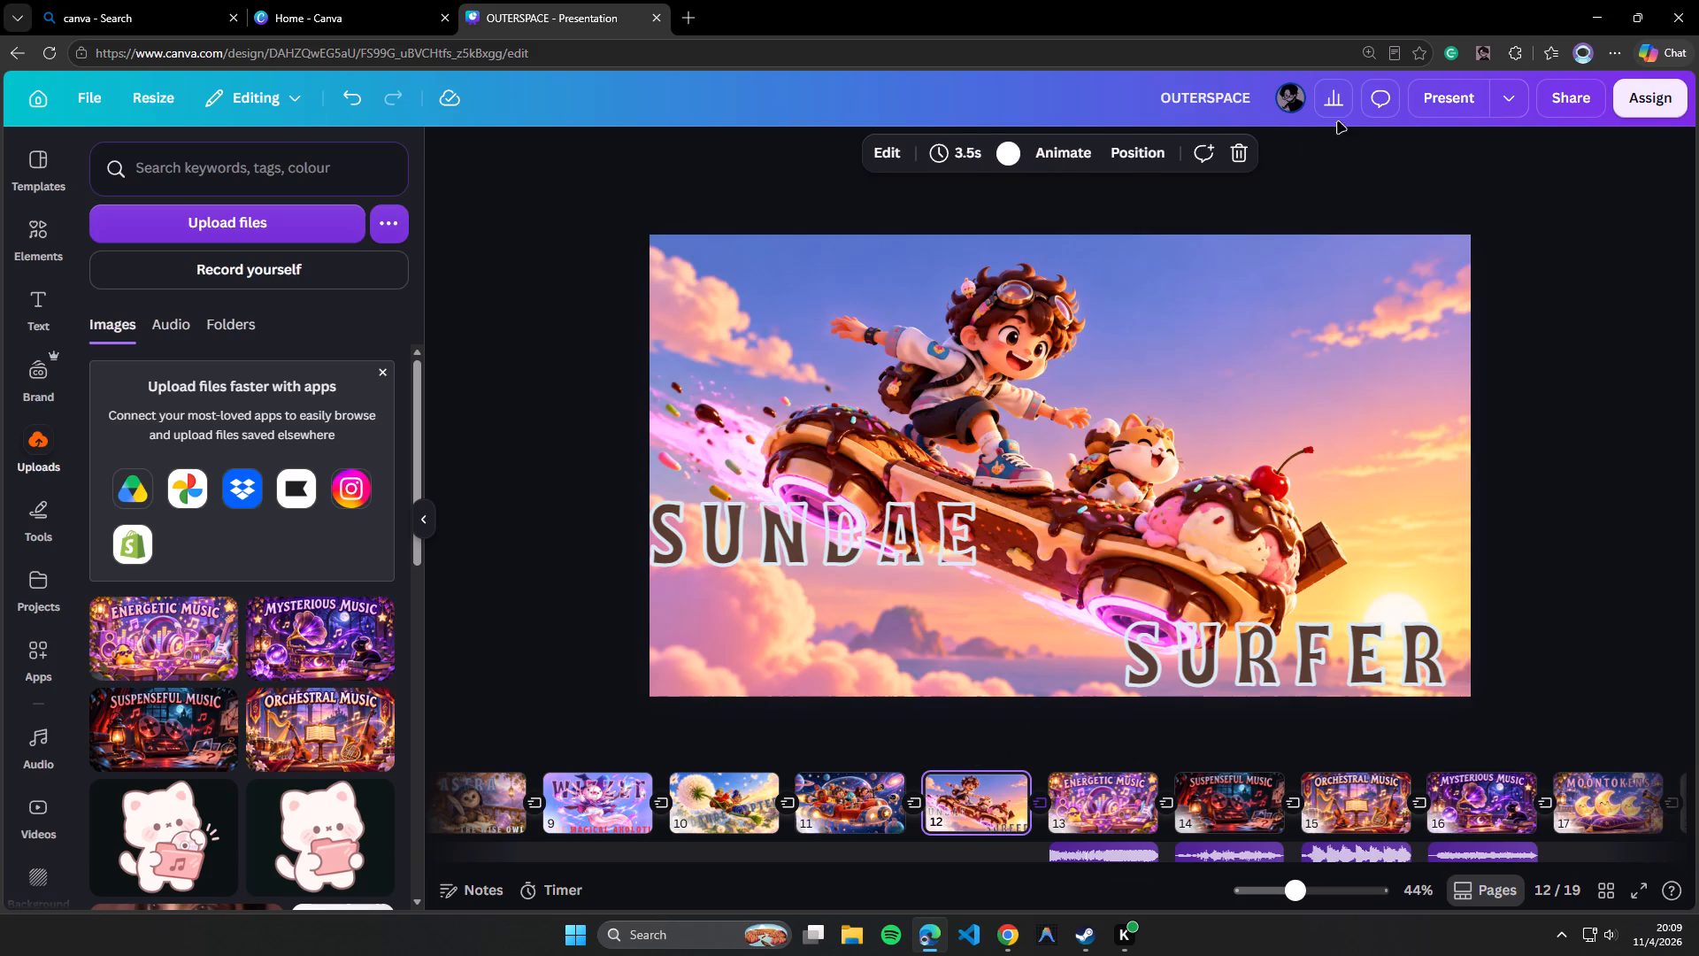
{"action": "left_click", "coordinate": [1464, 95]}
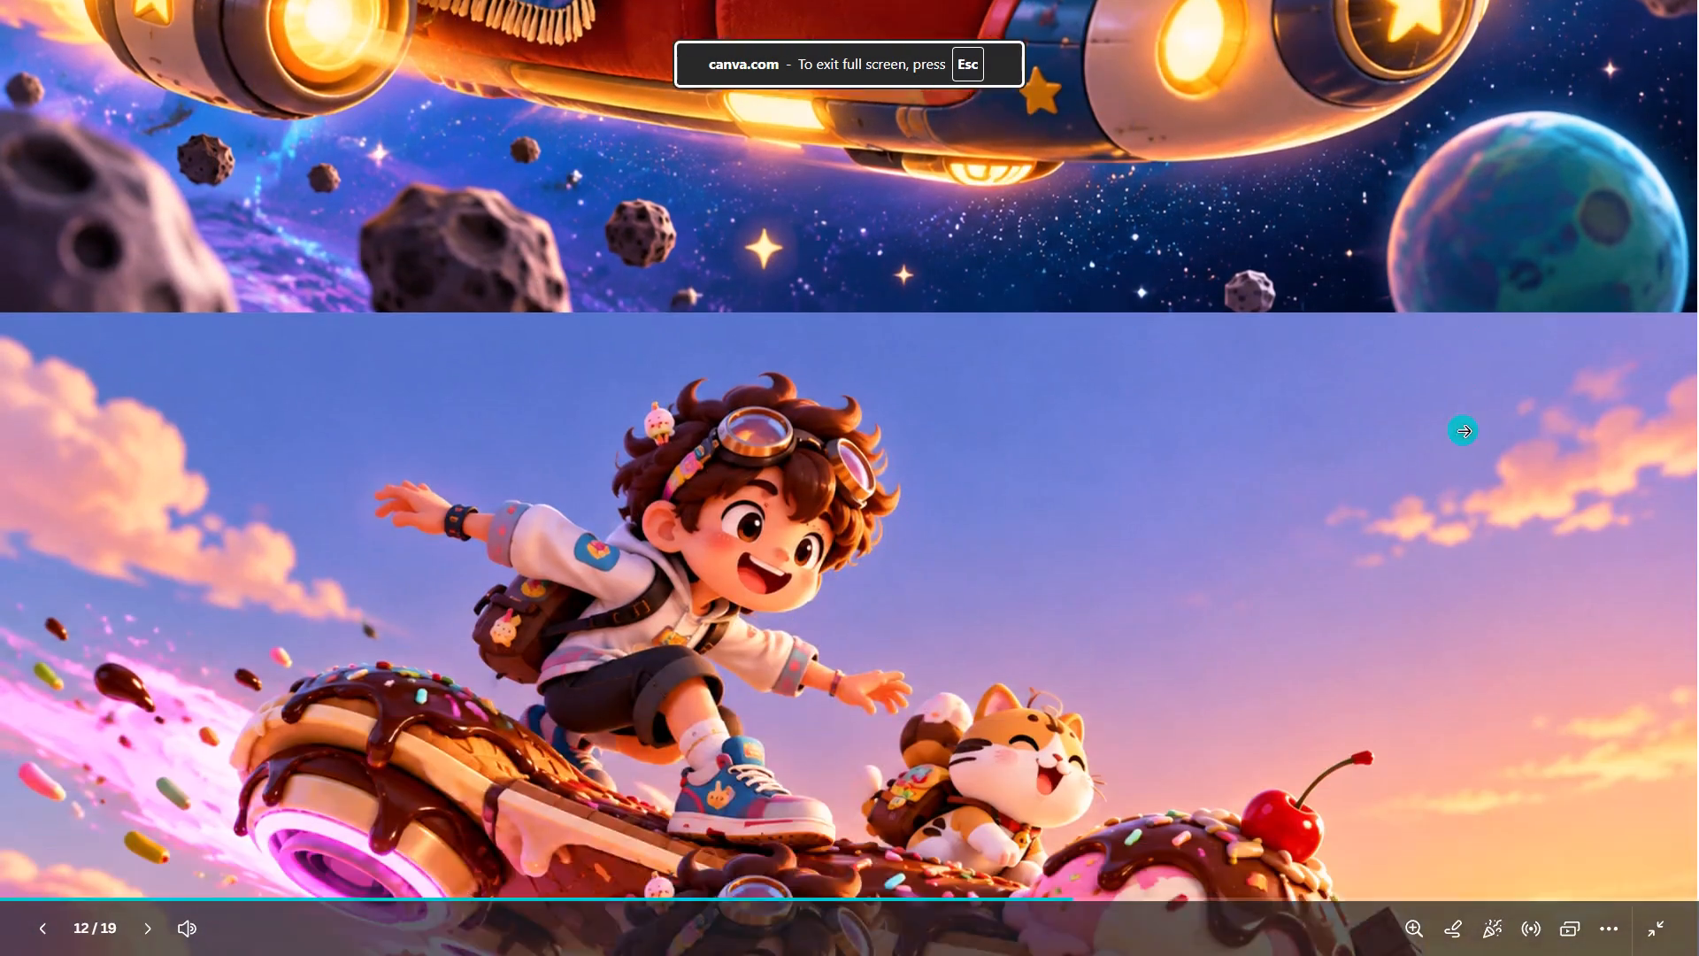
{"action": "left_click", "coordinate": [1572, 517]}
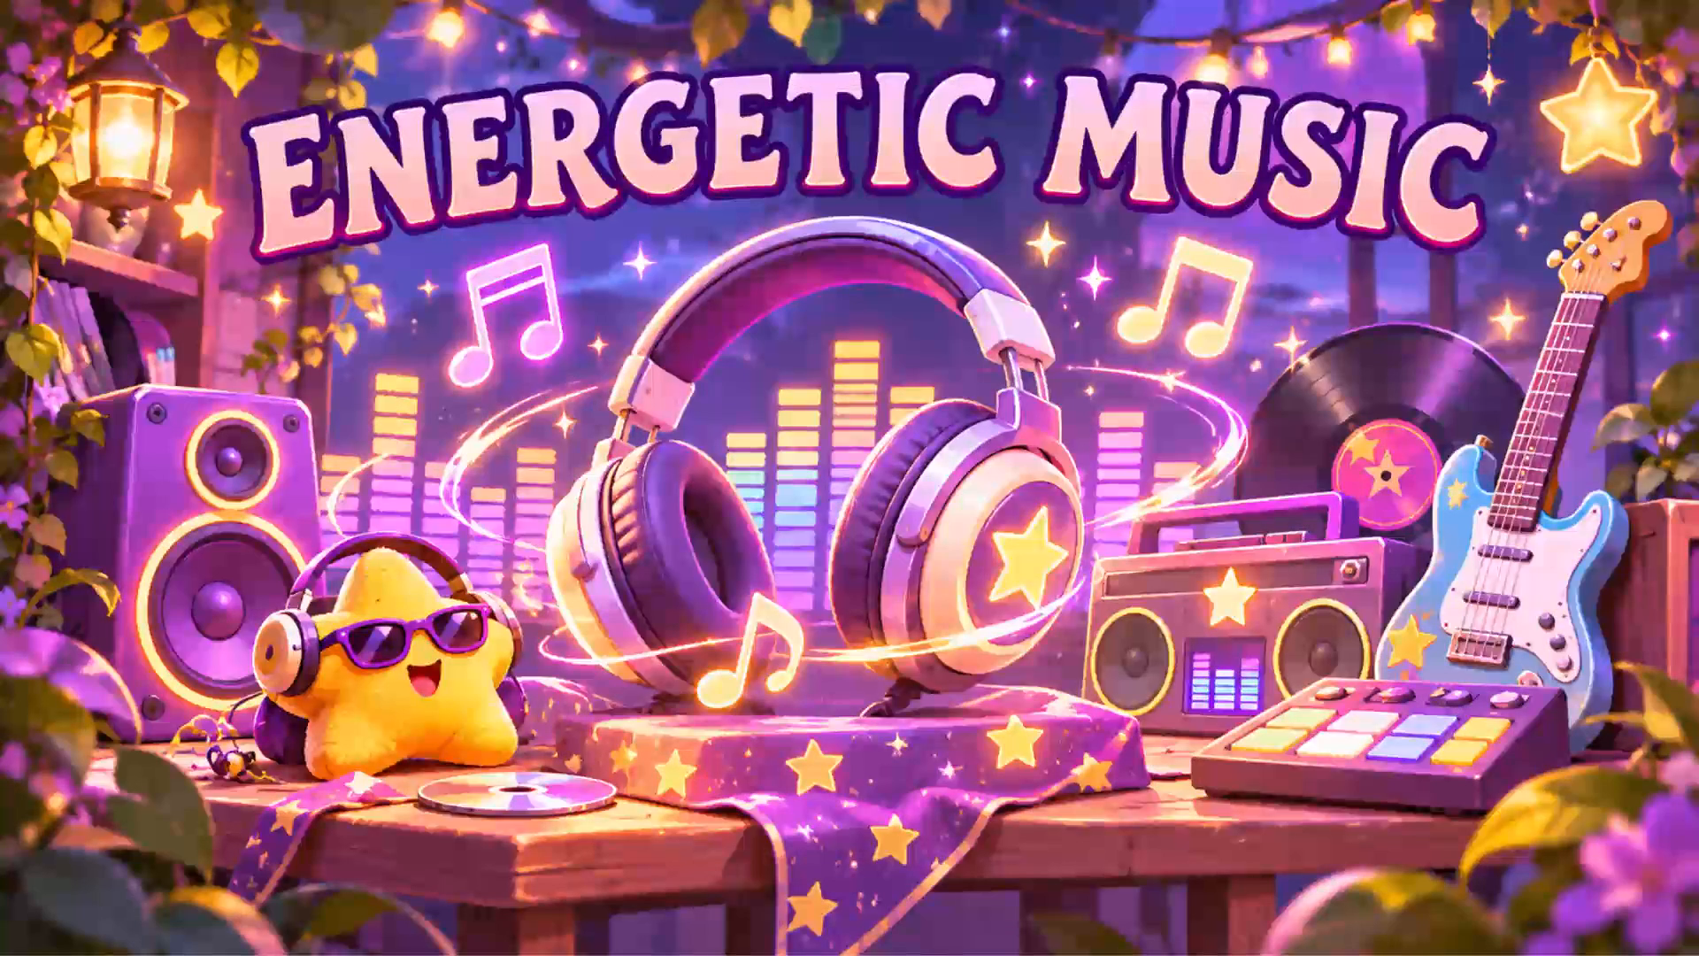
{"action": "left_click", "coordinate": [1499, 420]}
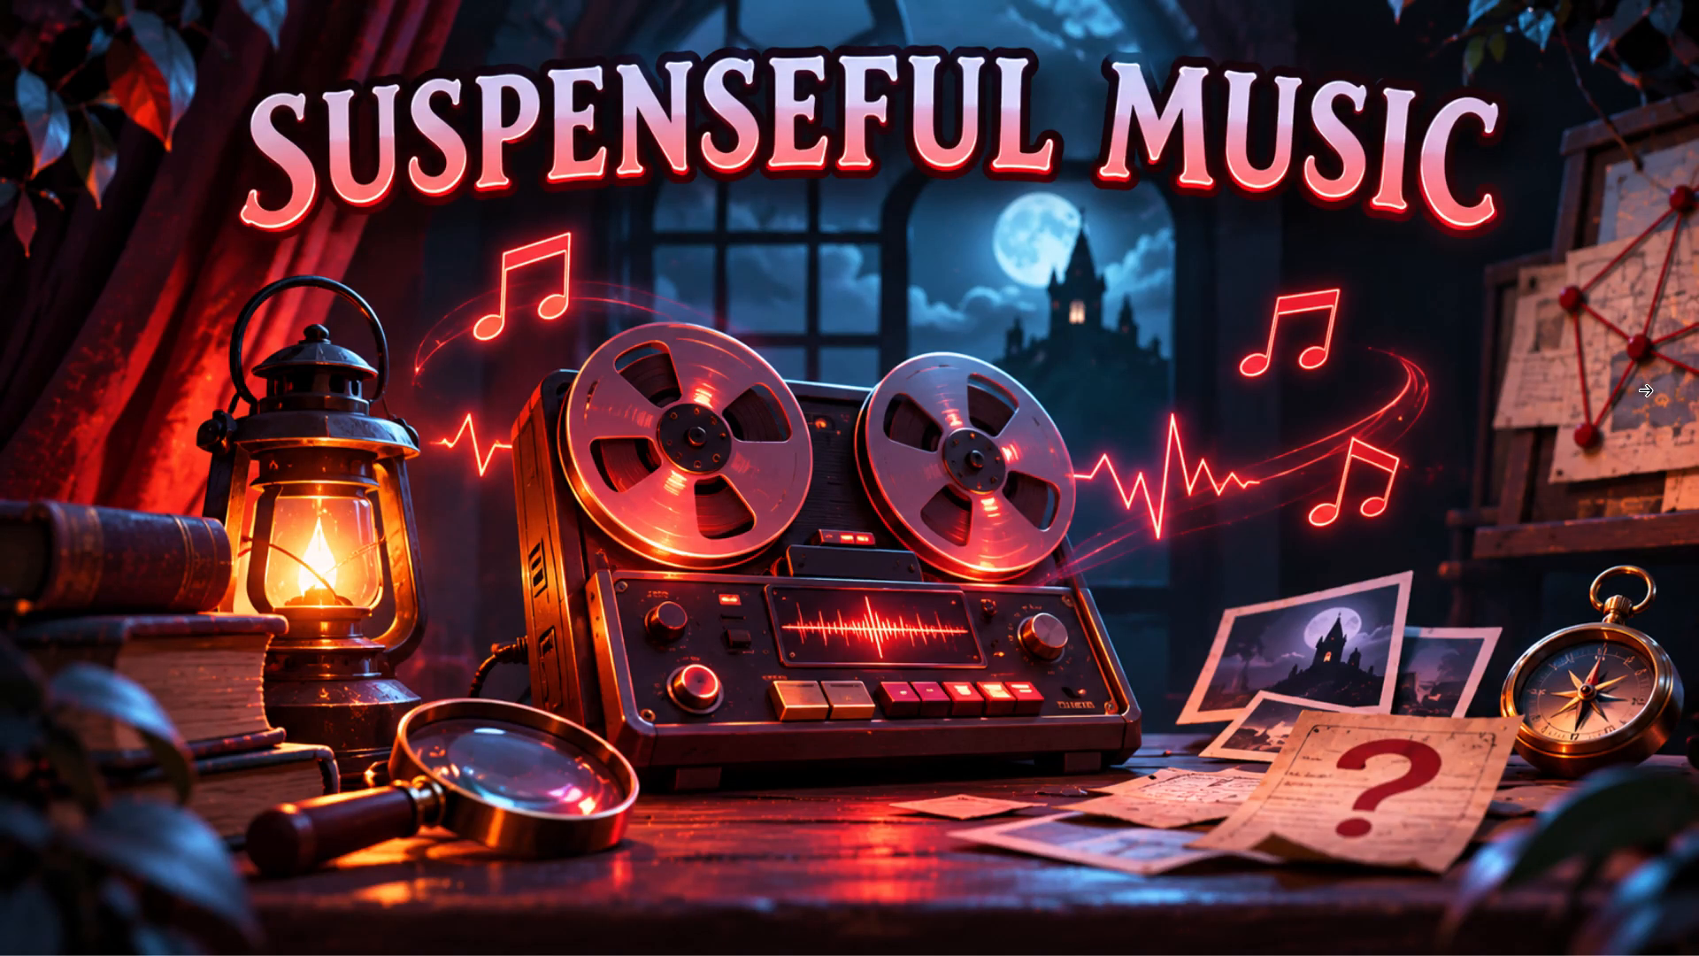
{"action": "left_click", "coordinate": [1645, 390]}
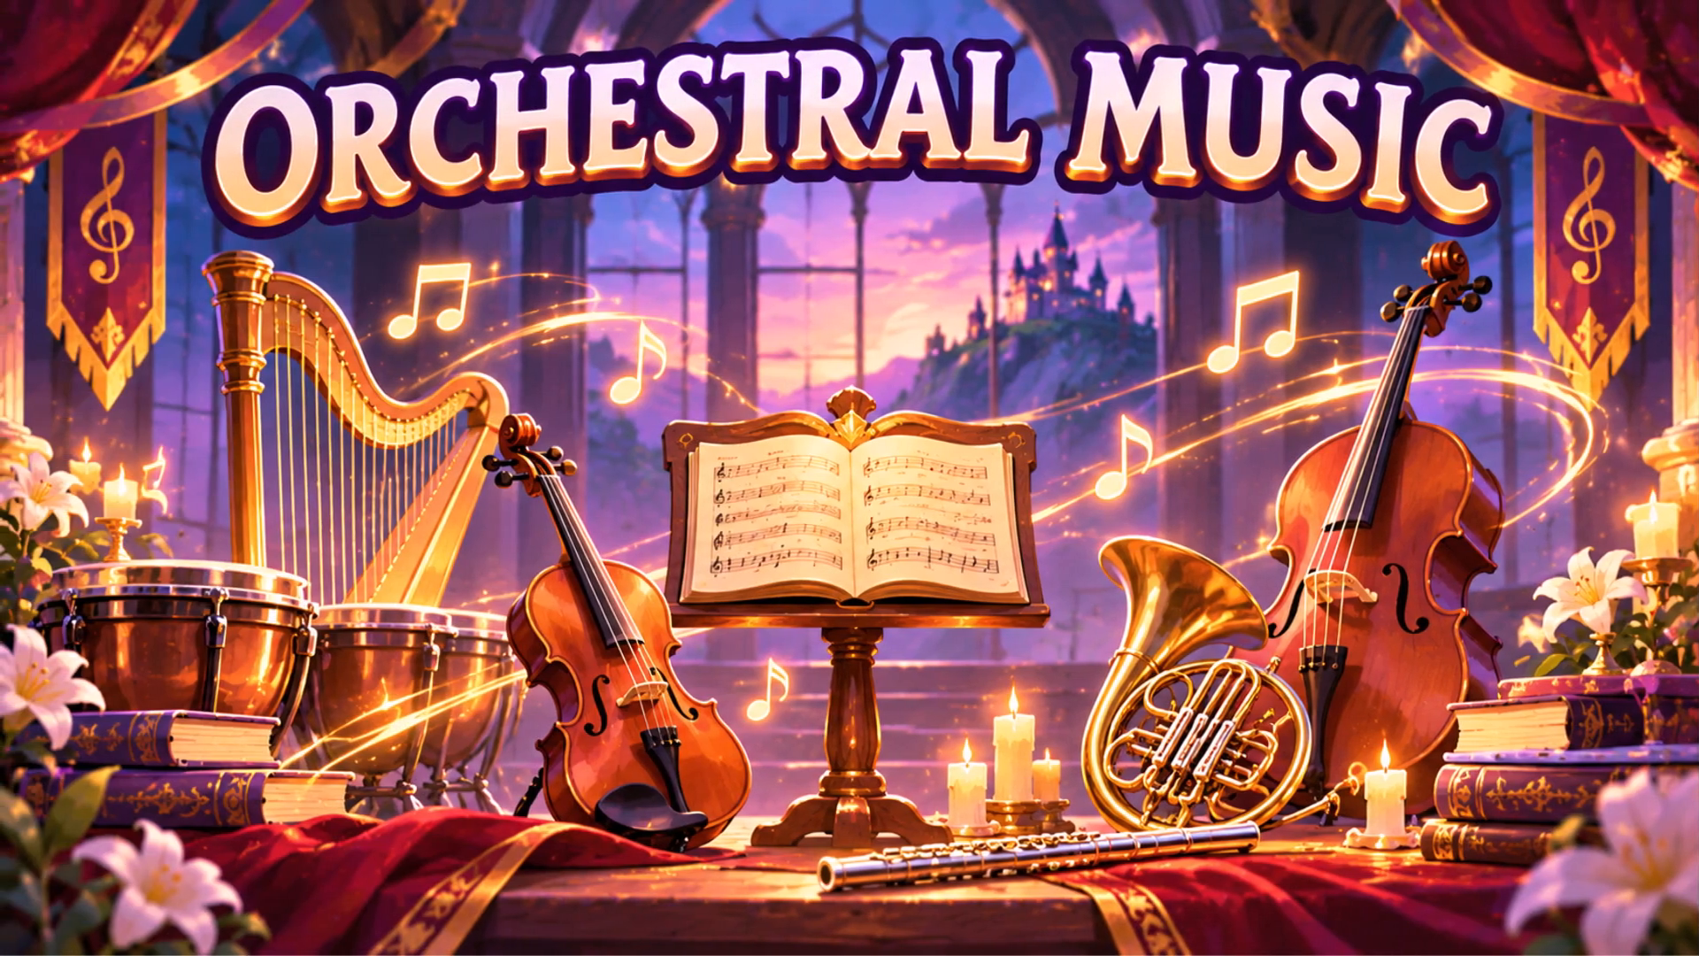
{"action": "left_click", "coordinate": [1645, 390]}
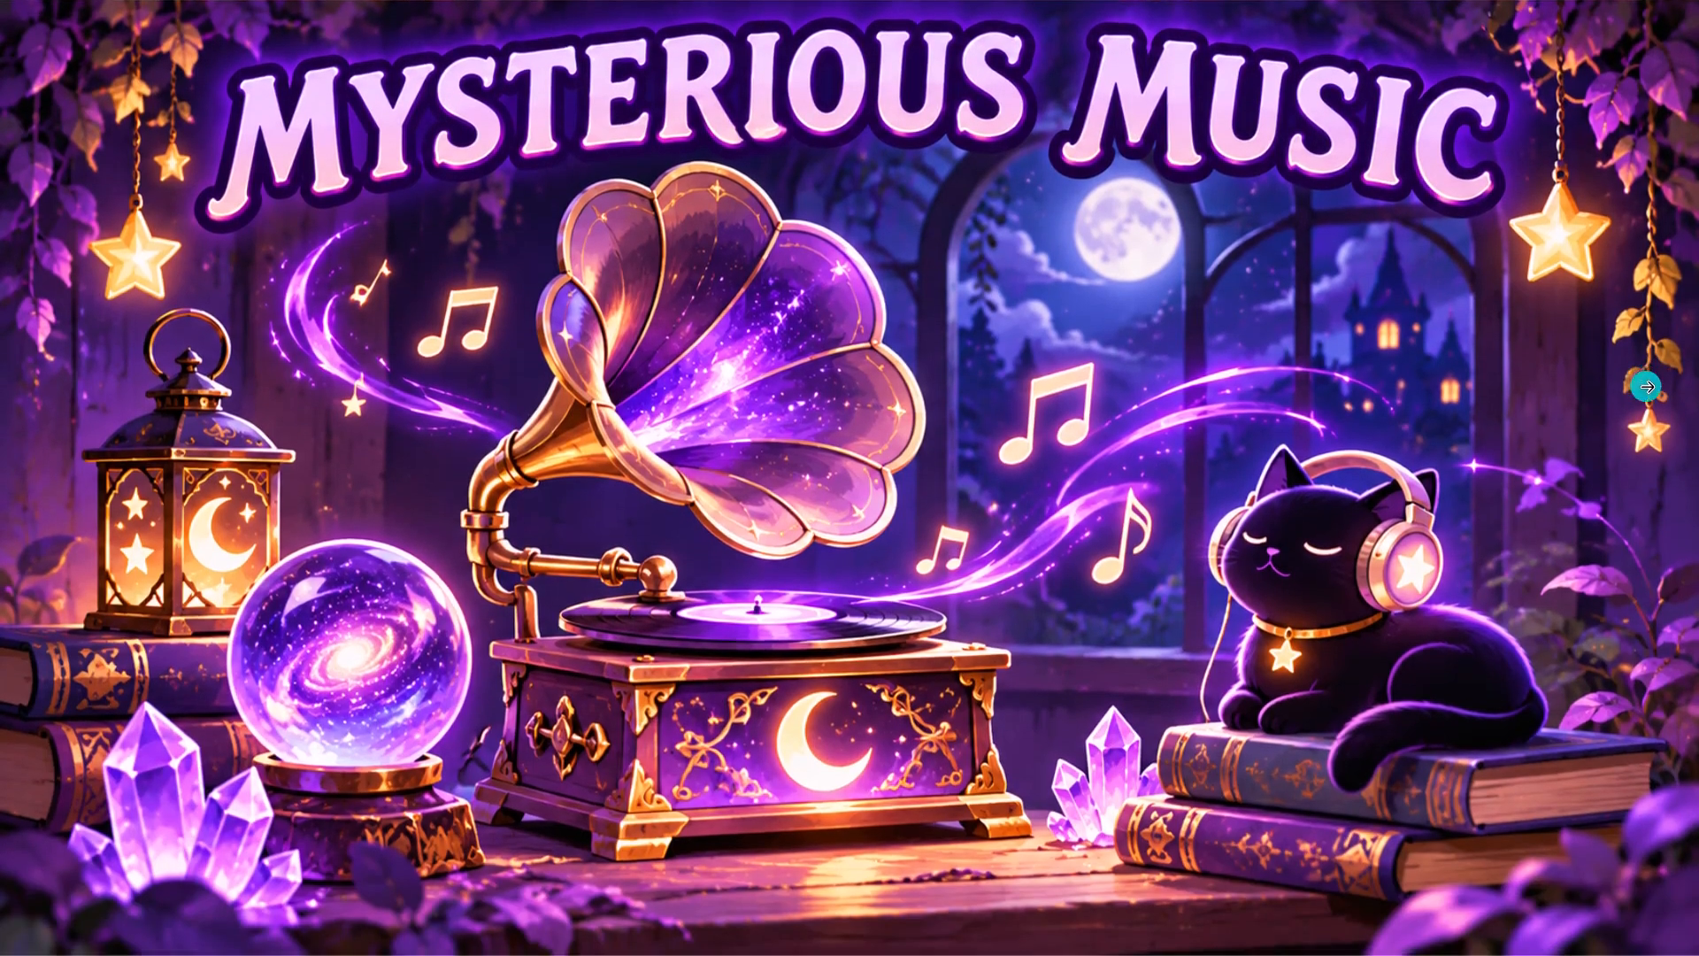
{"action": "key", "text": "Escape"}
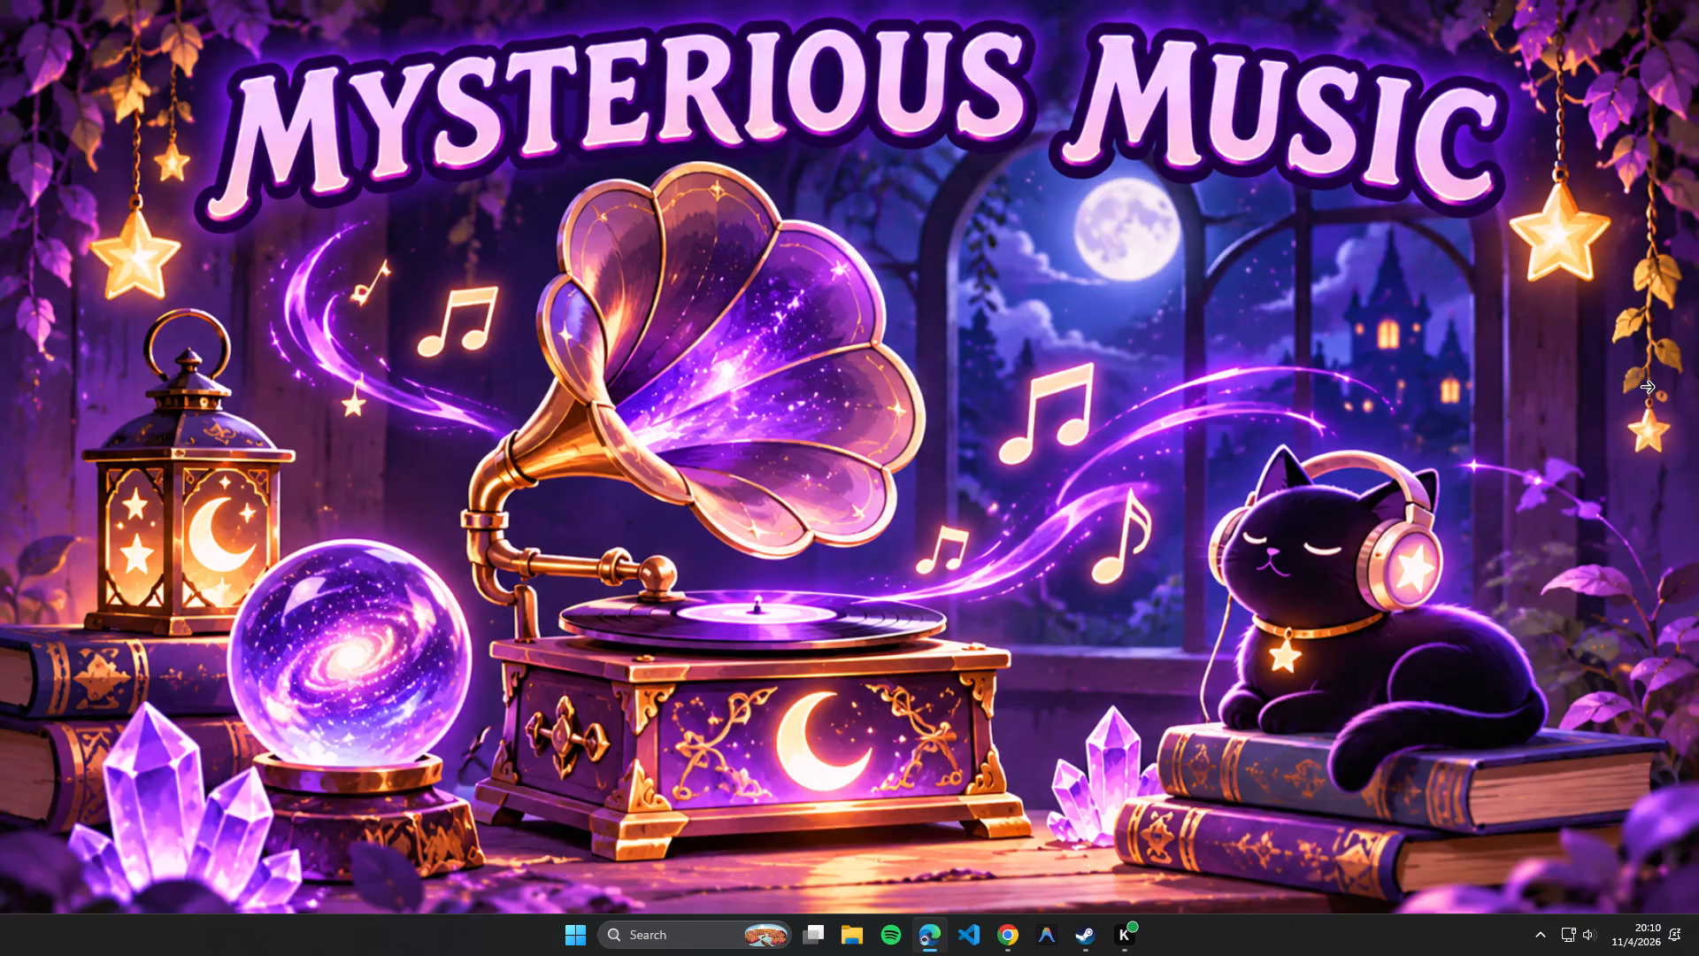
{"action": "left_click", "coordinate": [1097, 790]}
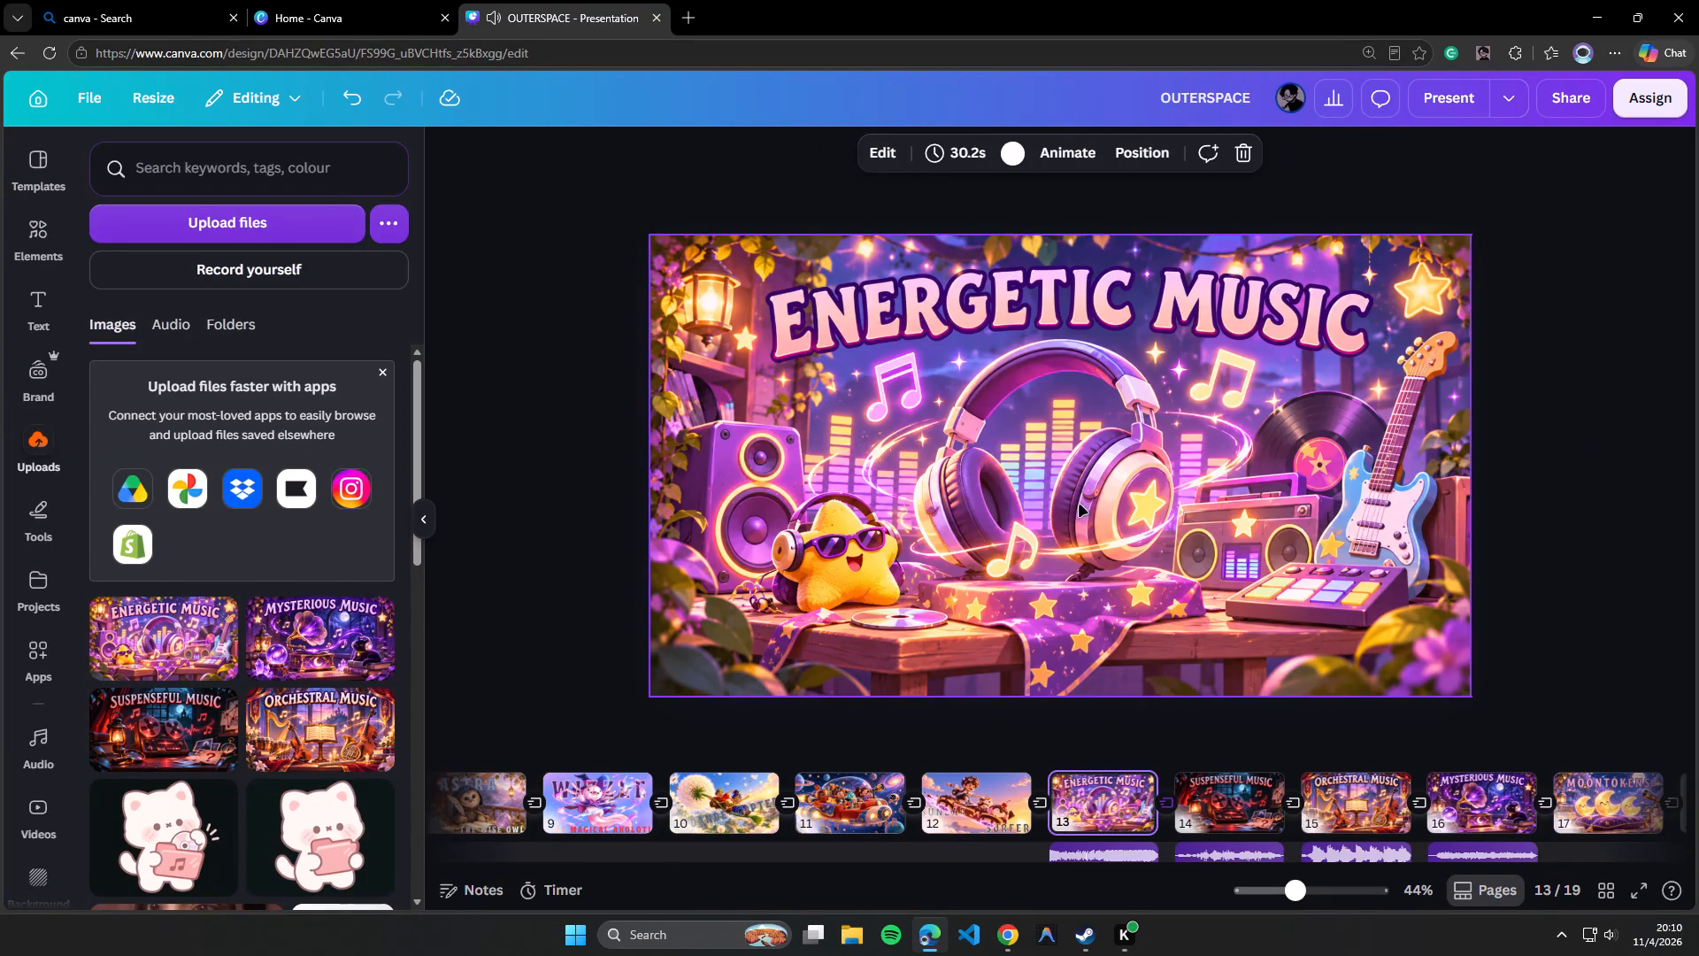
{"action": "right_click", "coordinate": [1083, 852]}
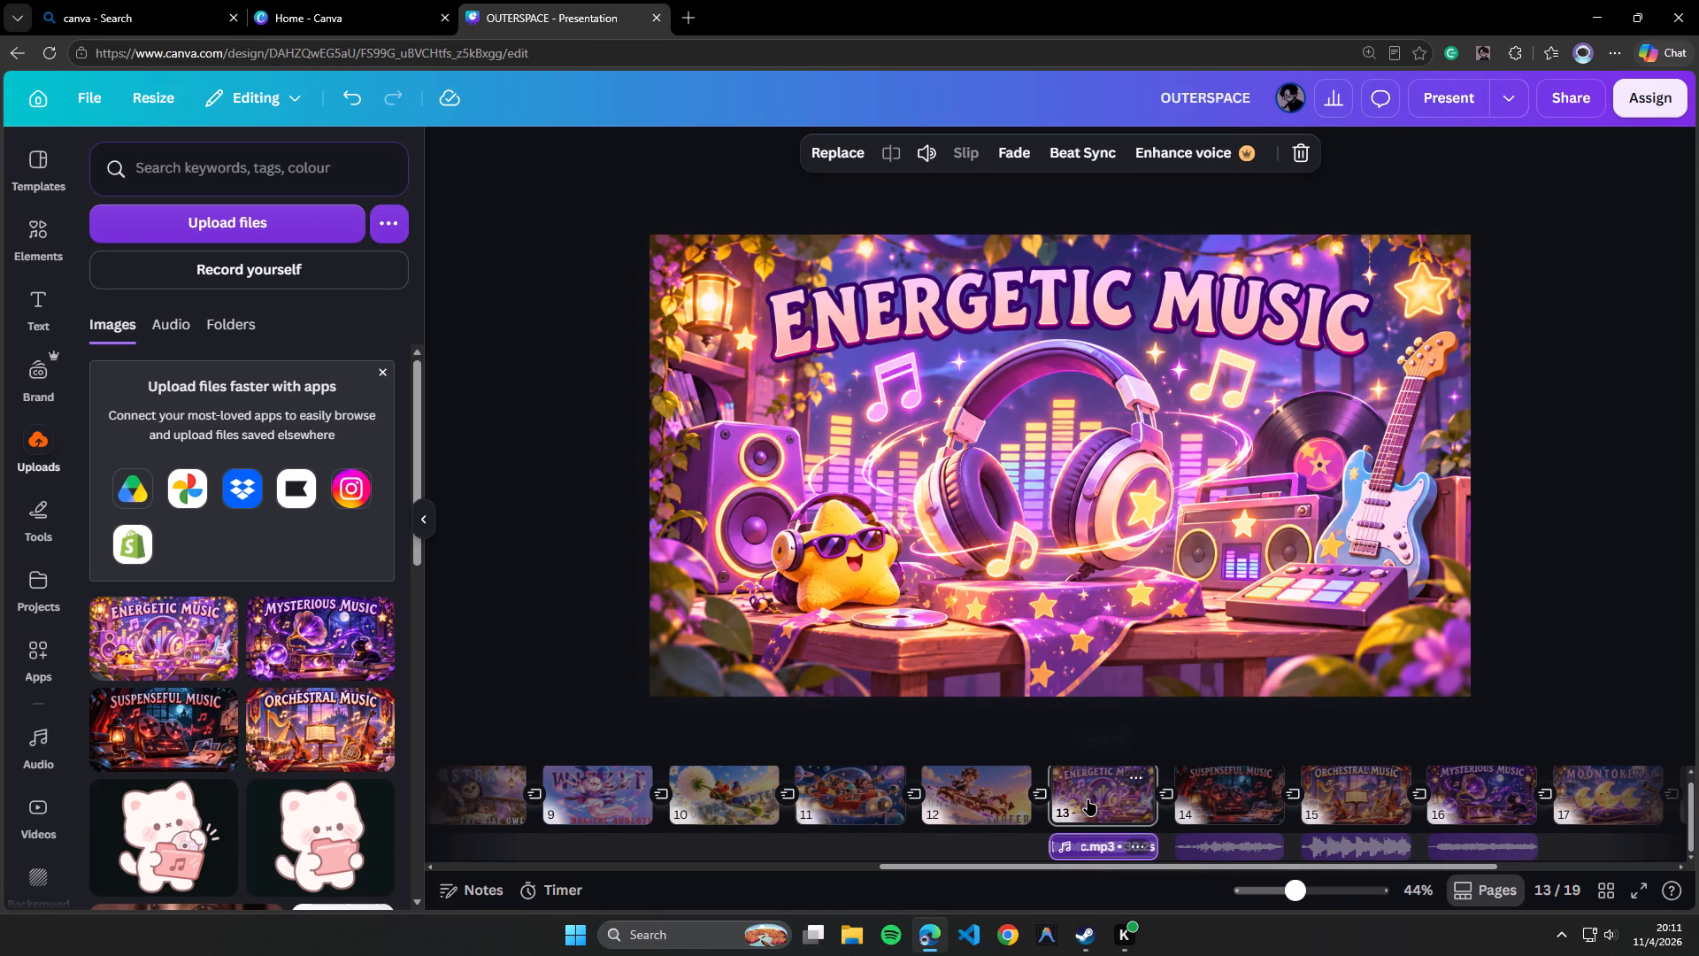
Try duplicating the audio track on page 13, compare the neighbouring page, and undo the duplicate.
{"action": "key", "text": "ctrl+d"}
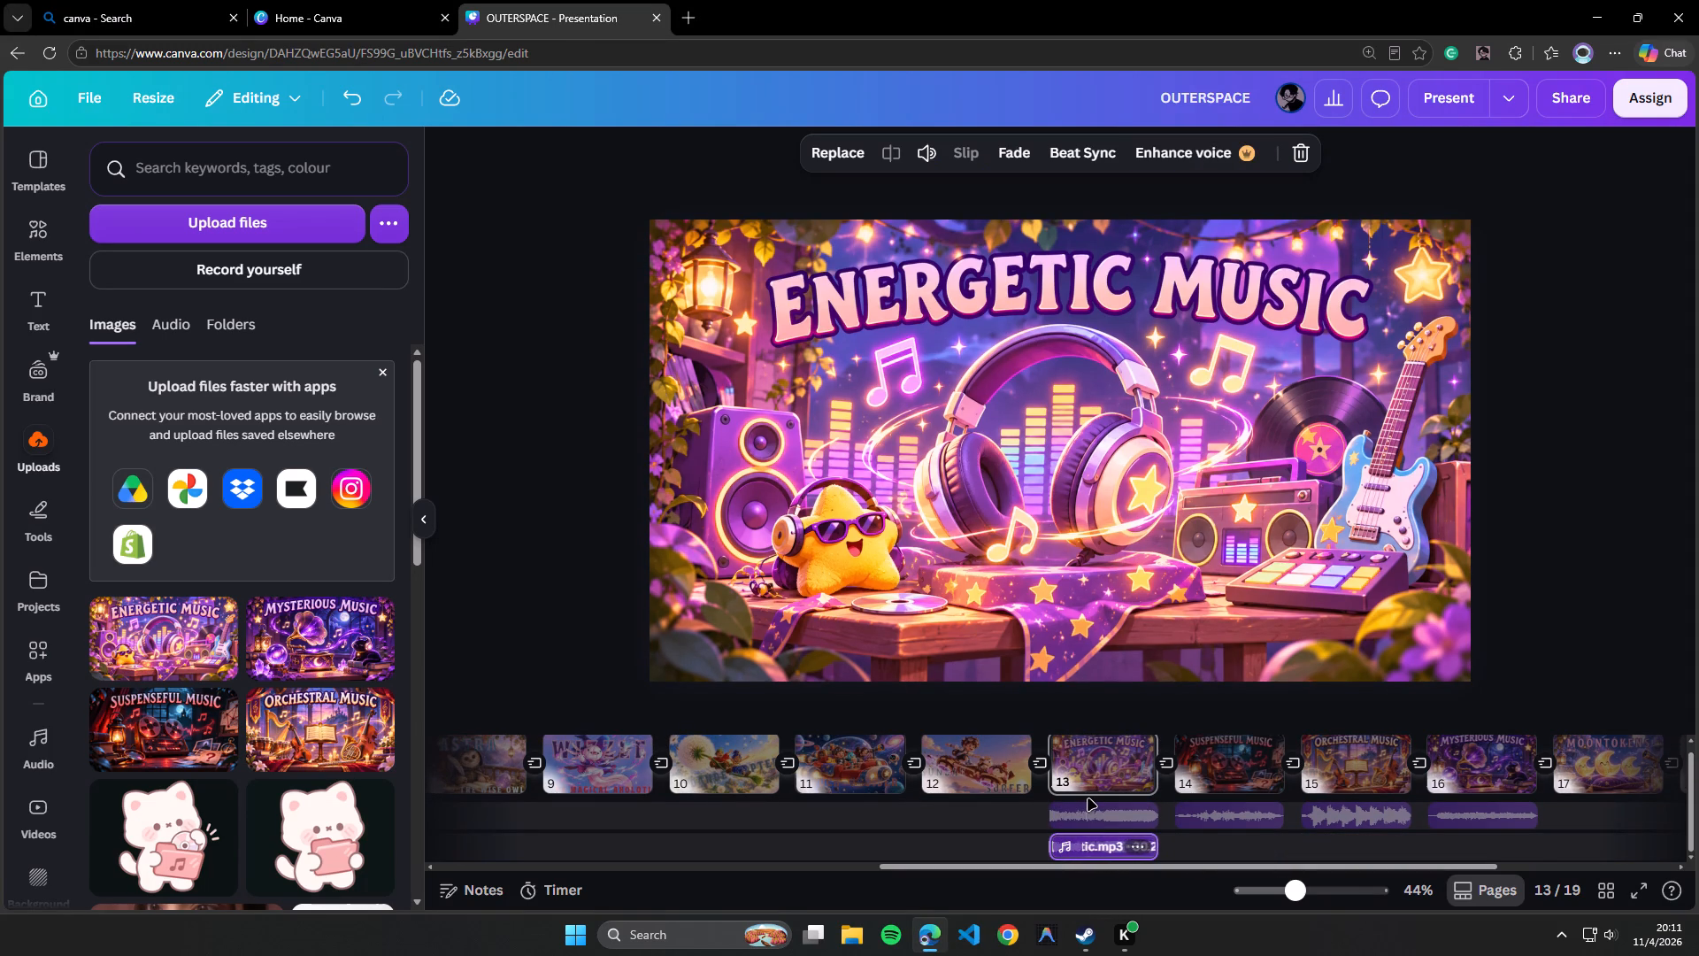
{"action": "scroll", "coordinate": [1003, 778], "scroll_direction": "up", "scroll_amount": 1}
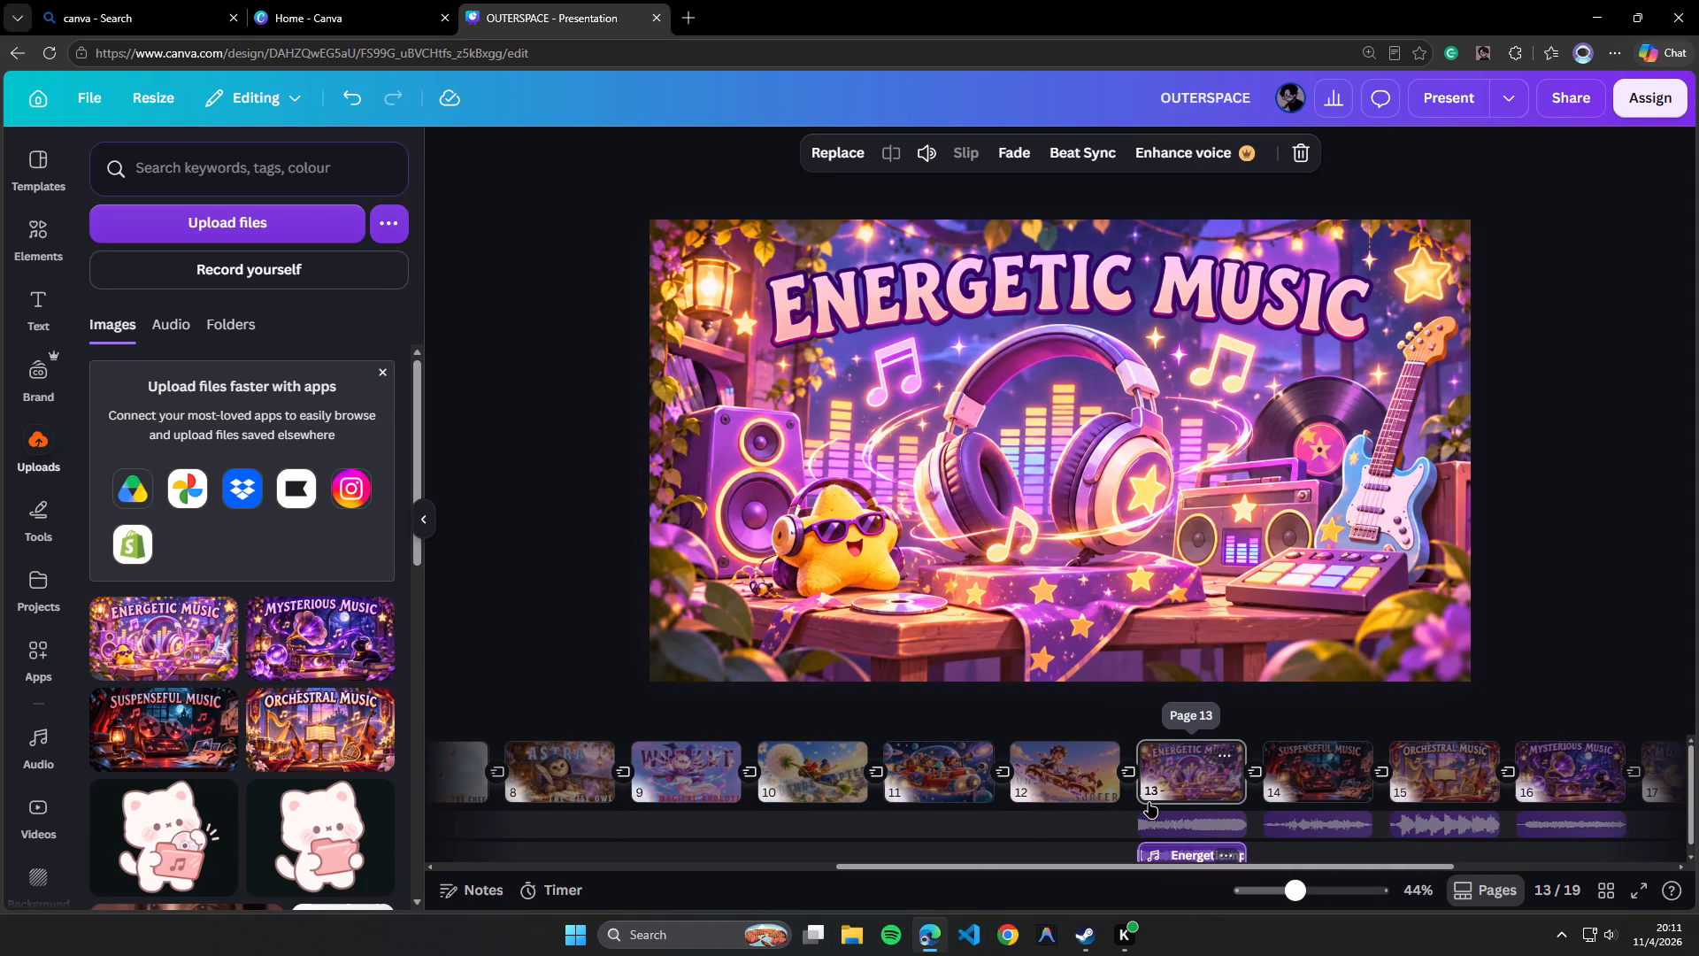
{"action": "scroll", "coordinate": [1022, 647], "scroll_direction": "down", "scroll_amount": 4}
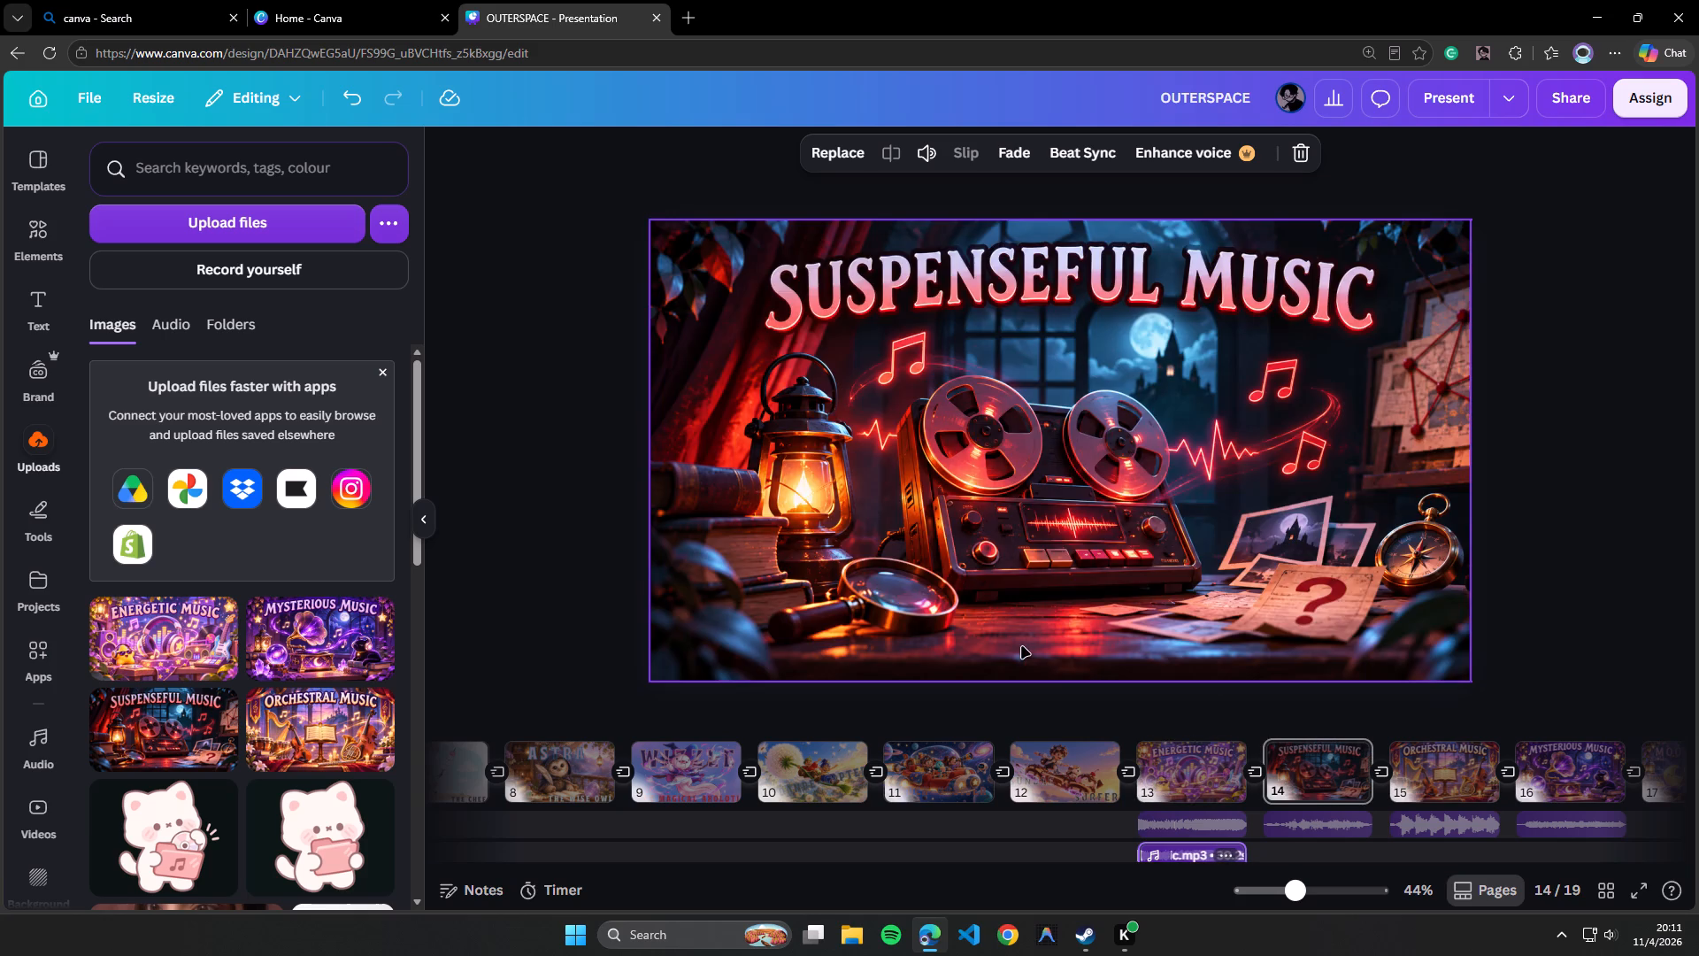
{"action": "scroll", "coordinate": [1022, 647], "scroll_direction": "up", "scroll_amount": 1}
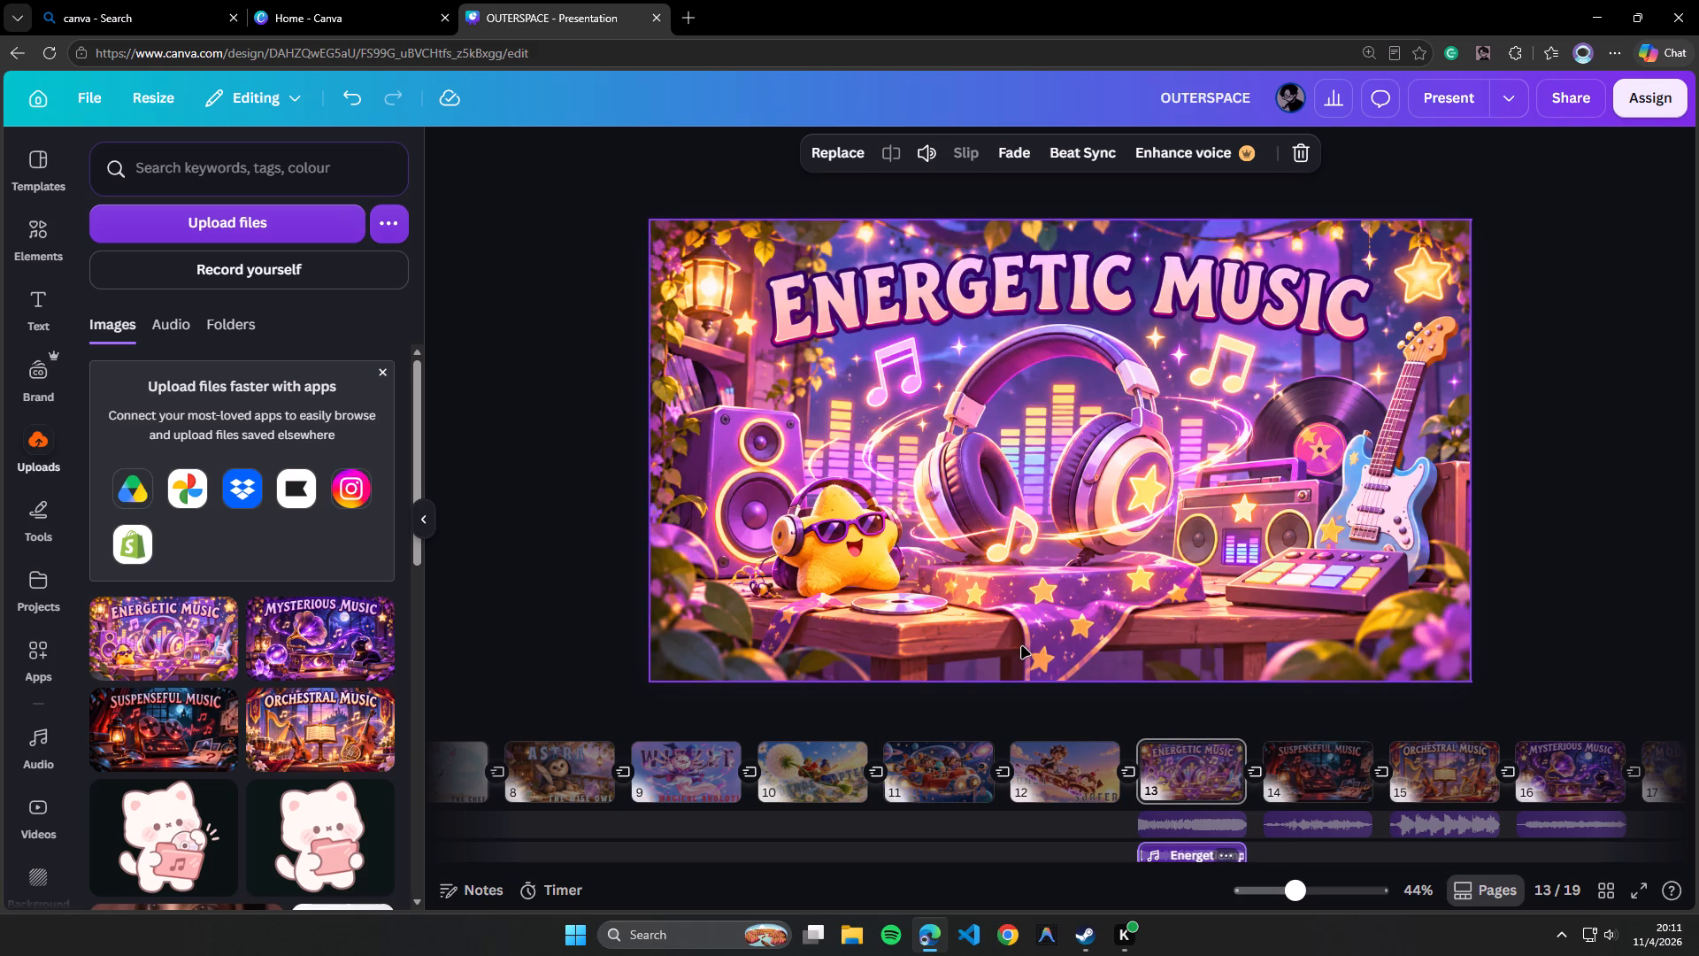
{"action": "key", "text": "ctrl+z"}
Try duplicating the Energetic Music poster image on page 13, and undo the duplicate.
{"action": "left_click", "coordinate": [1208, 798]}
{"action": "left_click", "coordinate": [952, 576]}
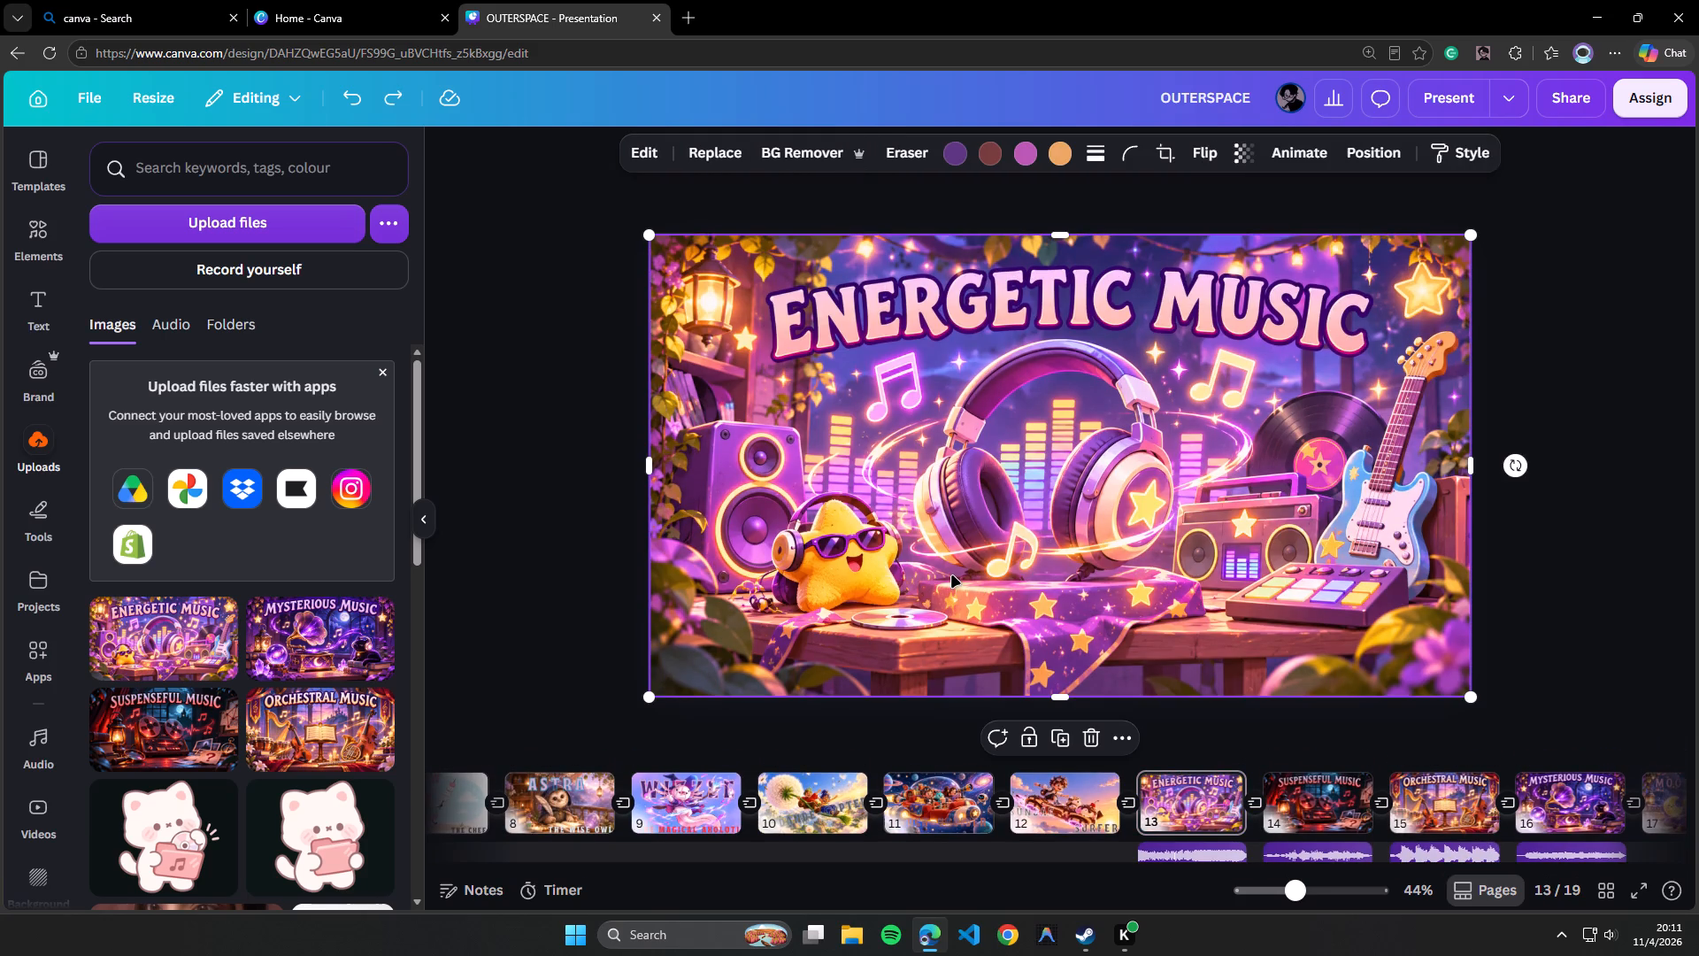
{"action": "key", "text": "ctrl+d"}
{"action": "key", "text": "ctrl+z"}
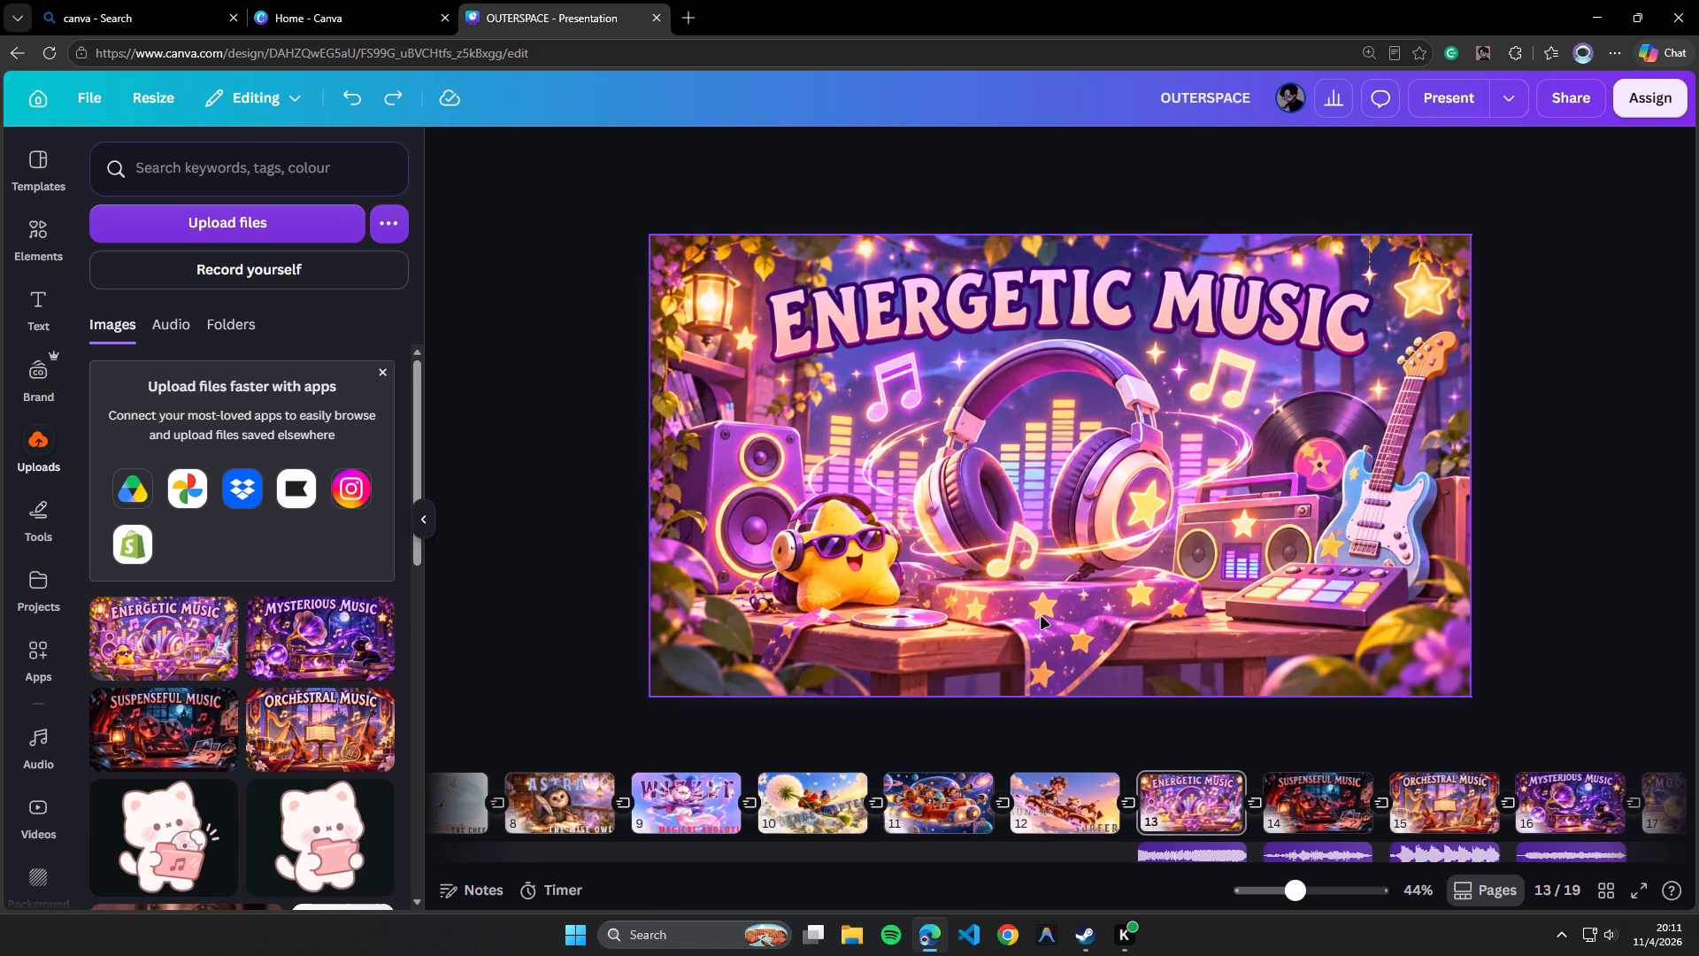
Duplicate the whole Energetic Music page 13 and select the copy at page 14.
{"action": "left_click", "coordinate": [1175, 791]}
{"action": "left_click", "coordinate": [1216, 784]}
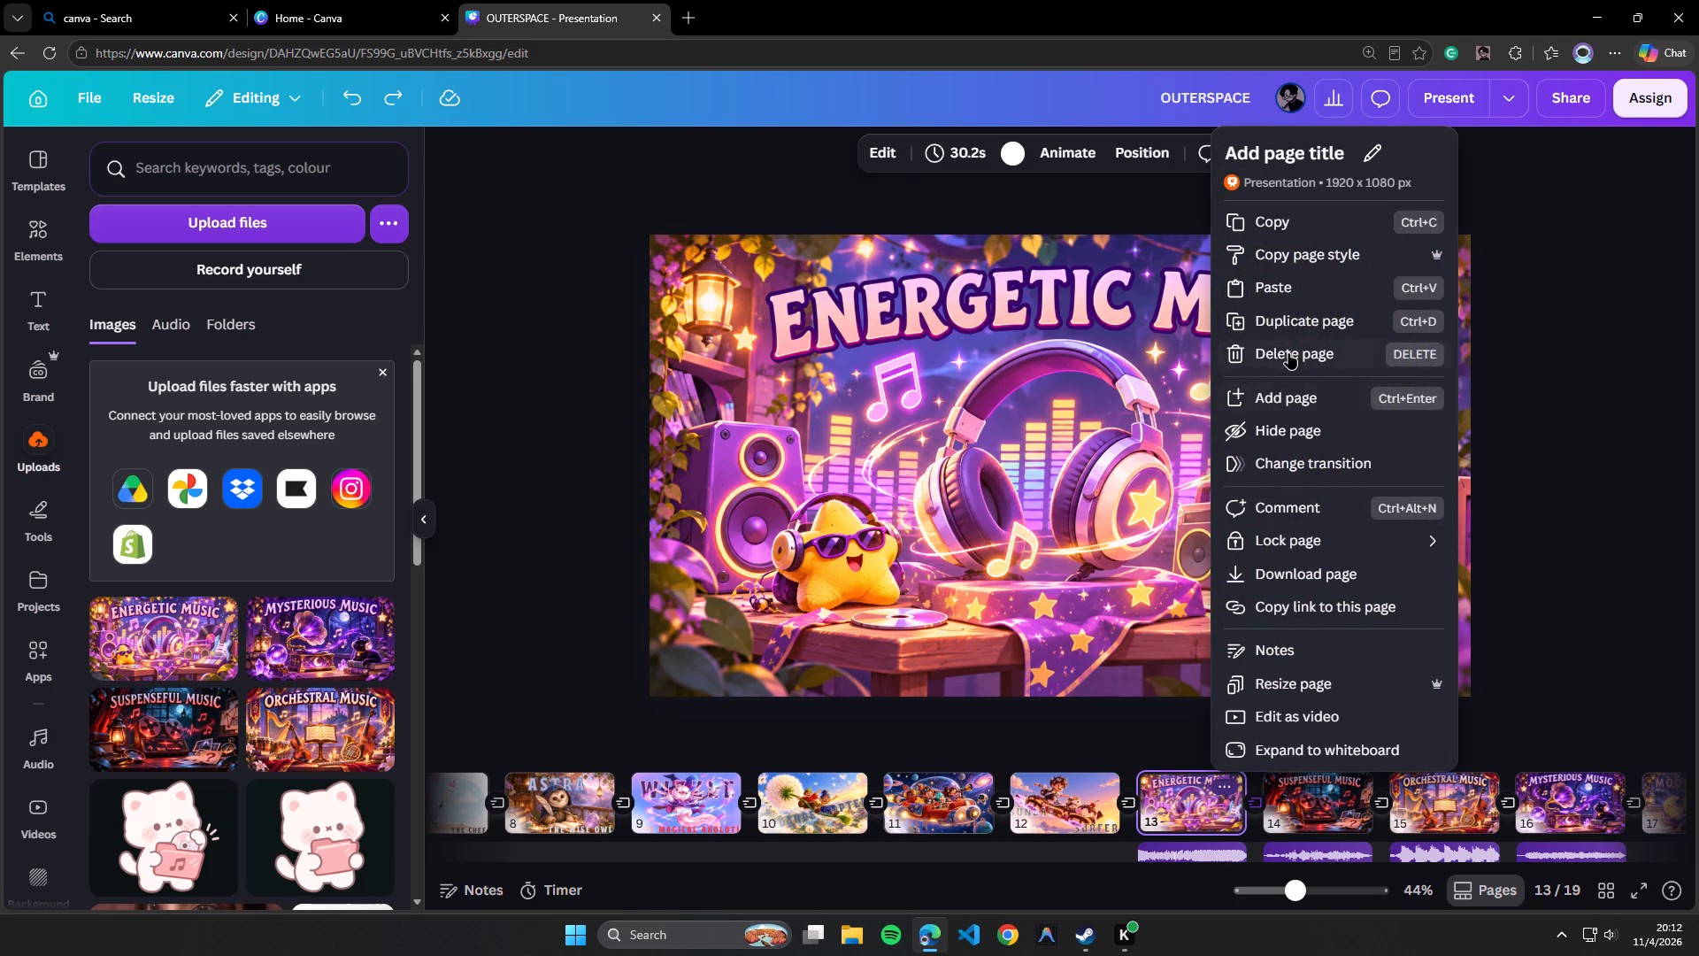
{"action": "left_click", "coordinate": [1288, 329]}
{"action": "scroll", "coordinate": [1217, 675], "scroll_direction": "down", "scroll_amount": 1}
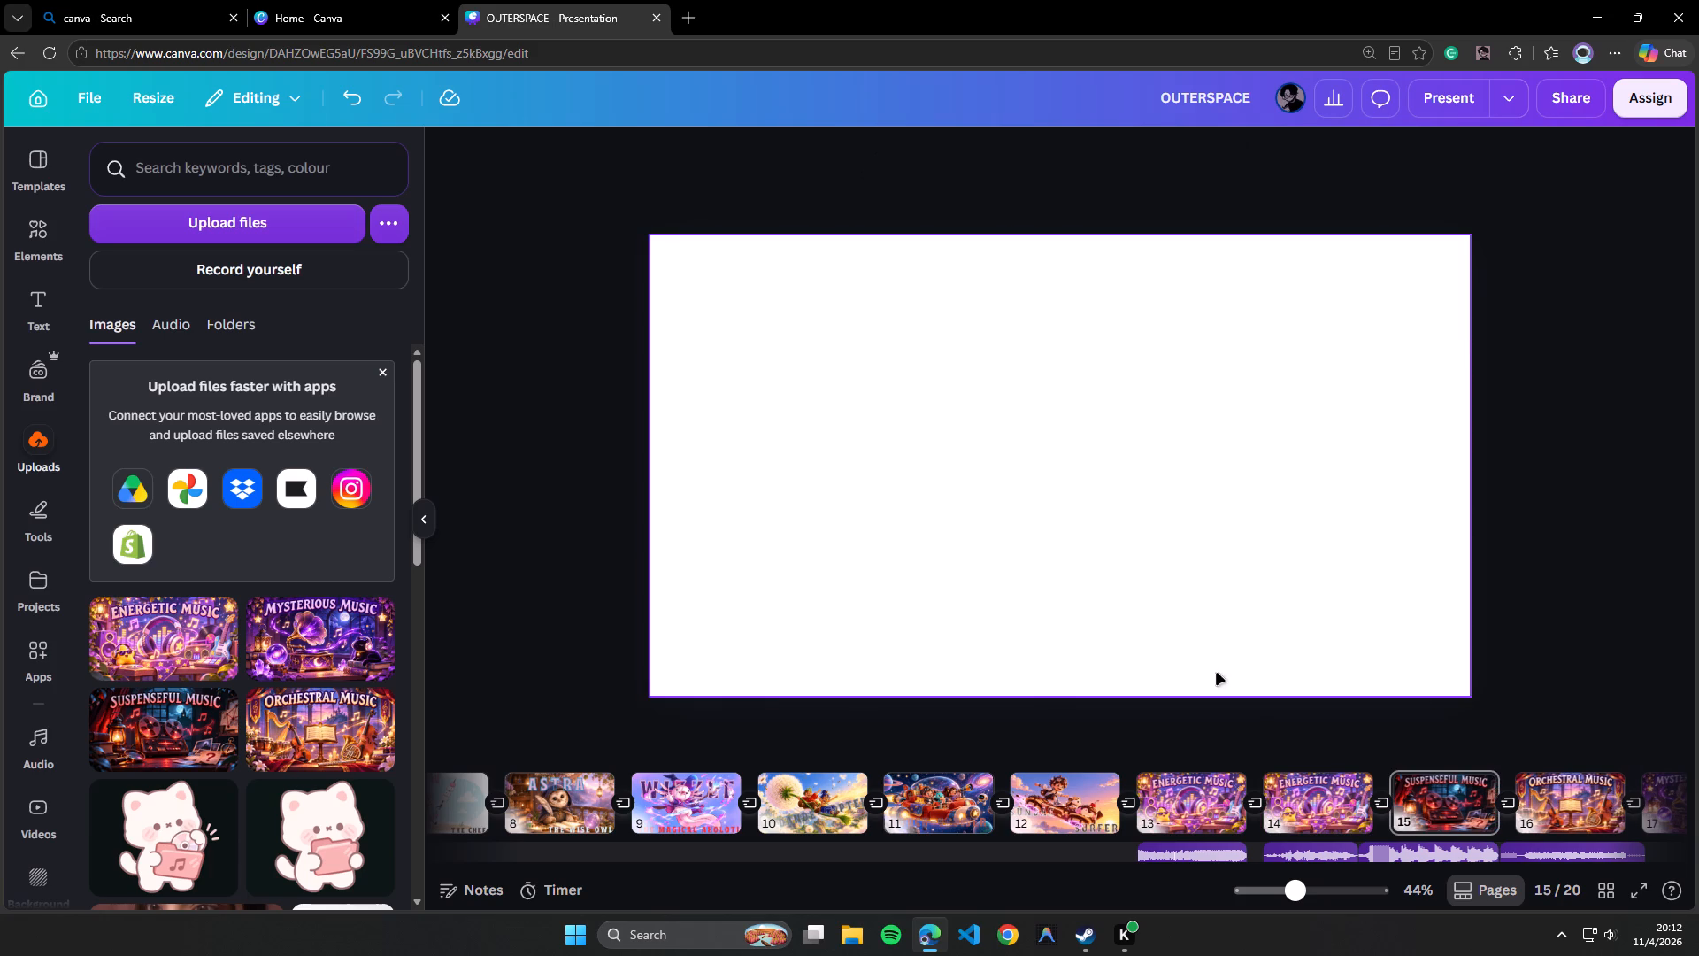
{"action": "left_click", "coordinate": [1339, 794]}
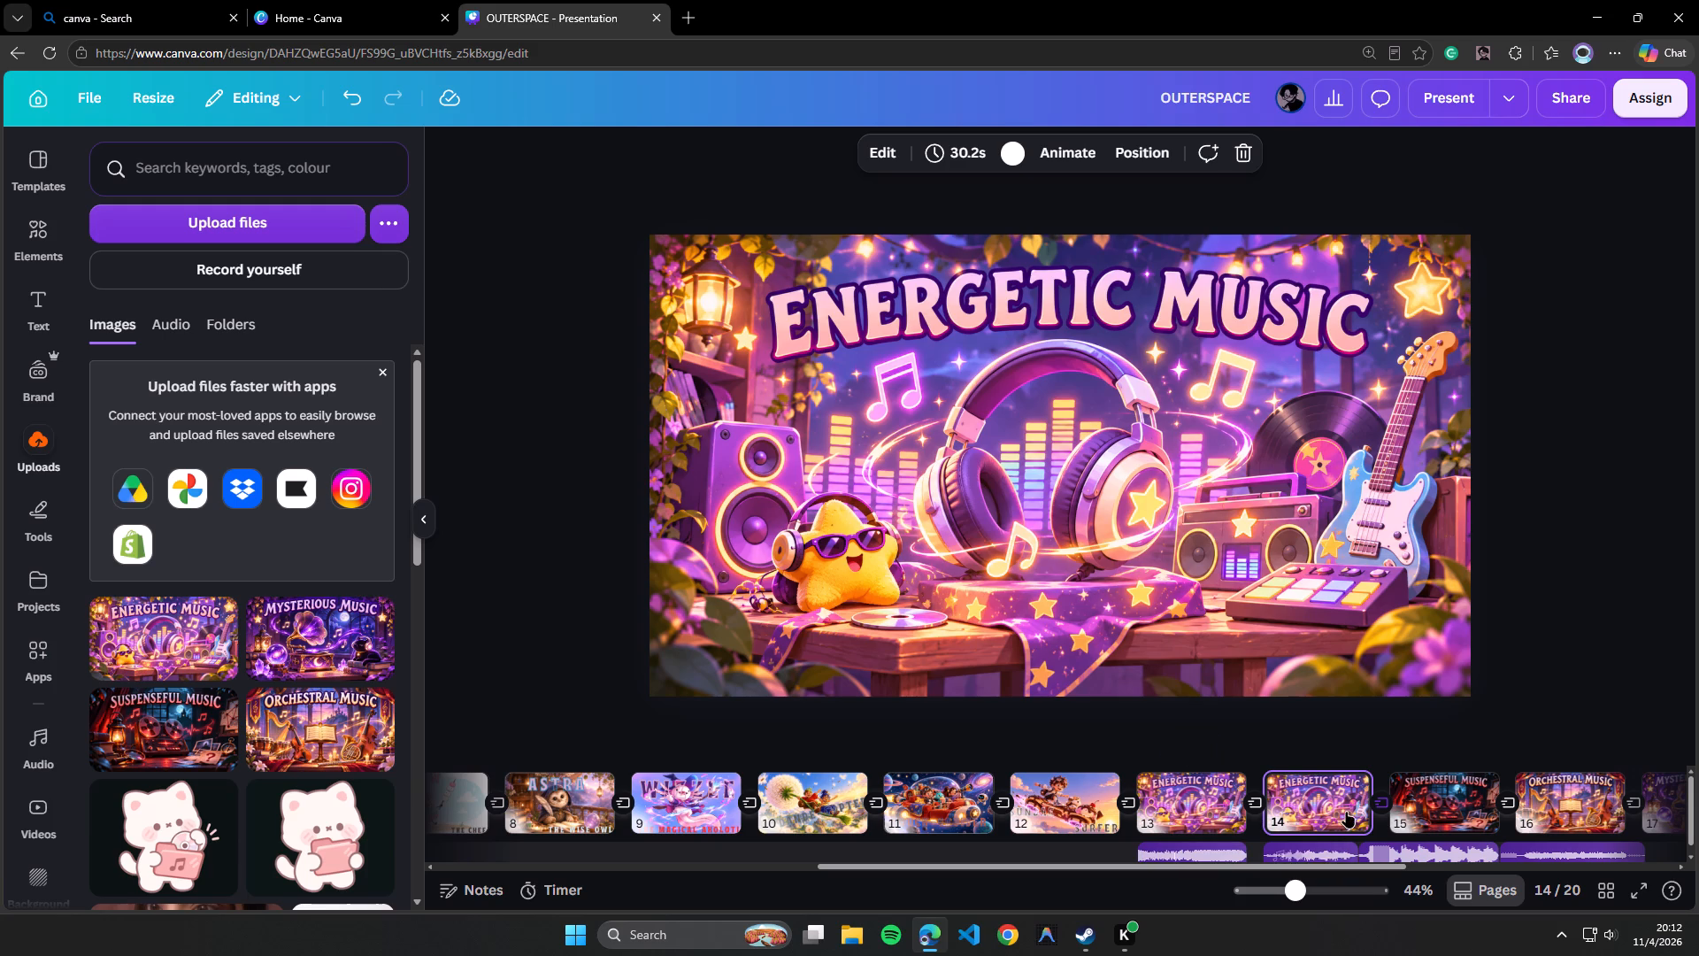
Shift the mysterious, orchestral, suspenseful and energetic audio tracks one page later, aligning them under pages 17, 16, 15 and 14.
{"action": "left_click_drag", "start_coordinate": [1691, 820], "coordinate": [1695, 867]}
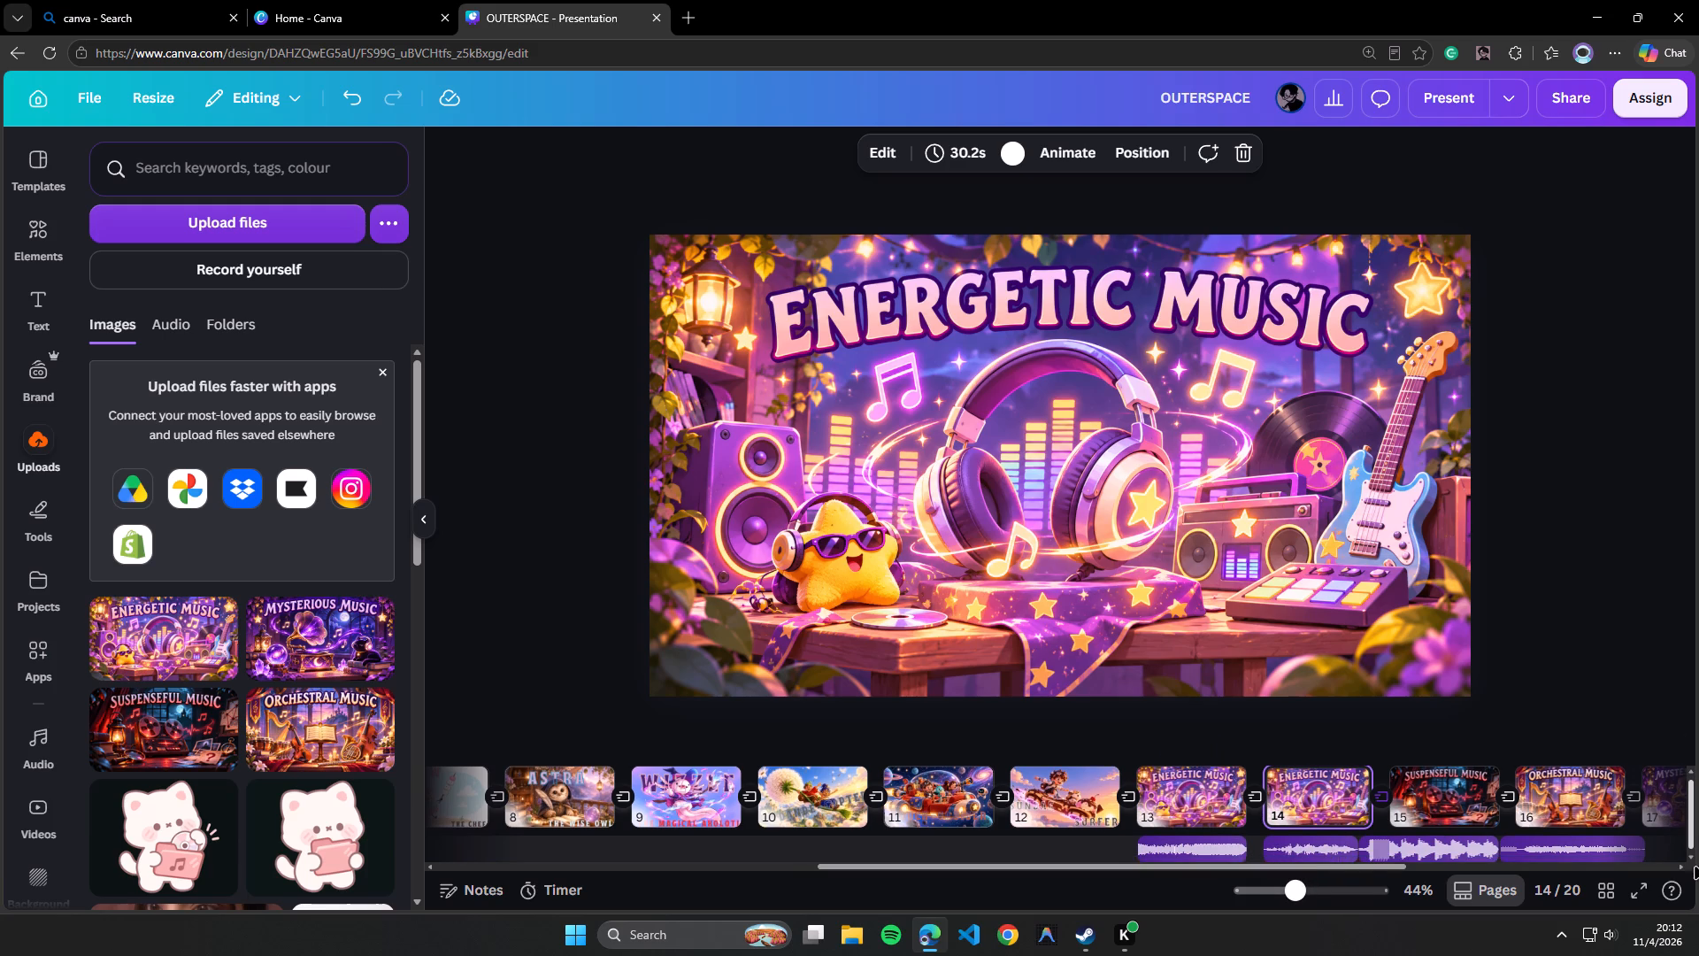
{"action": "left_click_drag", "start_coordinate": [1695, 867], "coordinate": [1695, 871]}
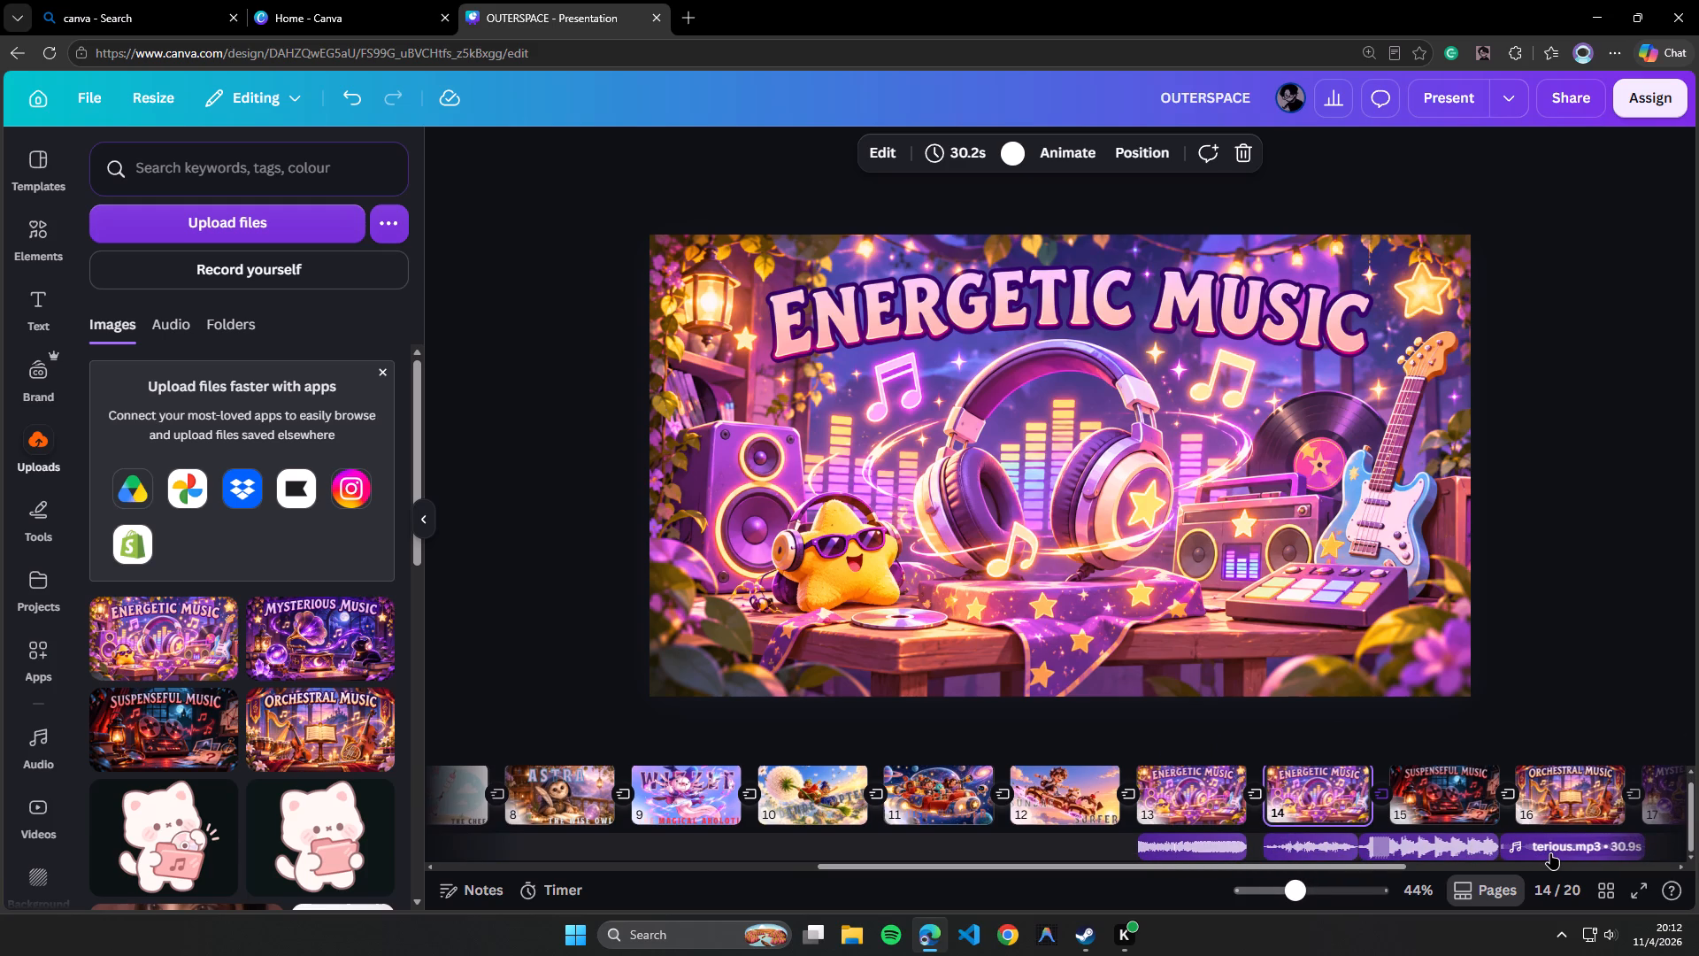
{"action": "left_click_drag", "start_coordinate": [1377, 868], "coordinate": [1471, 868]}
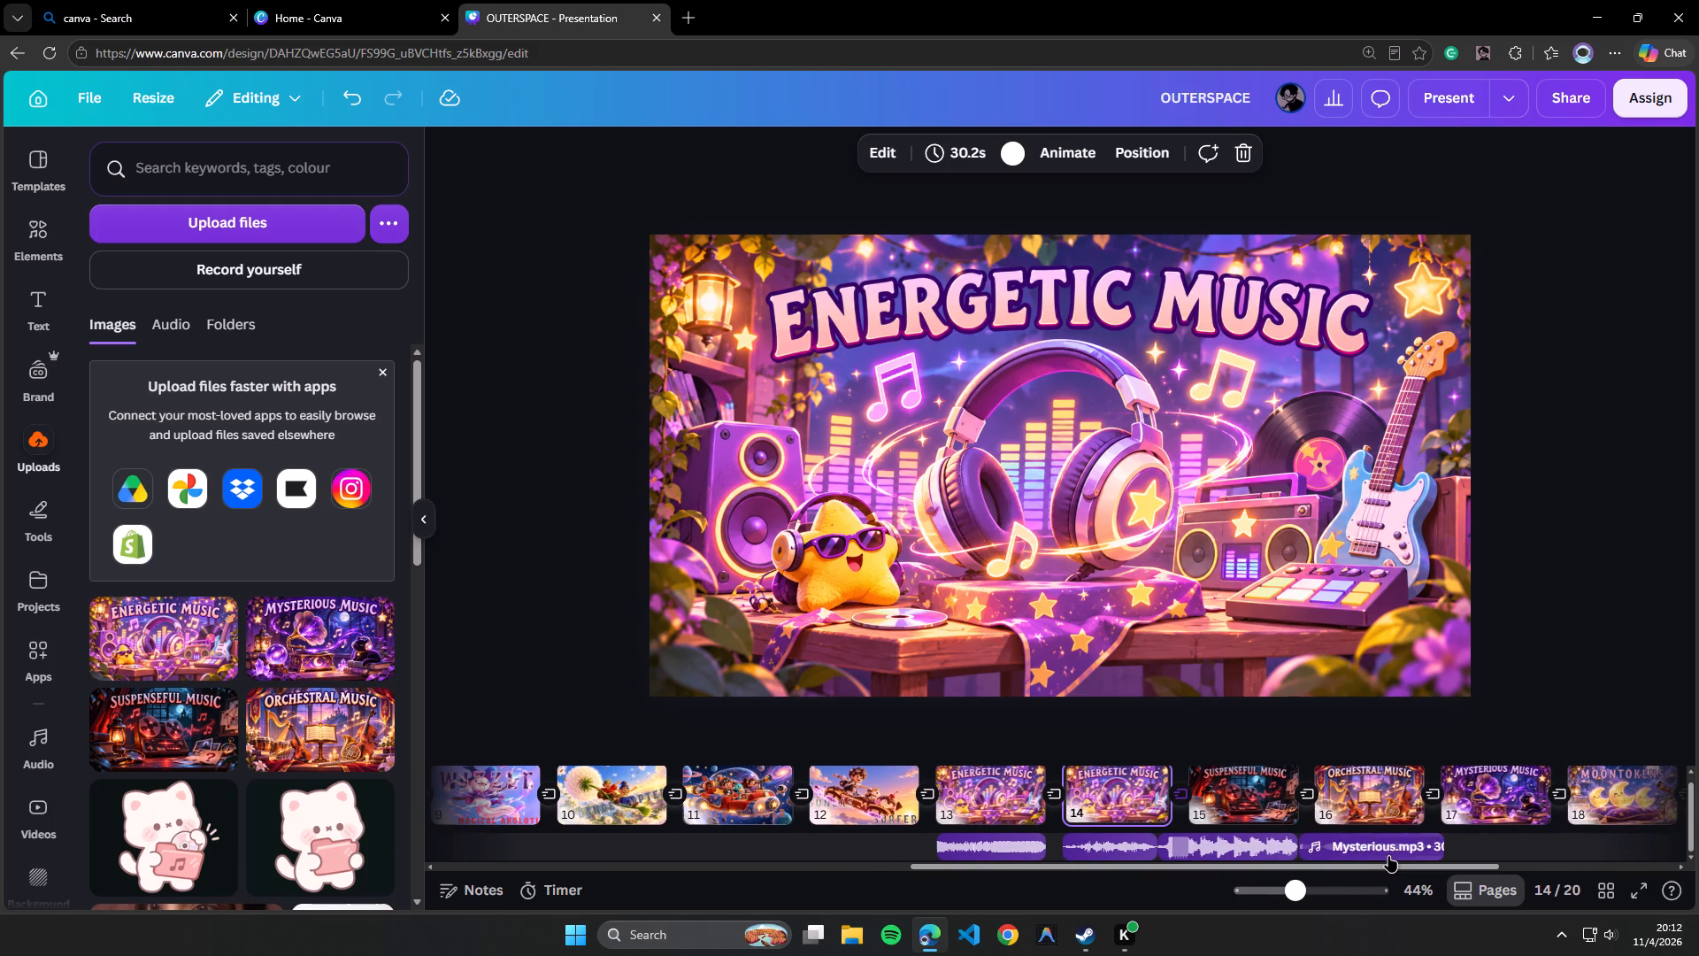
{"action": "left_click_drag", "start_coordinate": [1389, 852], "coordinate": [1527, 844]}
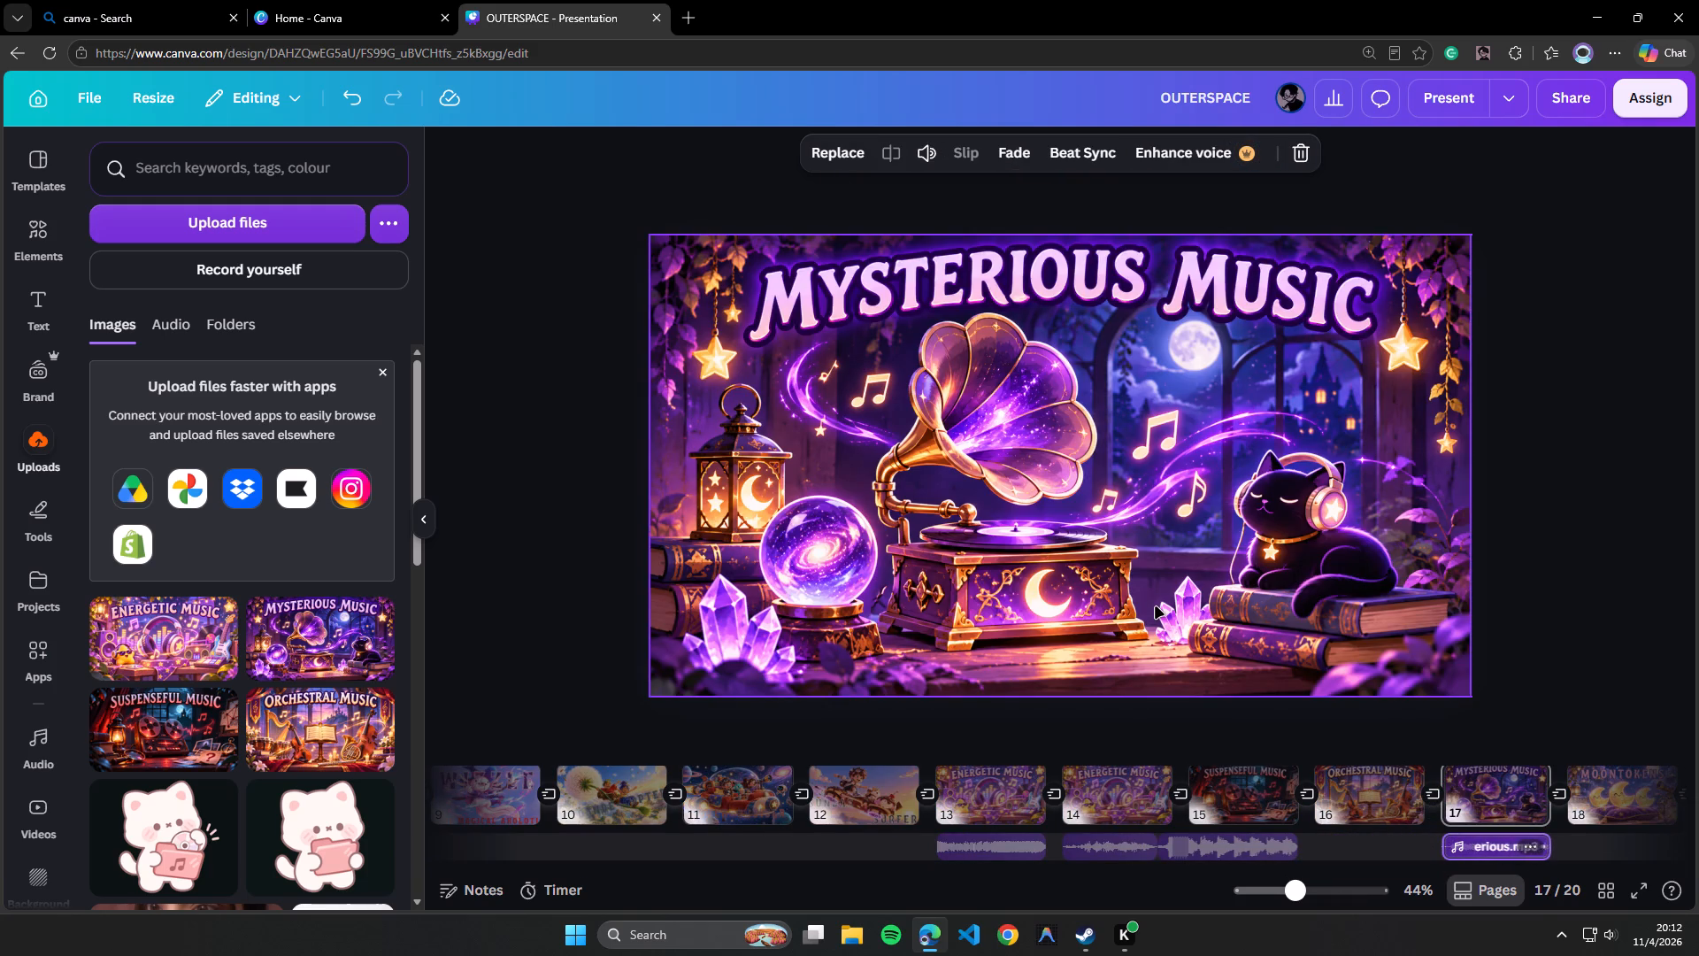
{"action": "left_click", "coordinate": [1155, 607]}
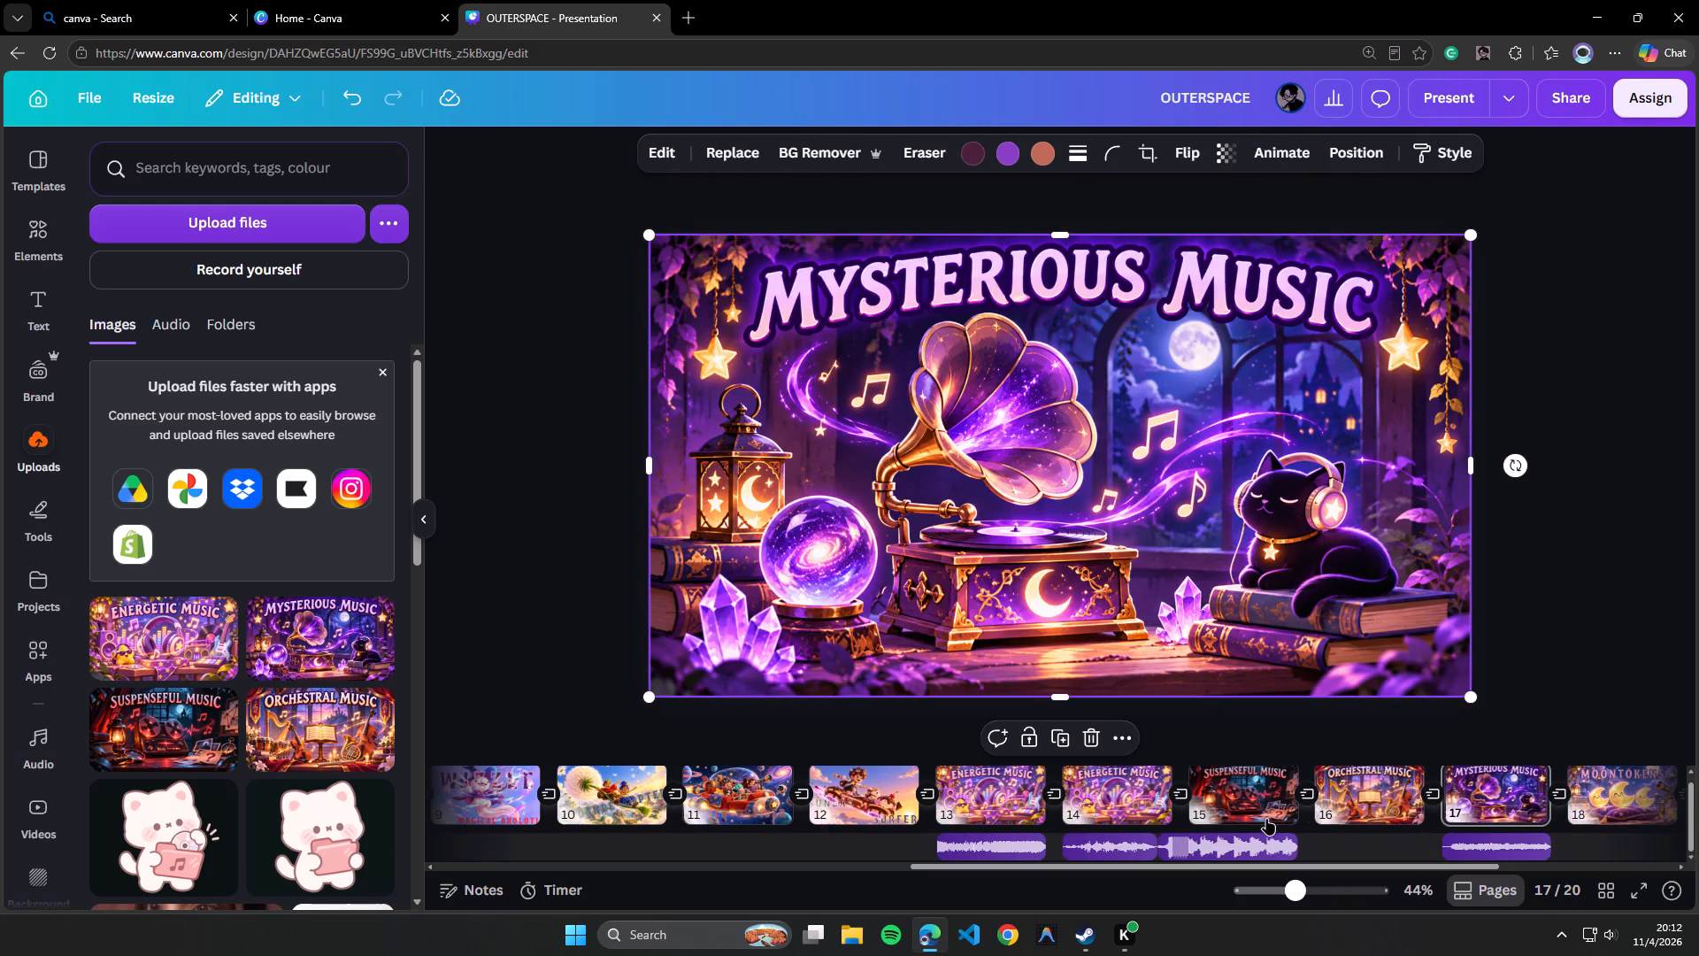
{"action": "left_click", "coordinate": [1248, 838]}
{"action": "left_click_drag", "start_coordinate": [1251, 846], "coordinate": [1365, 844]}
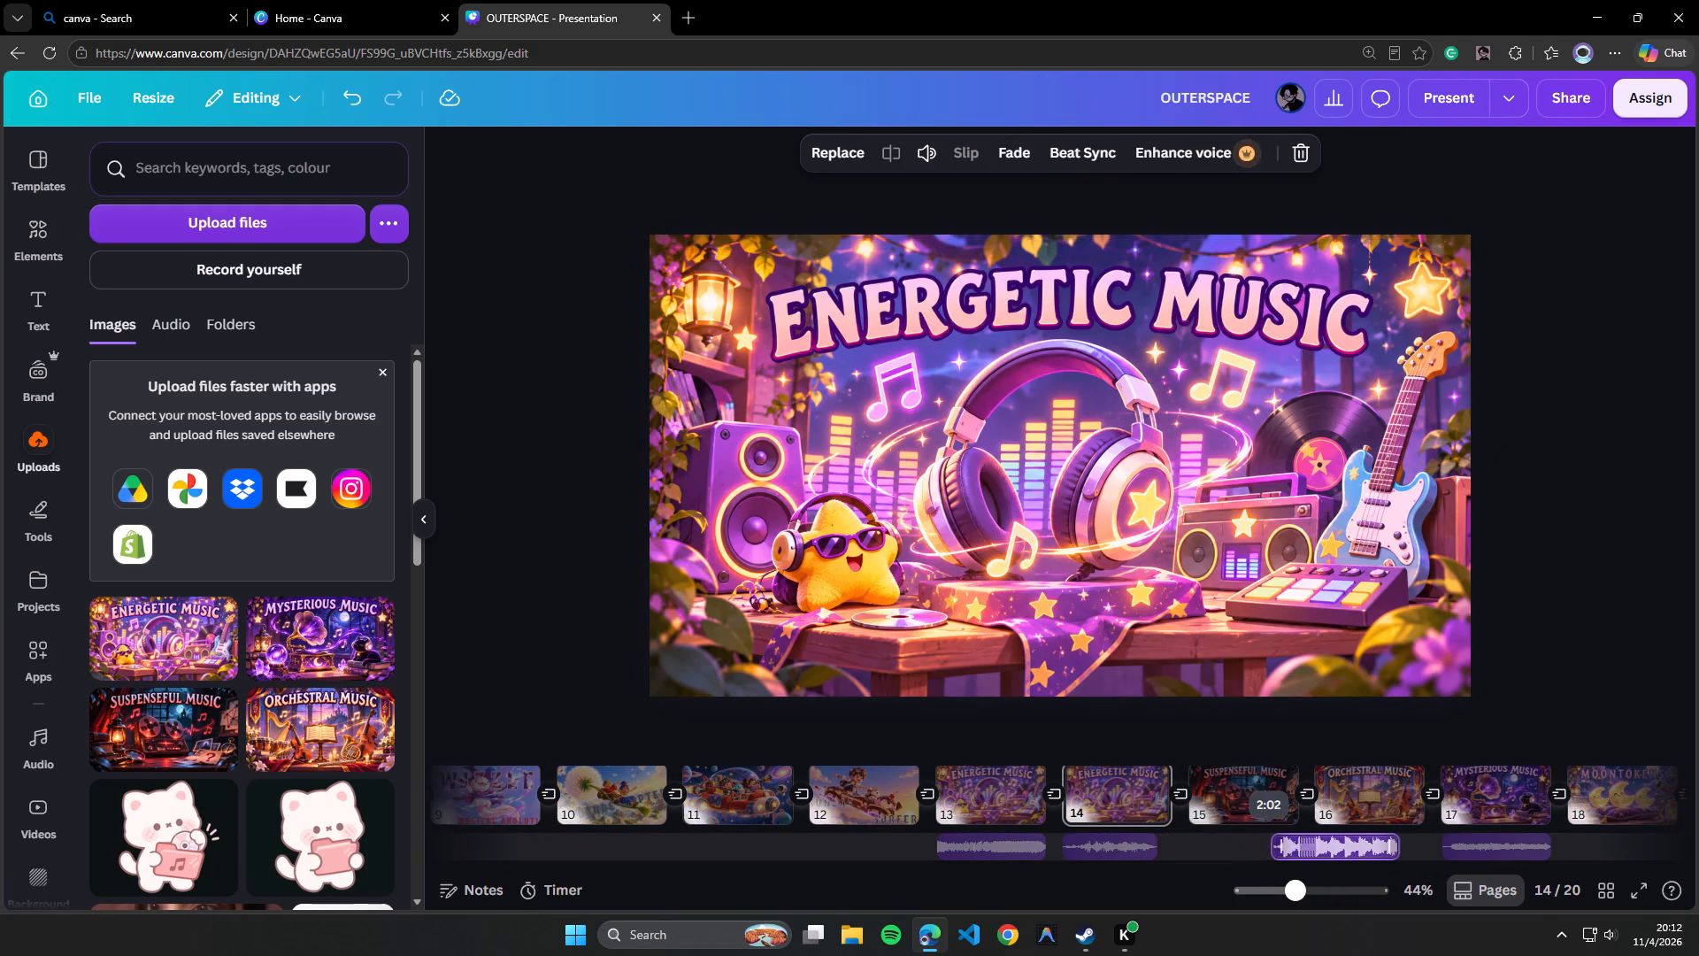
{"action": "left_click_drag", "start_coordinate": [1365, 844], "coordinate": [1395, 844]}
{"action": "left_click_drag", "start_coordinate": [1125, 843], "coordinate": [1195, 843]}
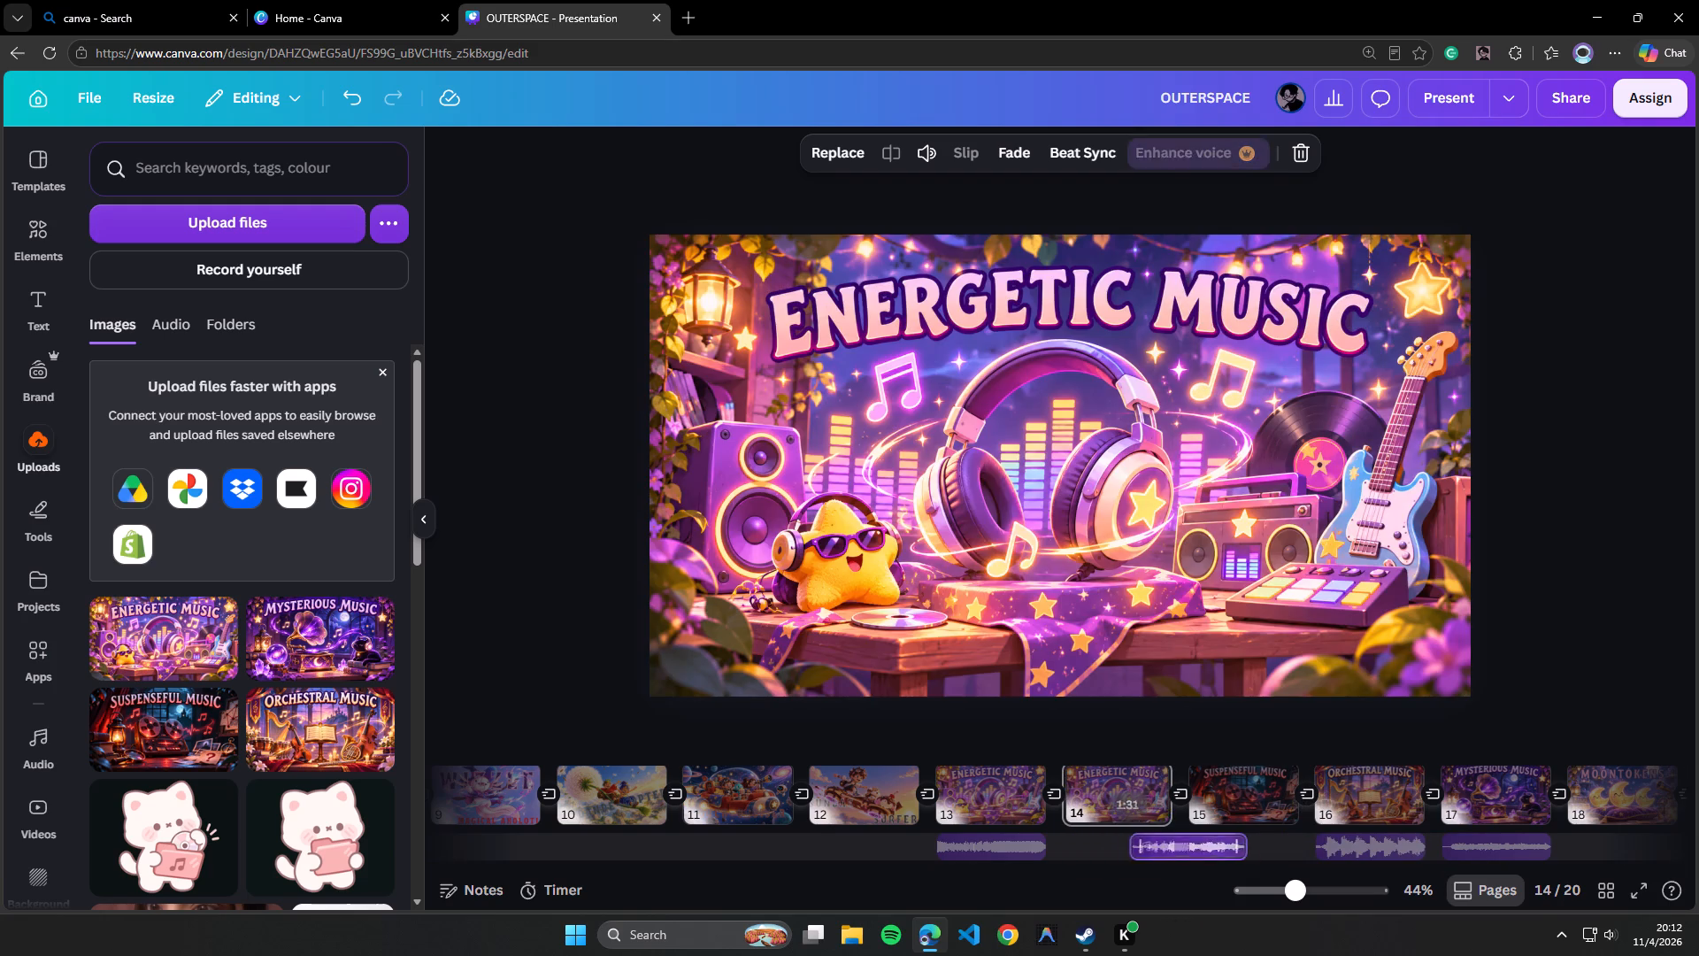
{"action": "left_click_drag", "start_coordinate": [1195, 843], "coordinate": [1236, 841]}
{"action": "left_click_drag", "start_coordinate": [1010, 842], "coordinate": [1021, 842]}
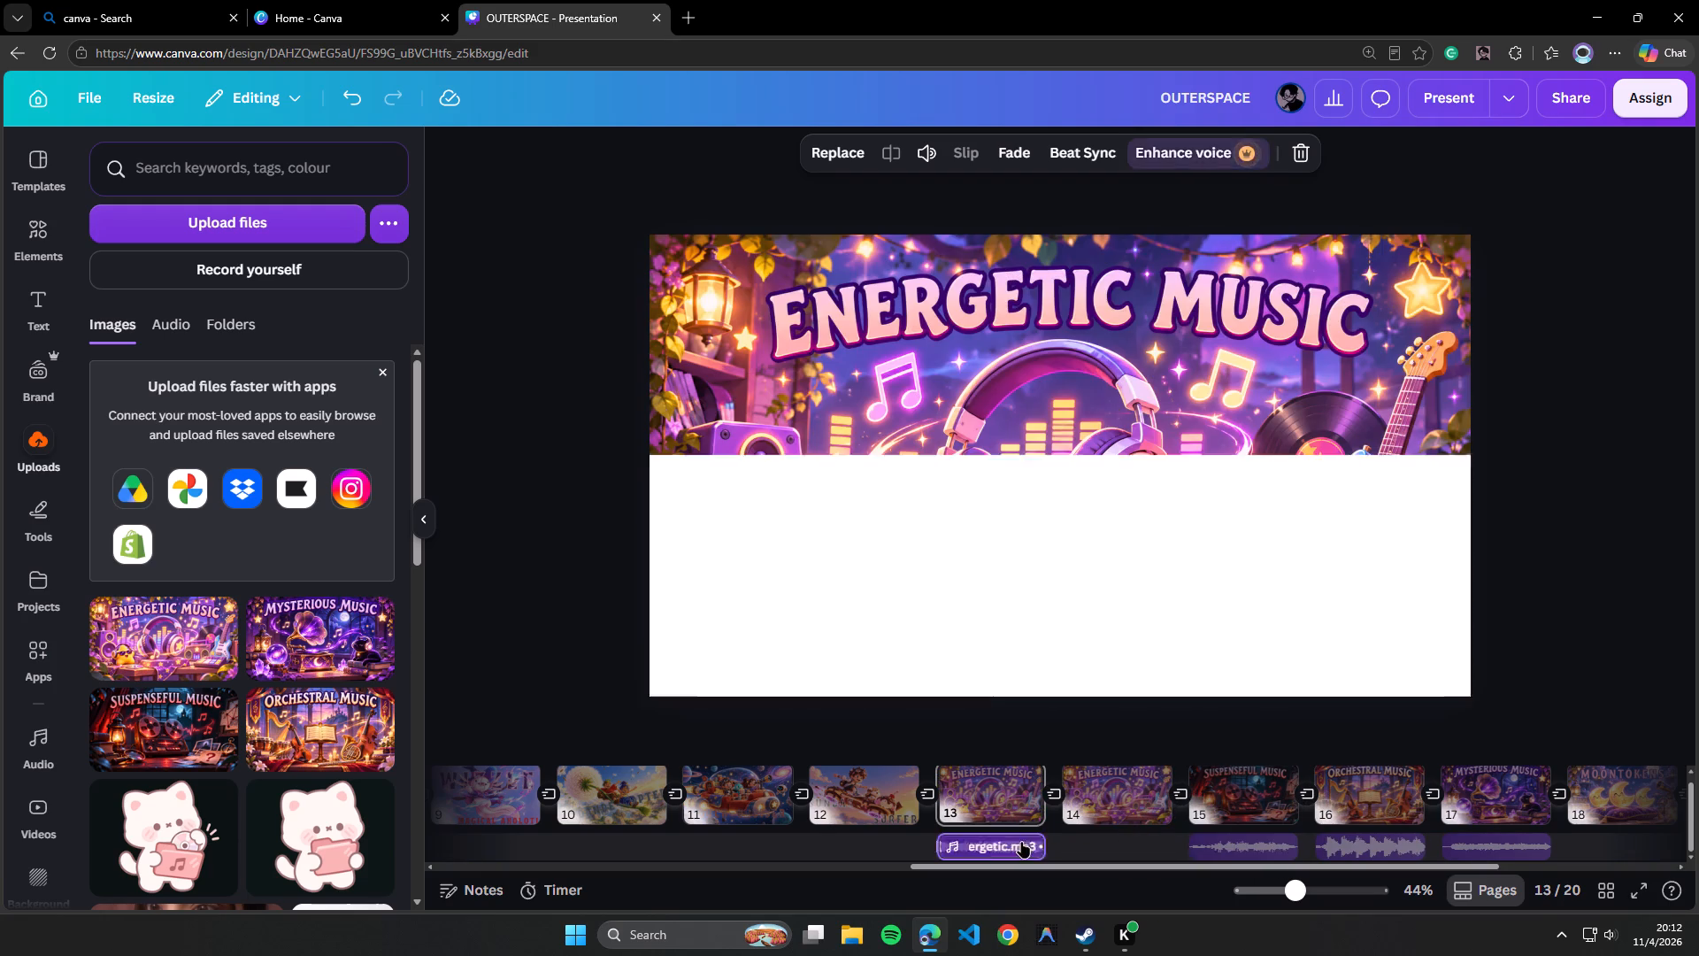
{"action": "left_click_drag", "start_coordinate": [1021, 842], "coordinate": [1132, 842]}
Present from page 12 through both Energetic Music pages to check when the audio starts, and exit full screen.
{"action": "left_click", "coordinate": [986, 814]}
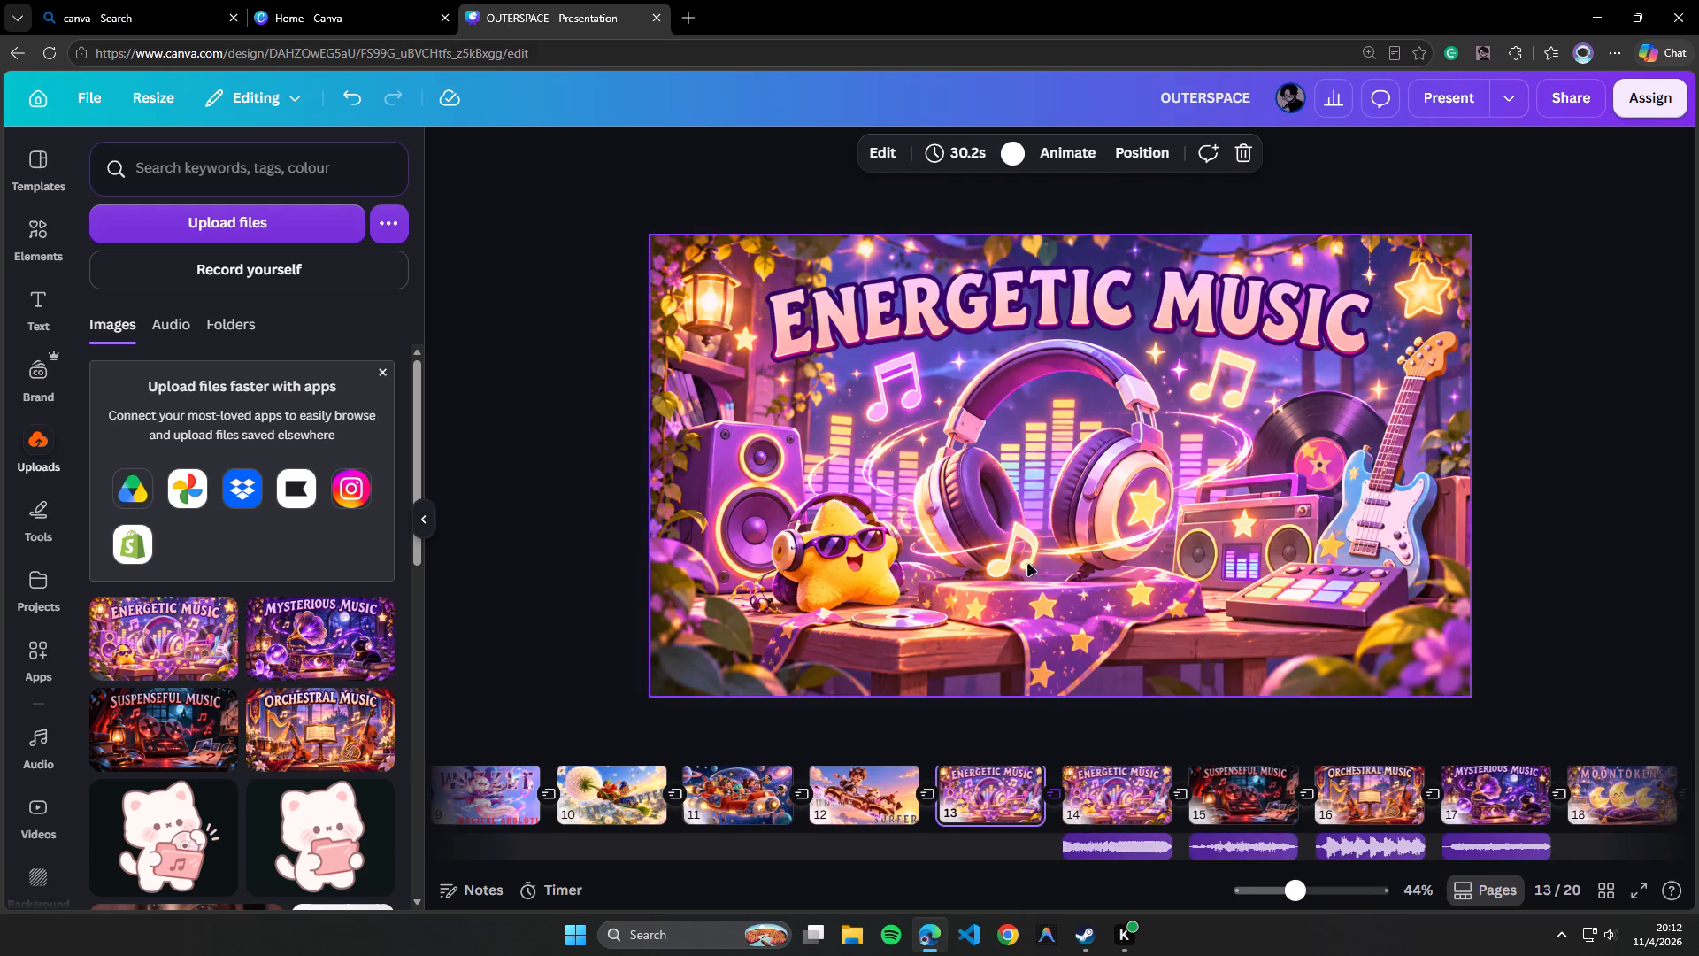
{"action": "left_click", "coordinate": [826, 821]}
{"action": "left_click", "coordinate": [1440, 83]}
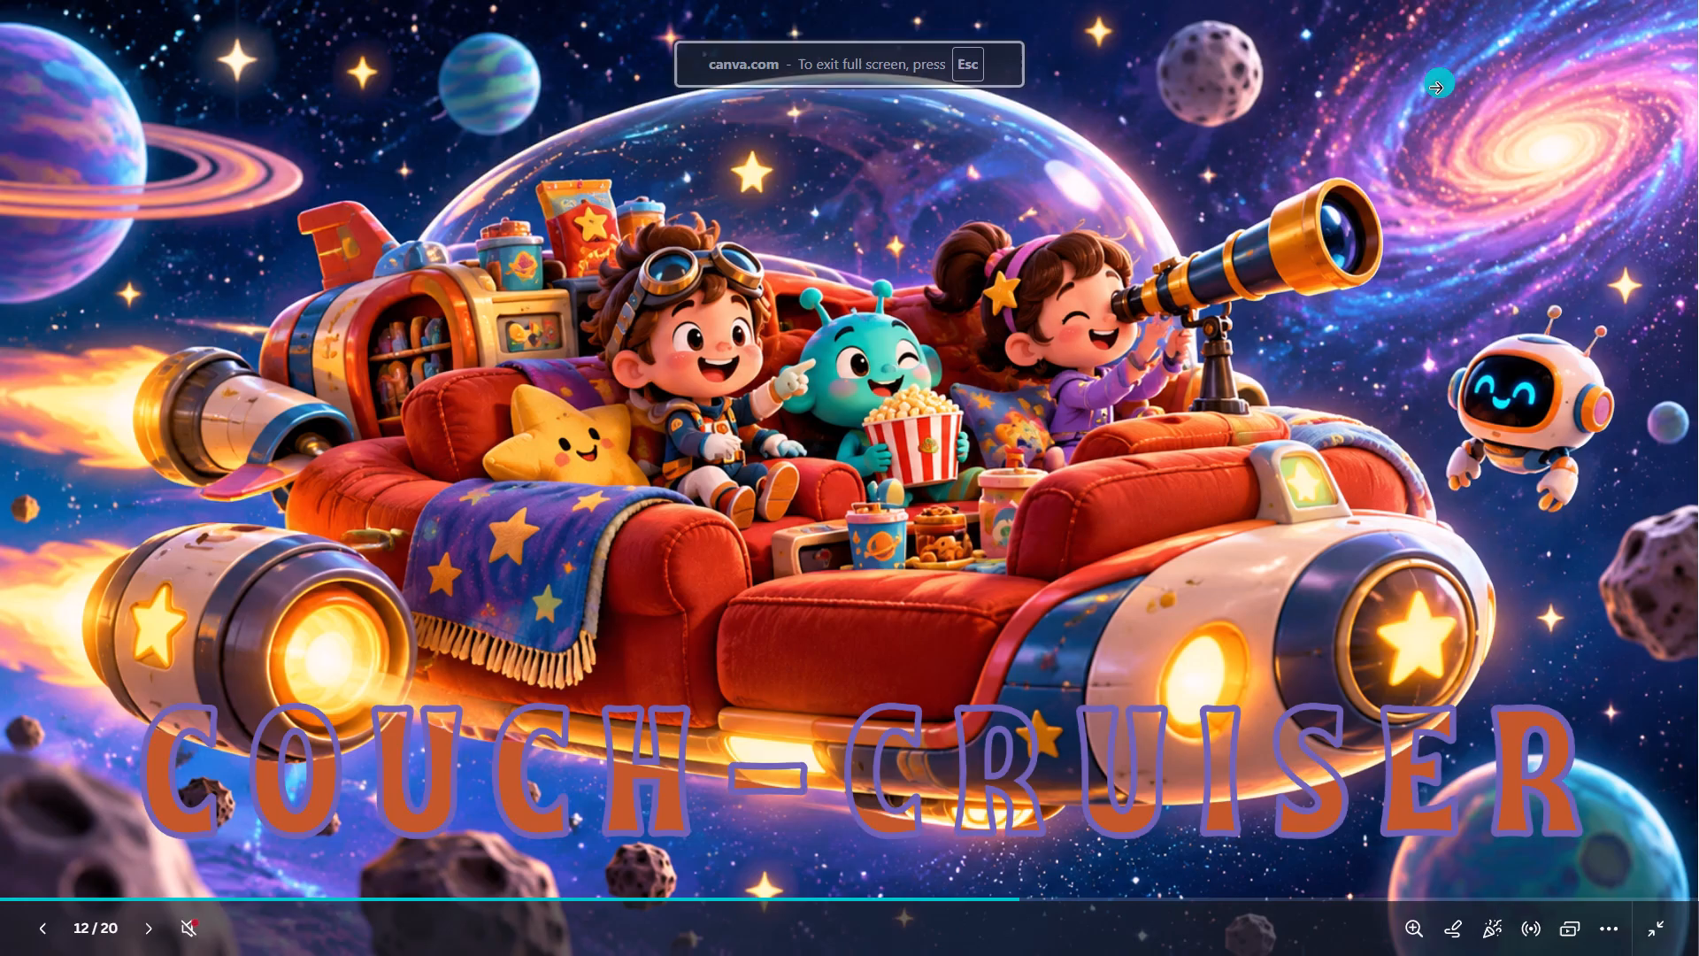
{"action": "left_click", "coordinate": [1593, 455]}
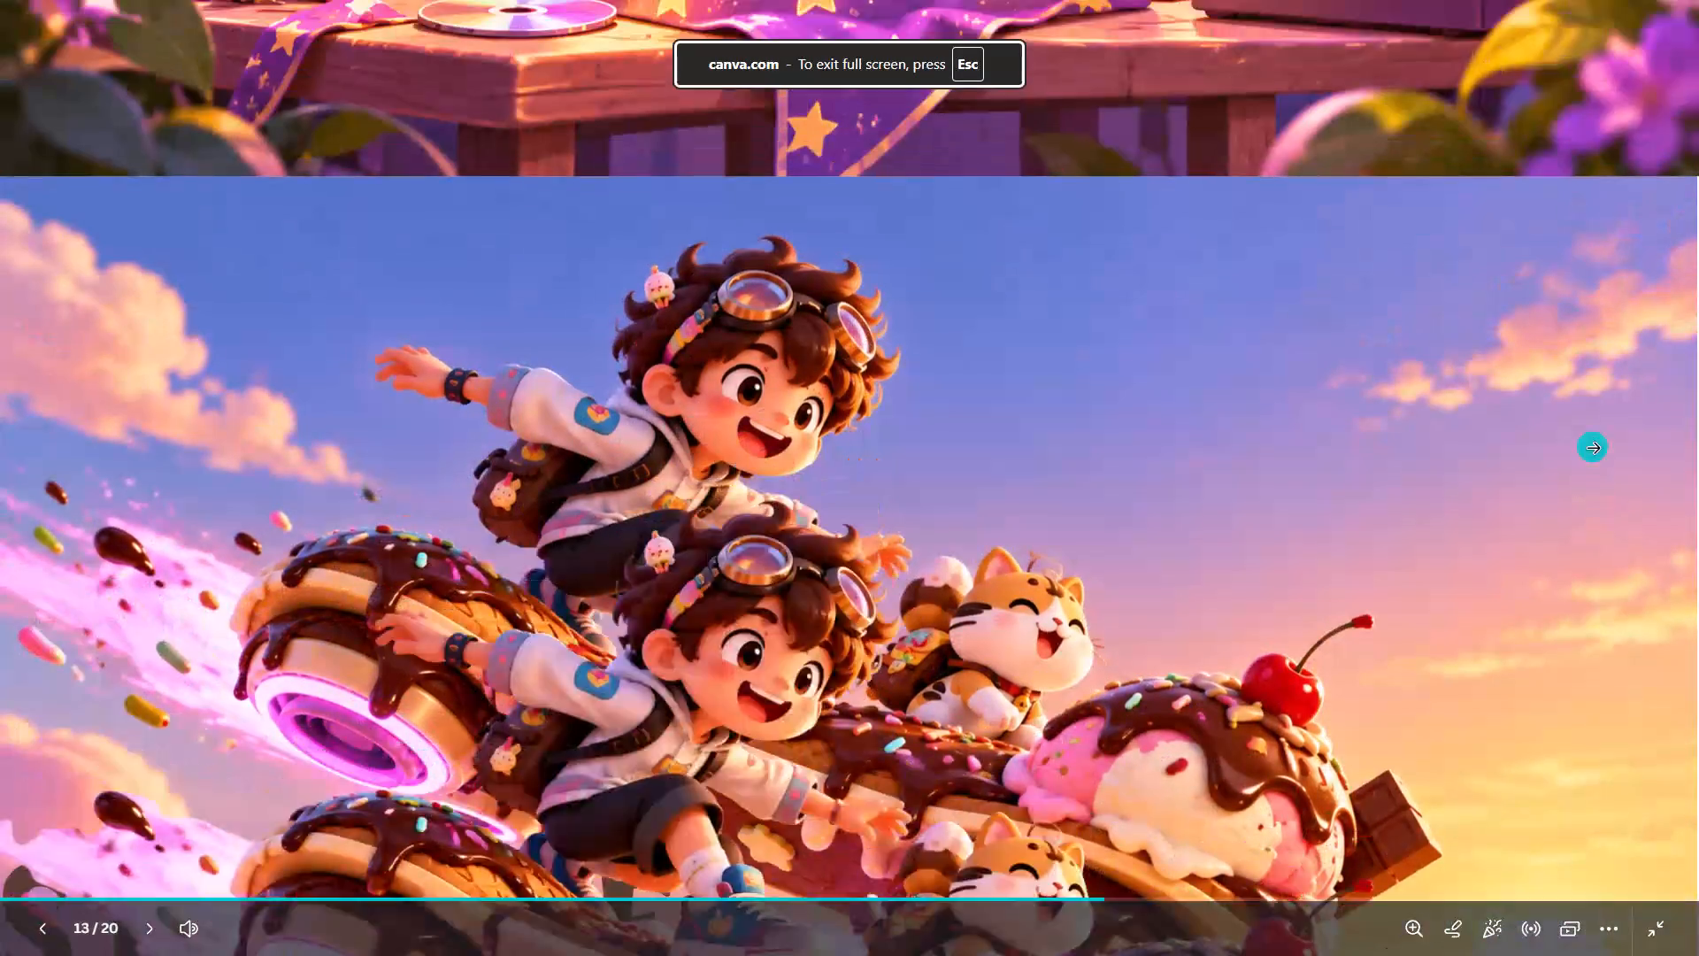
{"action": "left_click", "coordinate": [1593, 448]}
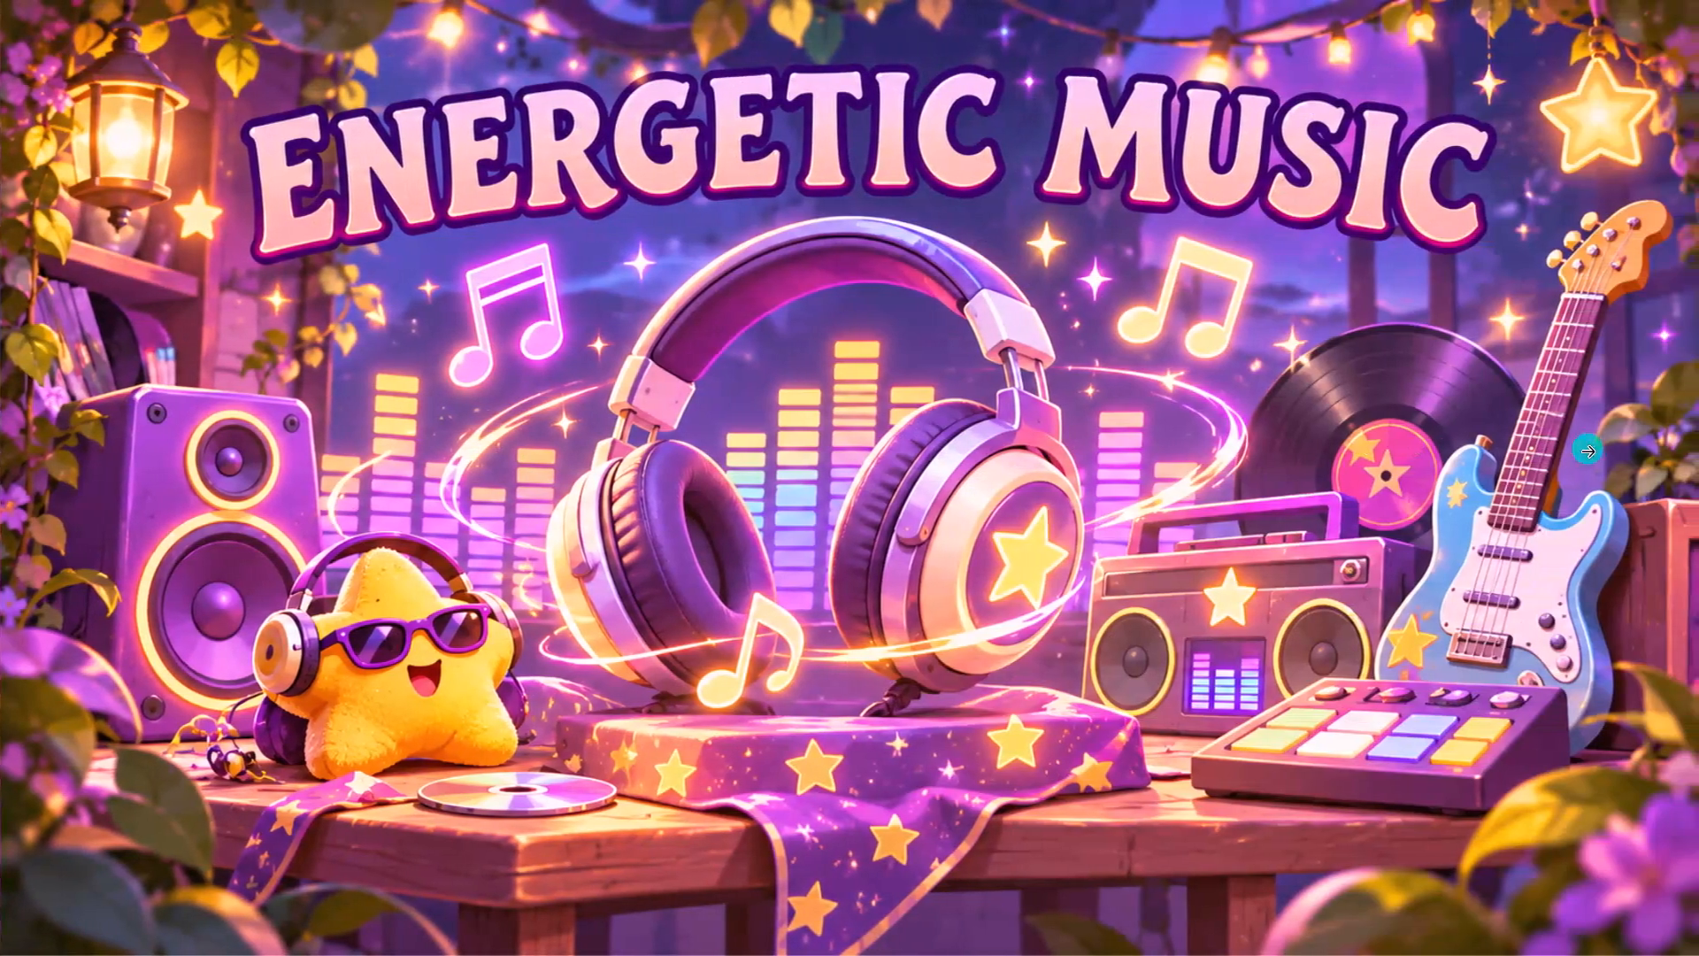
{"action": "key", "text": "Escape"}
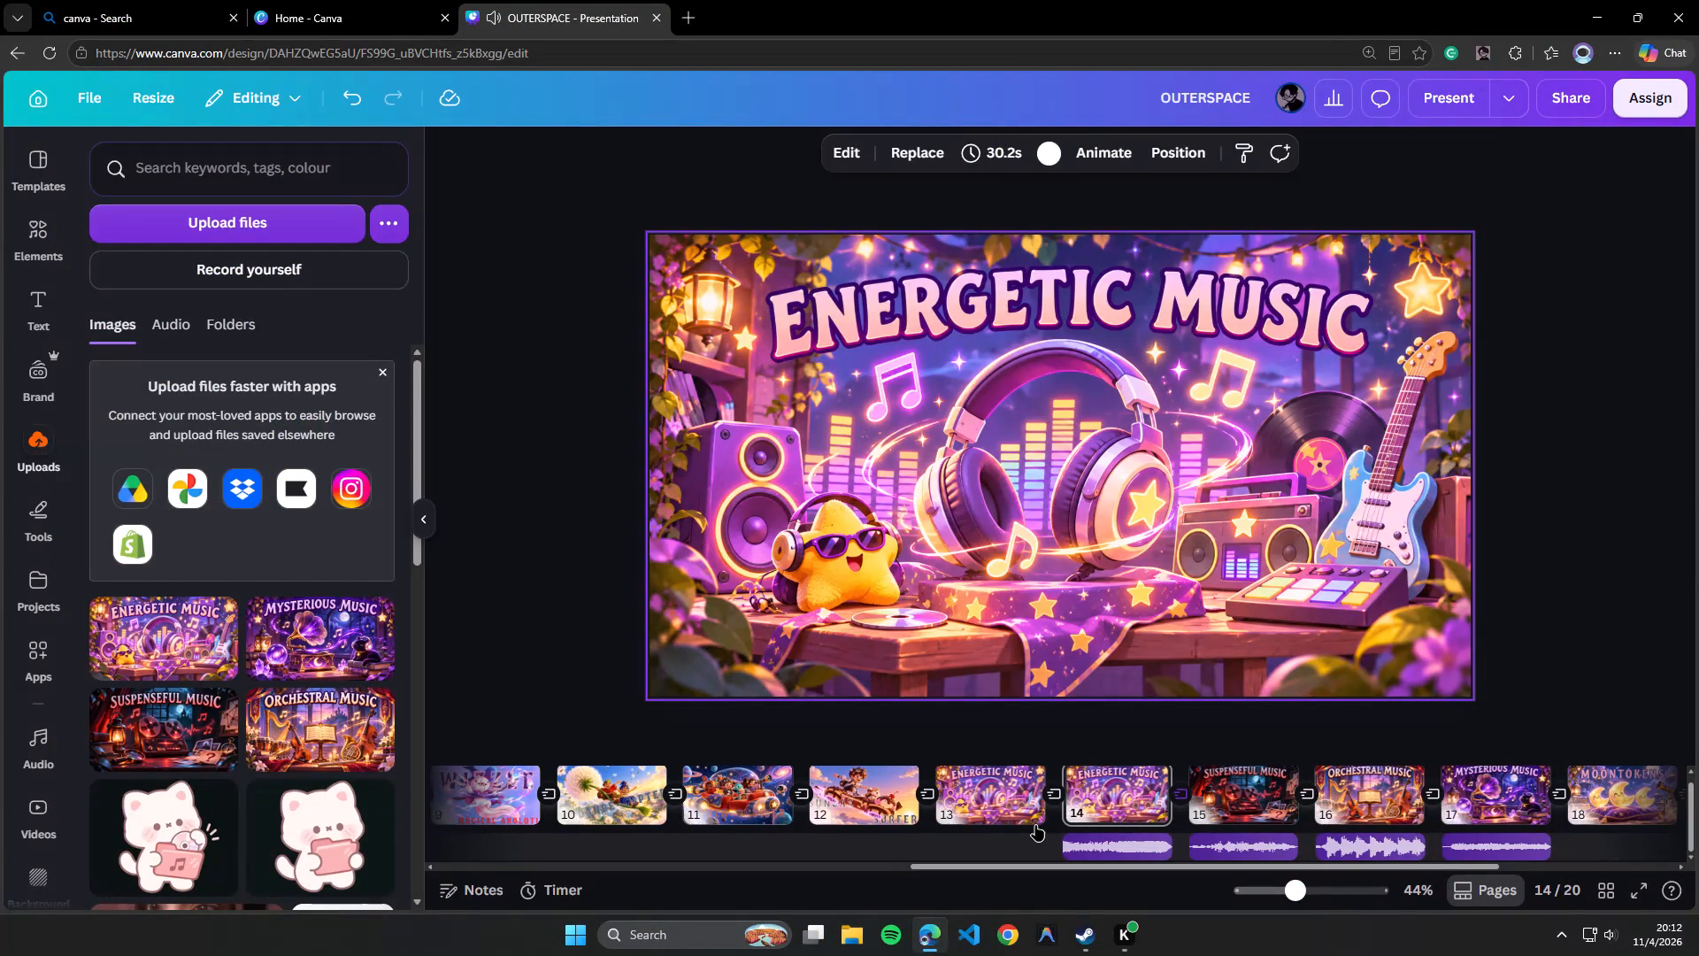
Set the transition between the two Energetic Music pages, 13 and 14, to None.
{"action": "left_click", "coordinate": [1048, 795]}
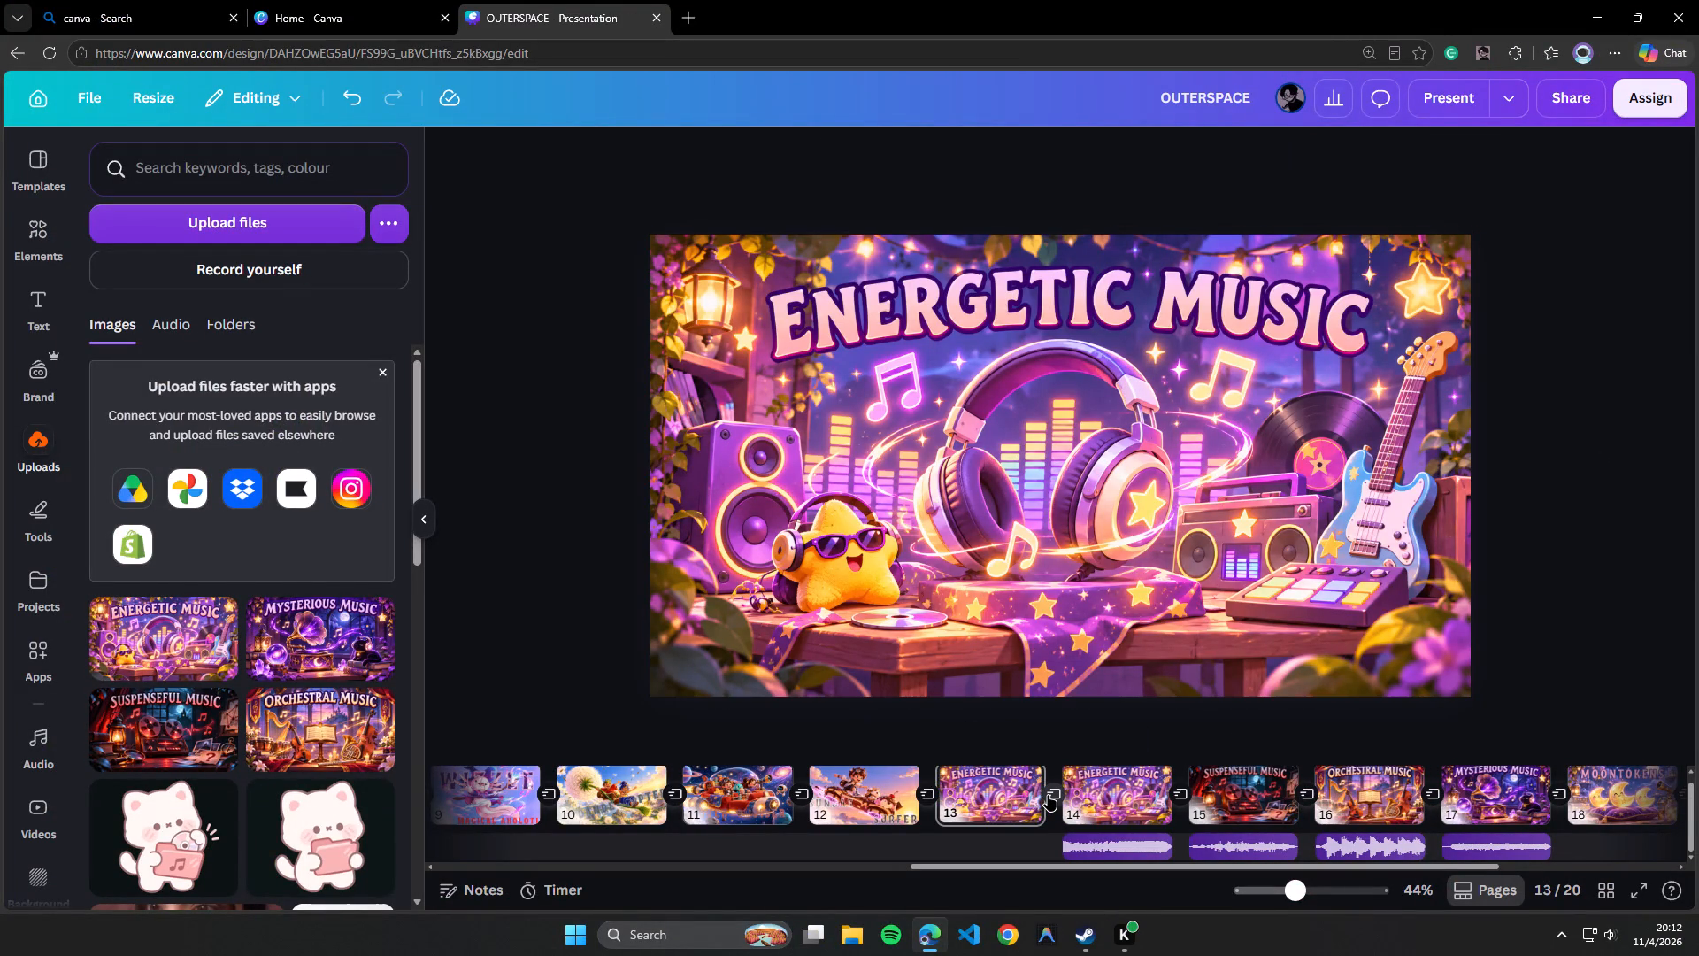
{"action": "right_click", "coordinate": [1049, 795]}
{"action": "left_click", "coordinate": [1049, 795]}
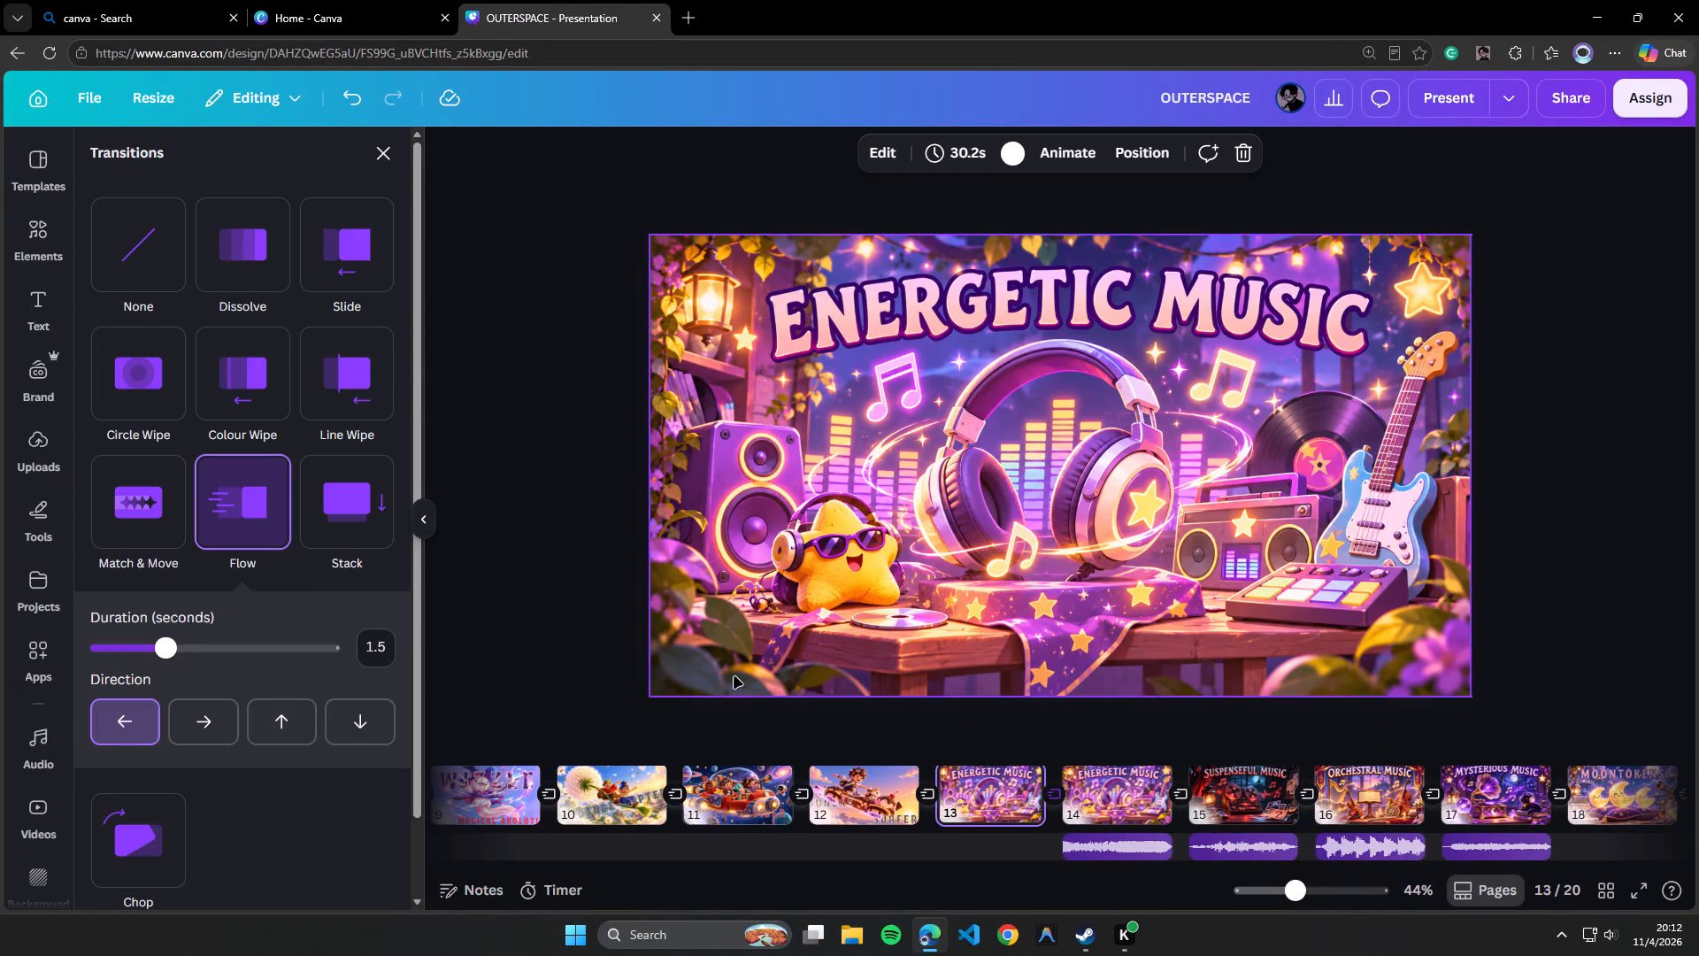
{"action": "left_click", "coordinate": [127, 249]}
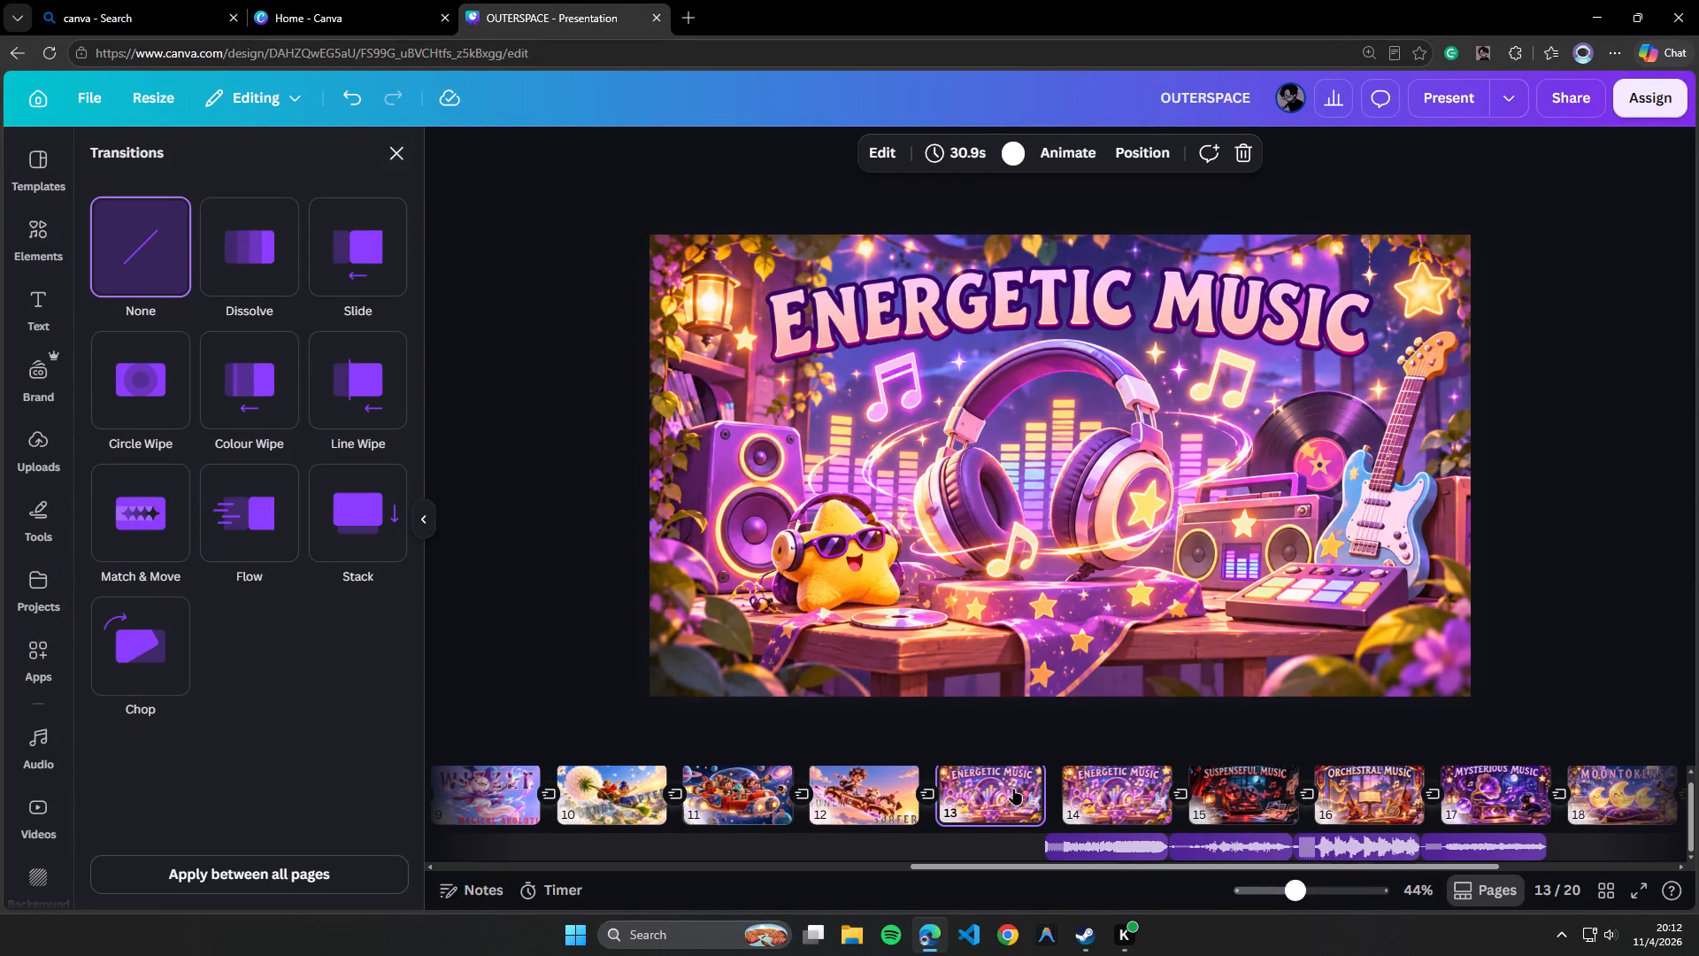
Present from page 12 through to the Suspenseful Music page to check the page change and audio, and exit full screen.
{"action": "left_click", "coordinate": [847, 774]}
{"action": "left_click", "coordinate": [1457, 96]}
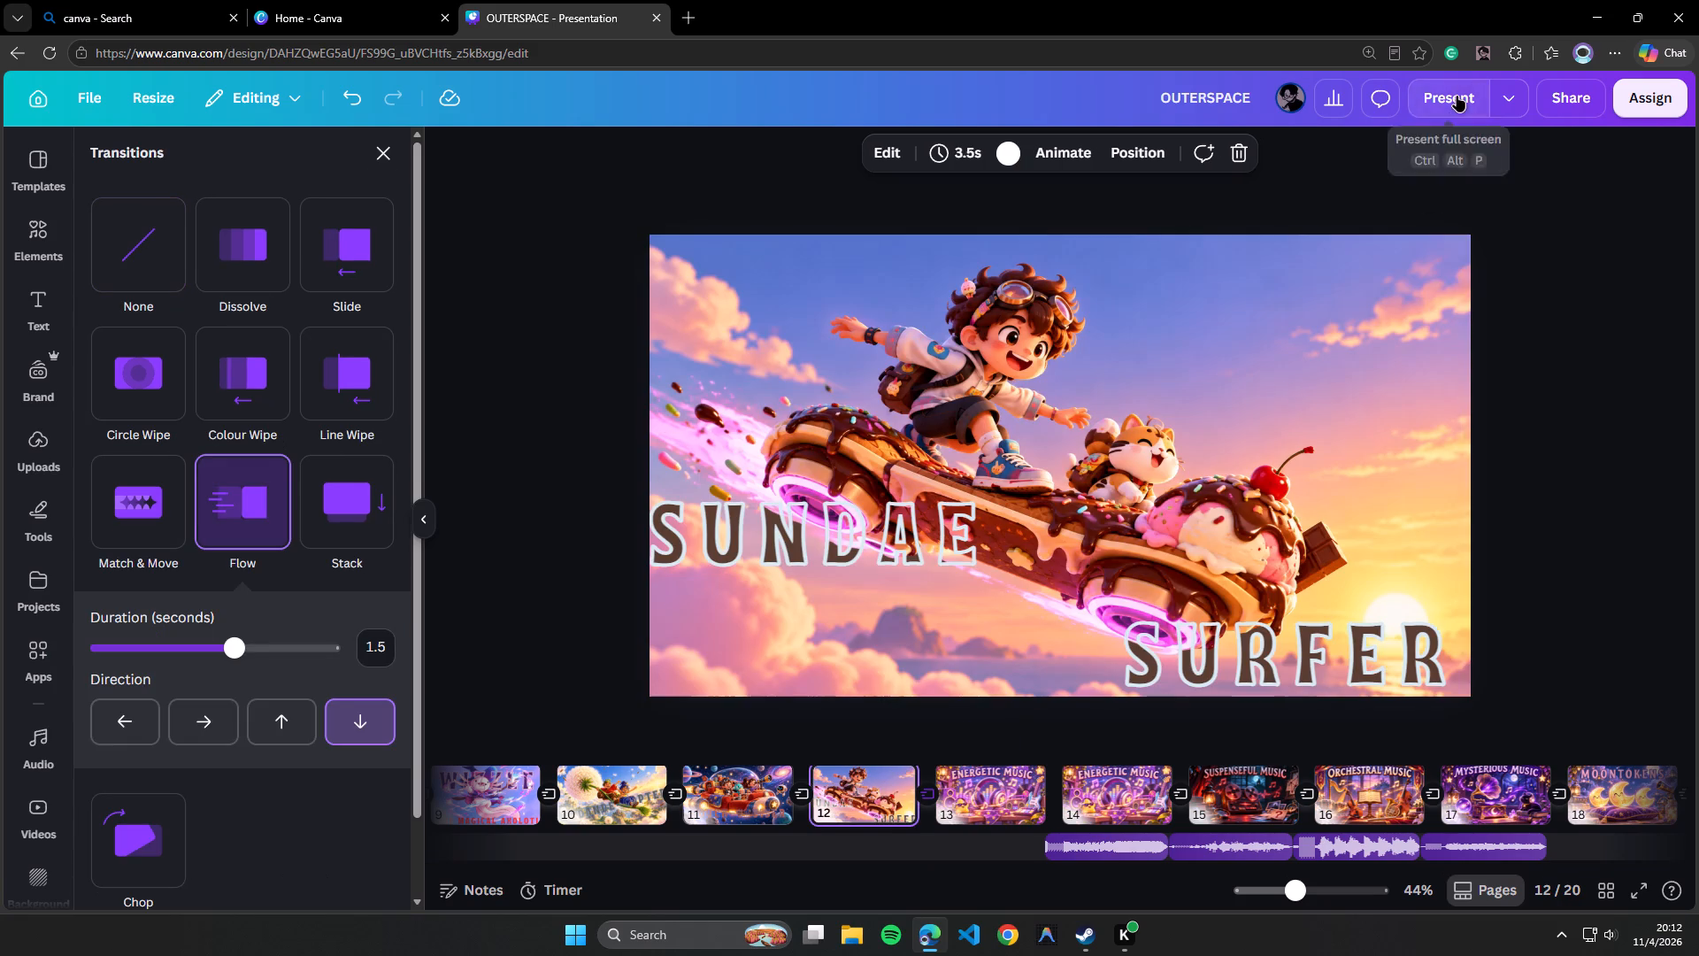
{"action": "left_click", "coordinate": [1595, 445]}
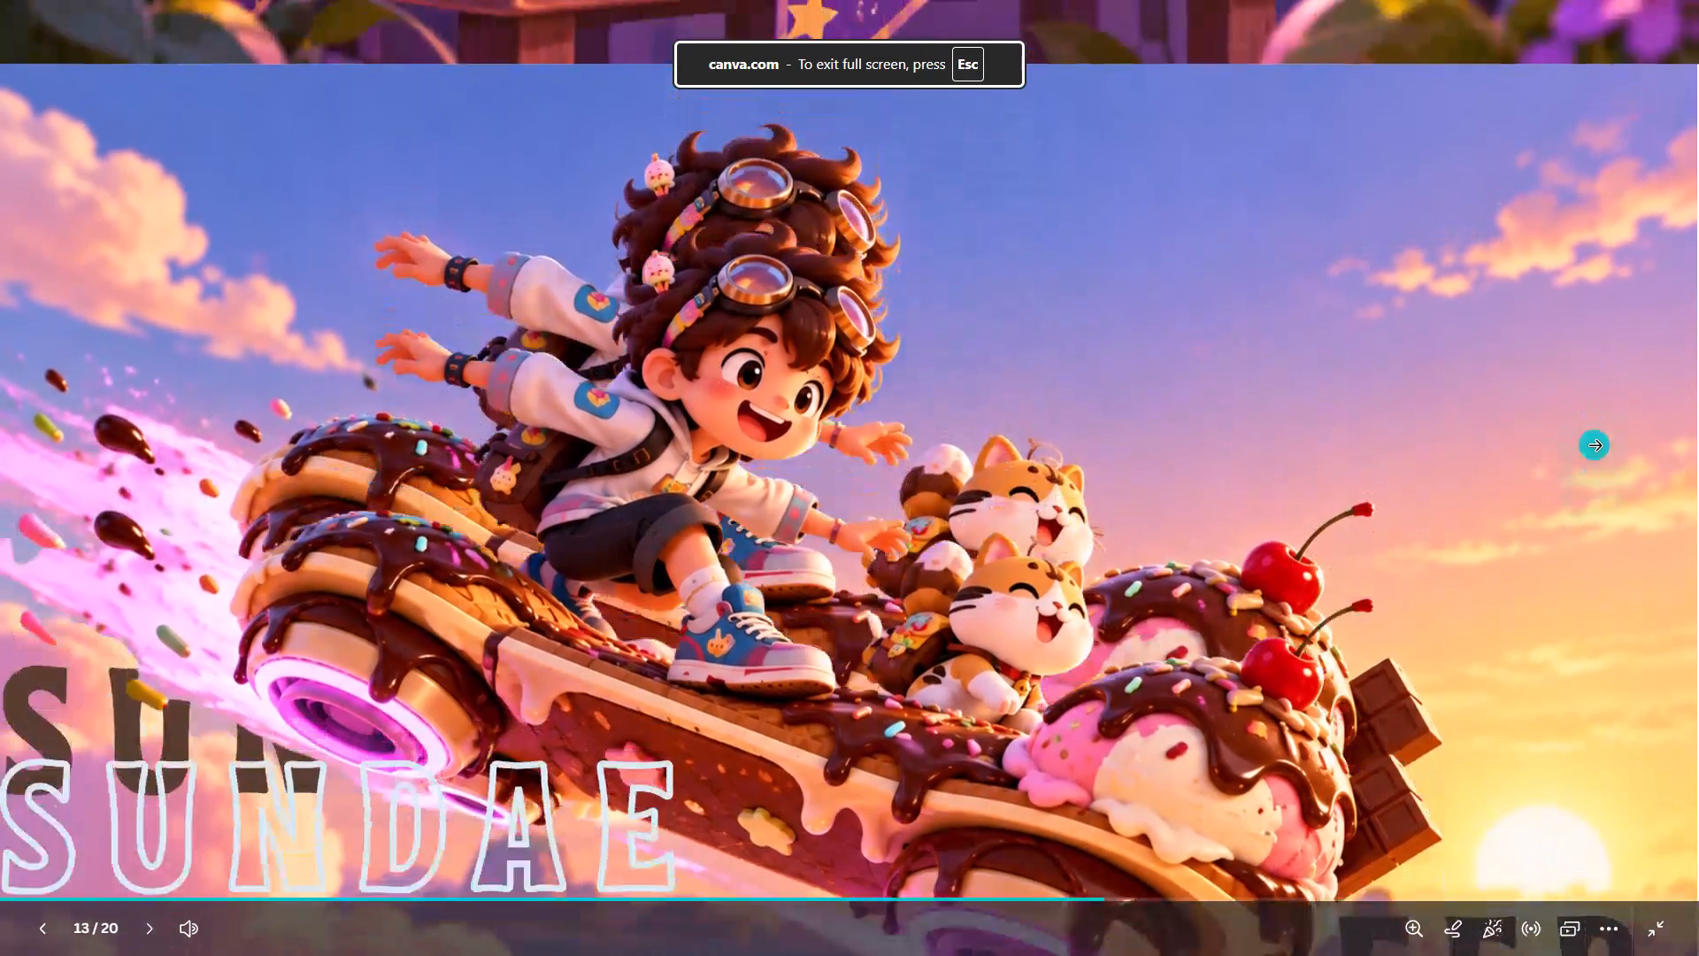
{"action": "left_click", "coordinate": [1595, 445]}
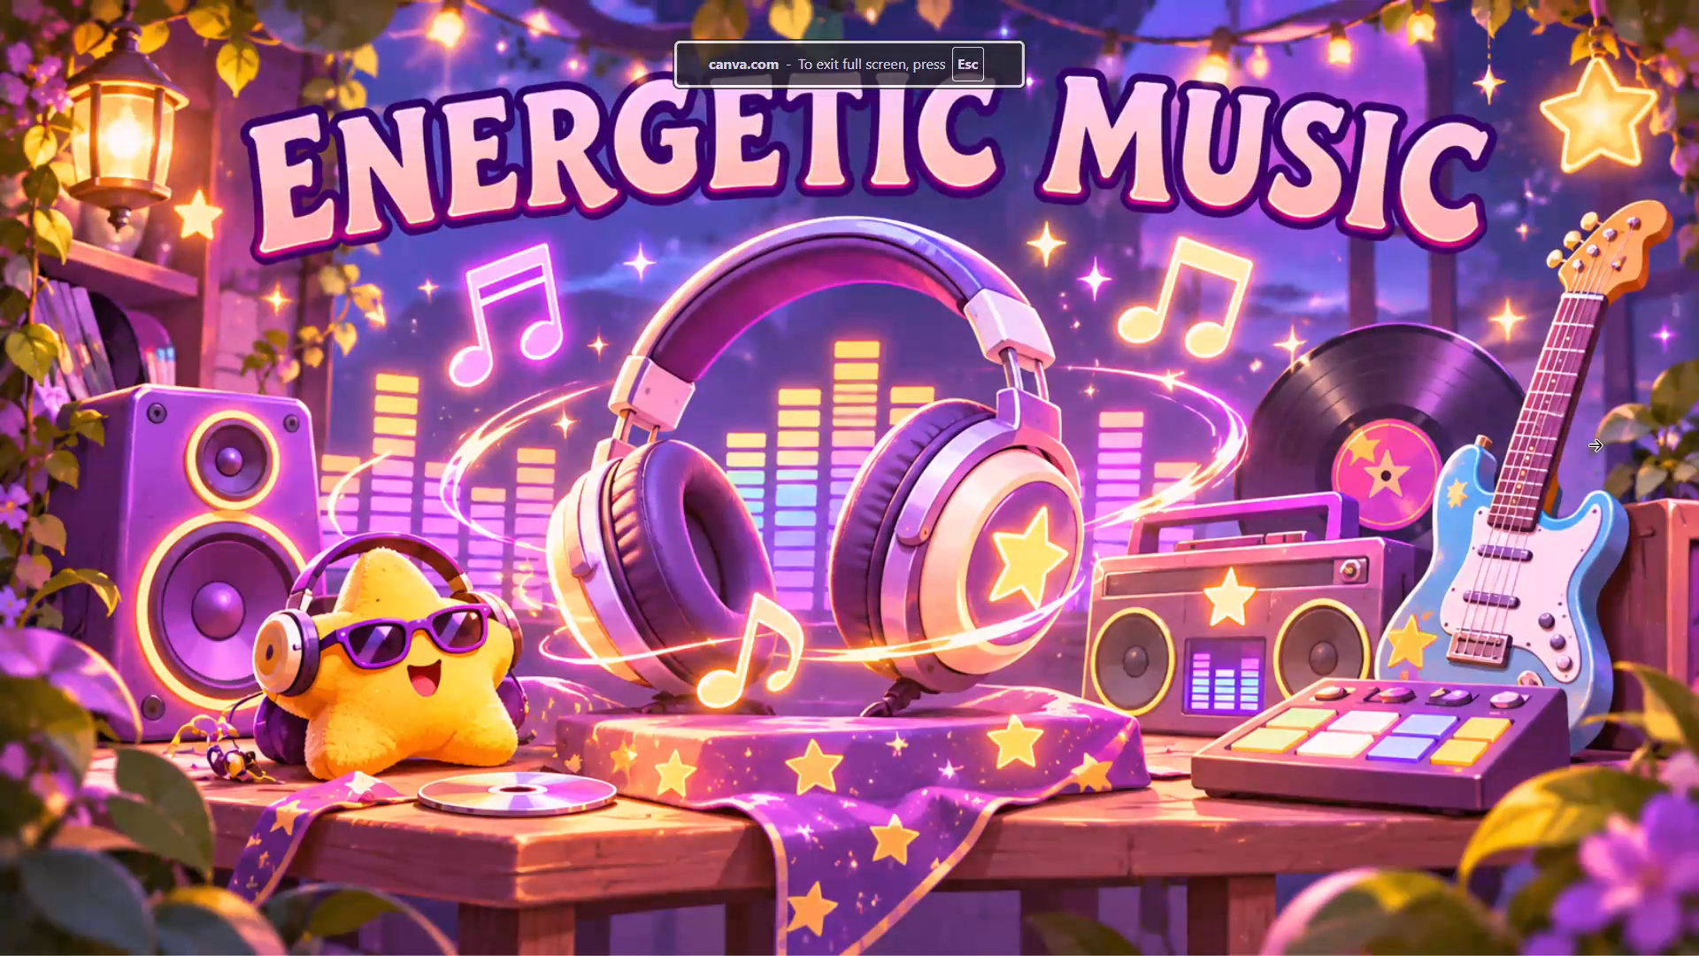
{"action": "left_click", "coordinate": [1592, 451]}
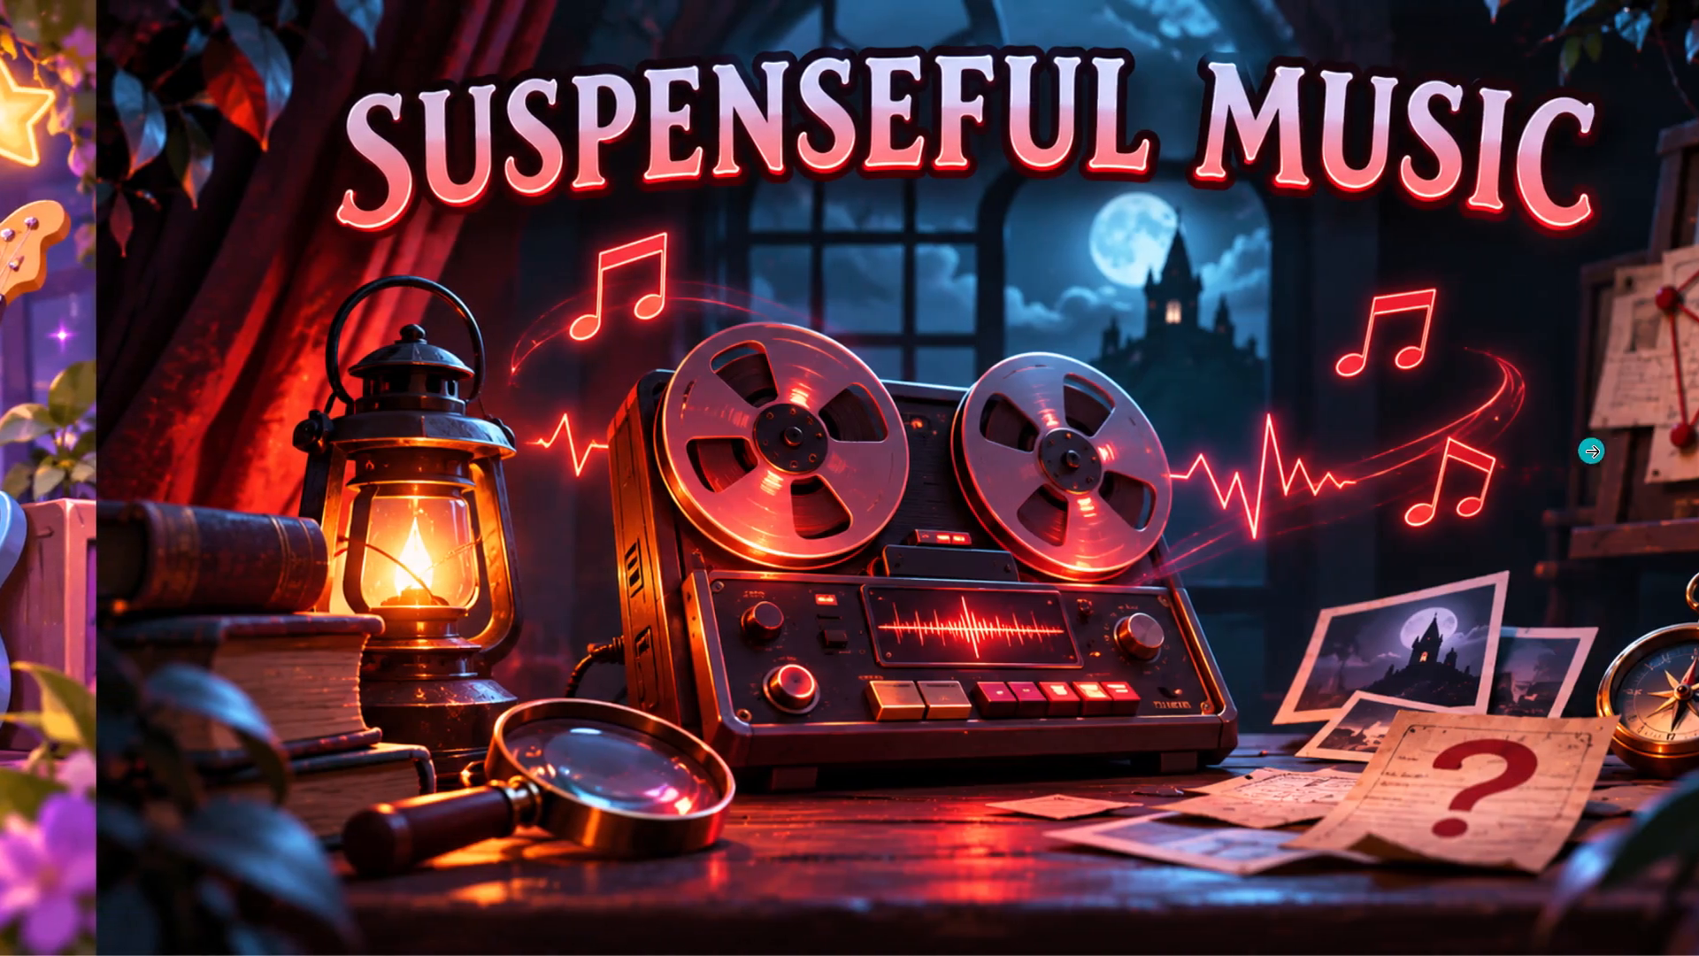
{"action": "left_click", "coordinate": [72, 483]}
{"action": "key", "text": "Escape"}
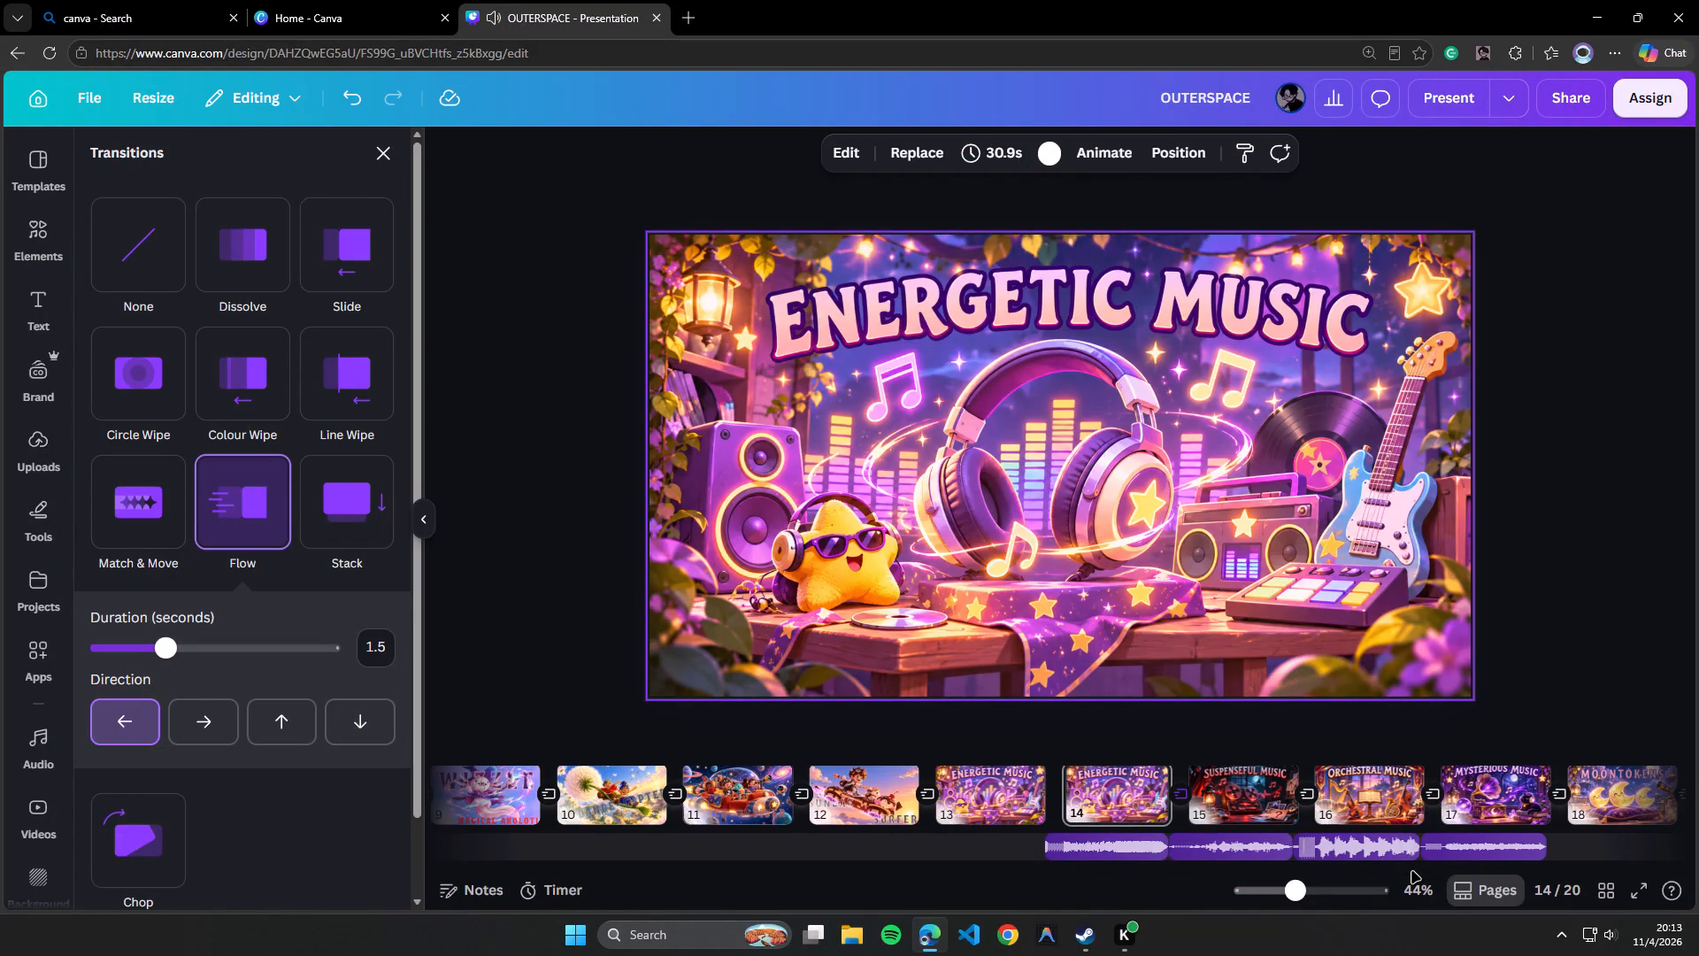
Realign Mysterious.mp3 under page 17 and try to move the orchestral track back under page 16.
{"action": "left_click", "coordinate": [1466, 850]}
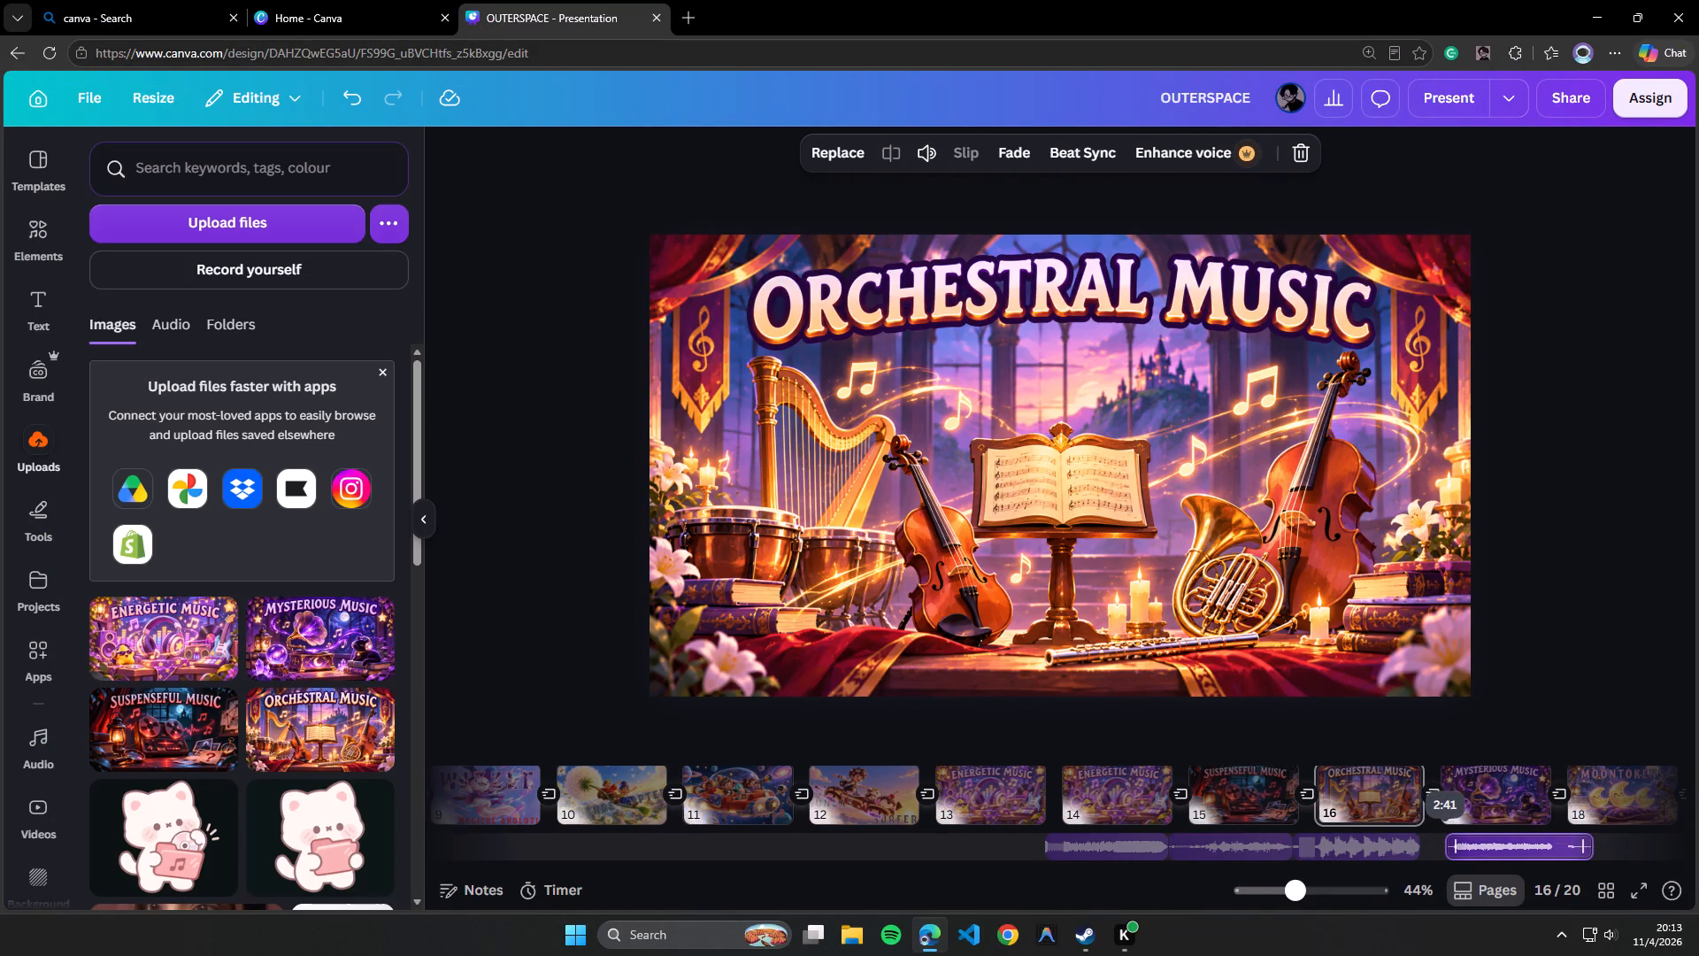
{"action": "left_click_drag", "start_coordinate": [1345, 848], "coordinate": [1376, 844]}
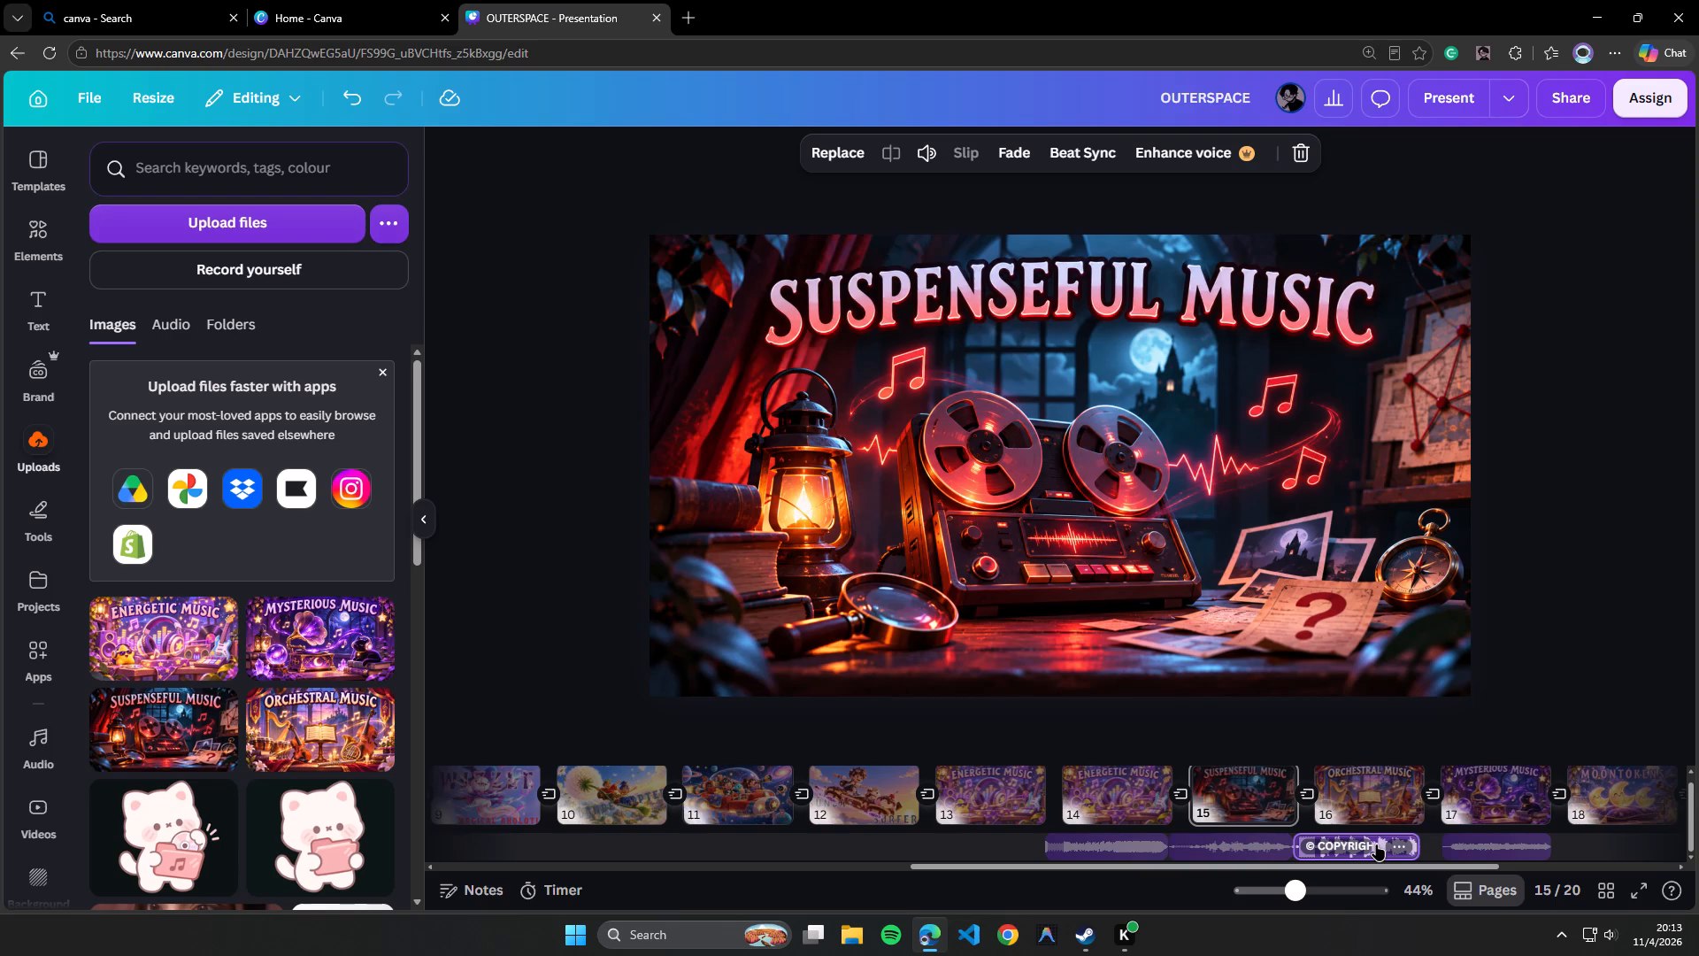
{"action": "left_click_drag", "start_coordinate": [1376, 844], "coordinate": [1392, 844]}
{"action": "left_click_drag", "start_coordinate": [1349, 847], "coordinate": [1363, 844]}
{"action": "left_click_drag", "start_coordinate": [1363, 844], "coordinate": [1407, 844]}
Set the timing of the first Energetic Music page, page 13, to 3.5 seconds.
{"action": "left_click", "coordinate": [1082, 802]}
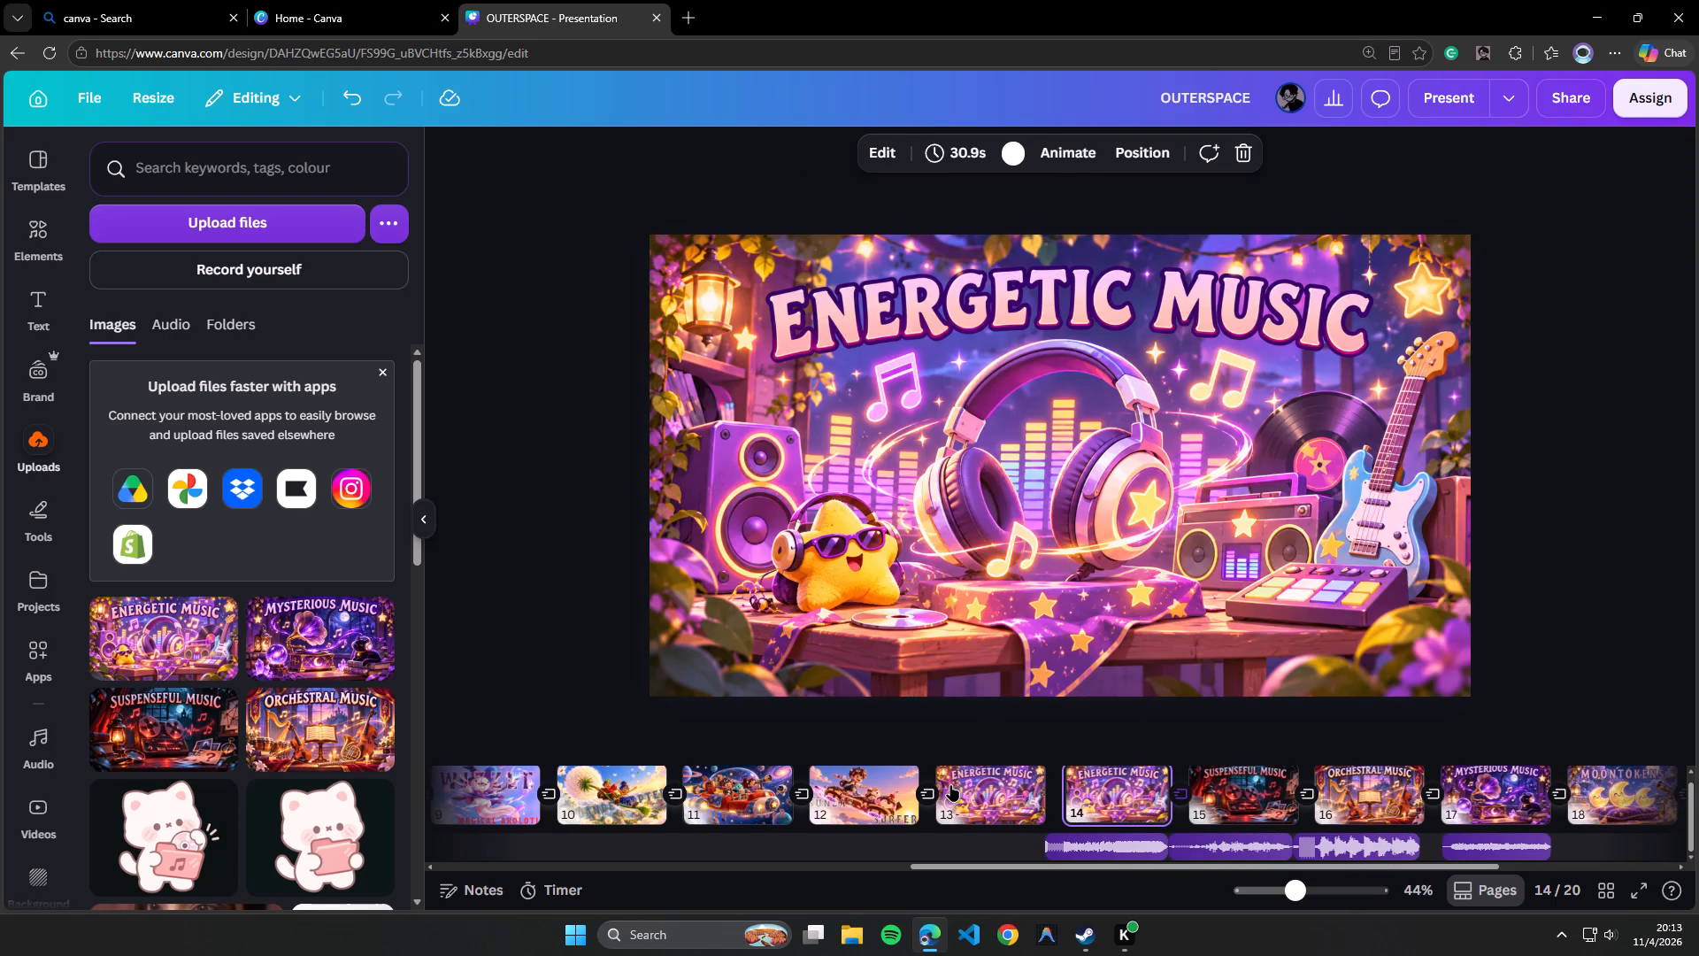
{"action": "left_click", "coordinate": [985, 785]}
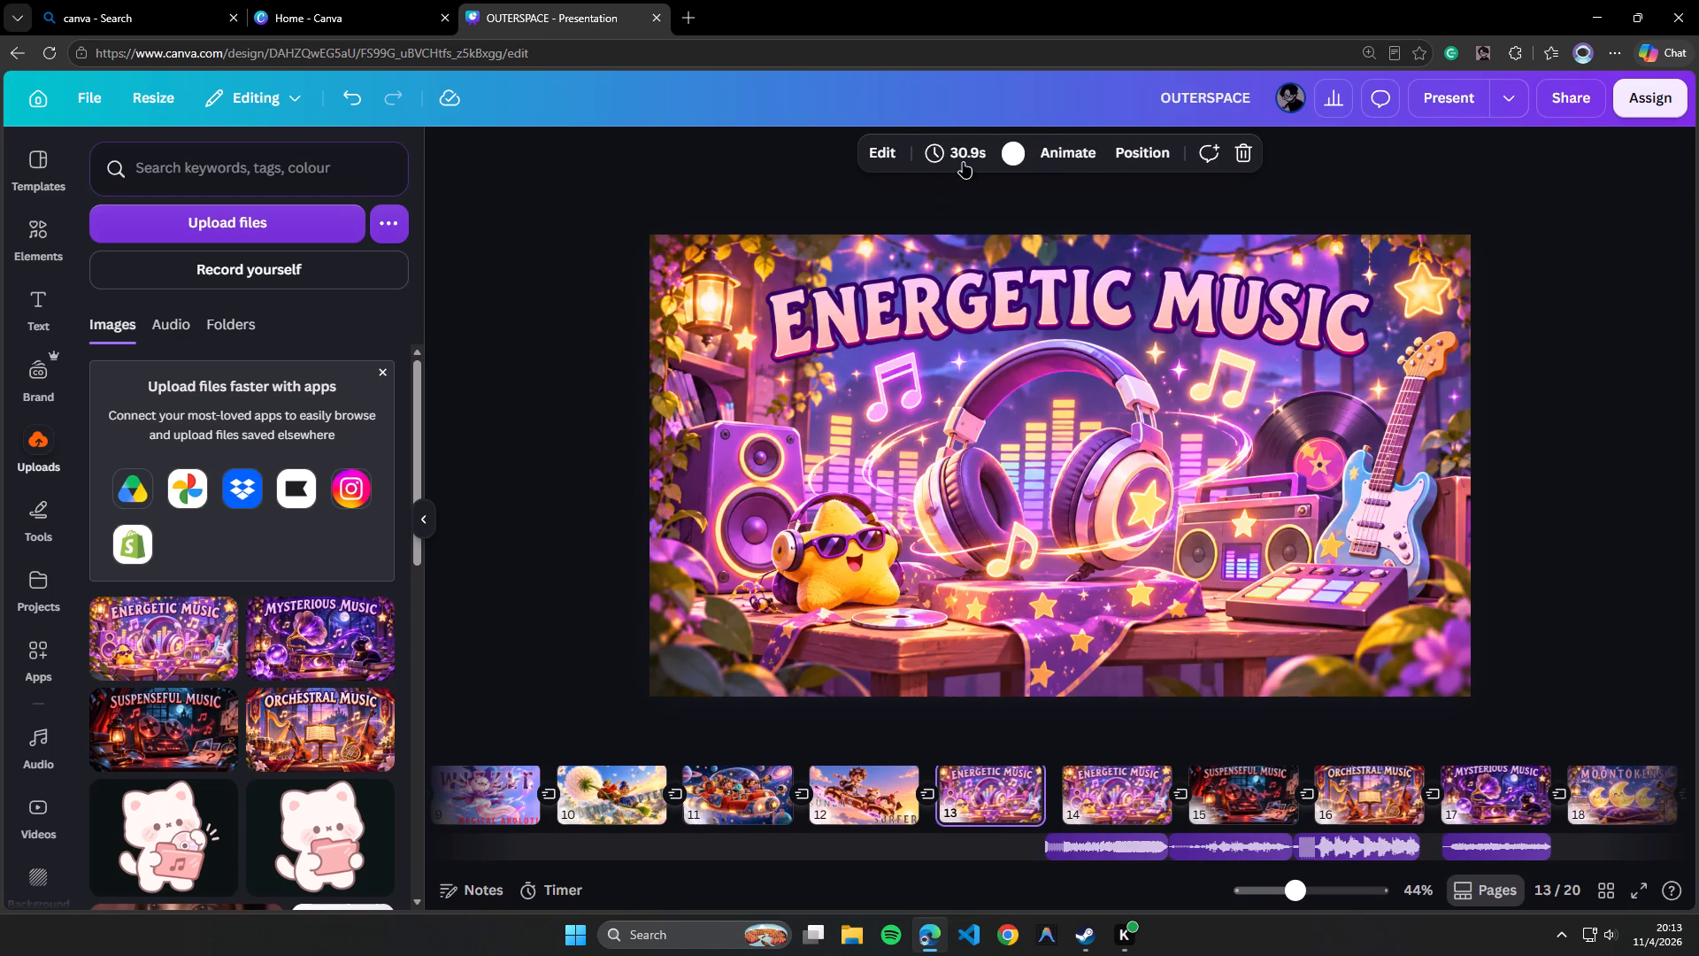
{"action": "left_click", "coordinate": [965, 157]}
{"action": "type", "text": "3/."}
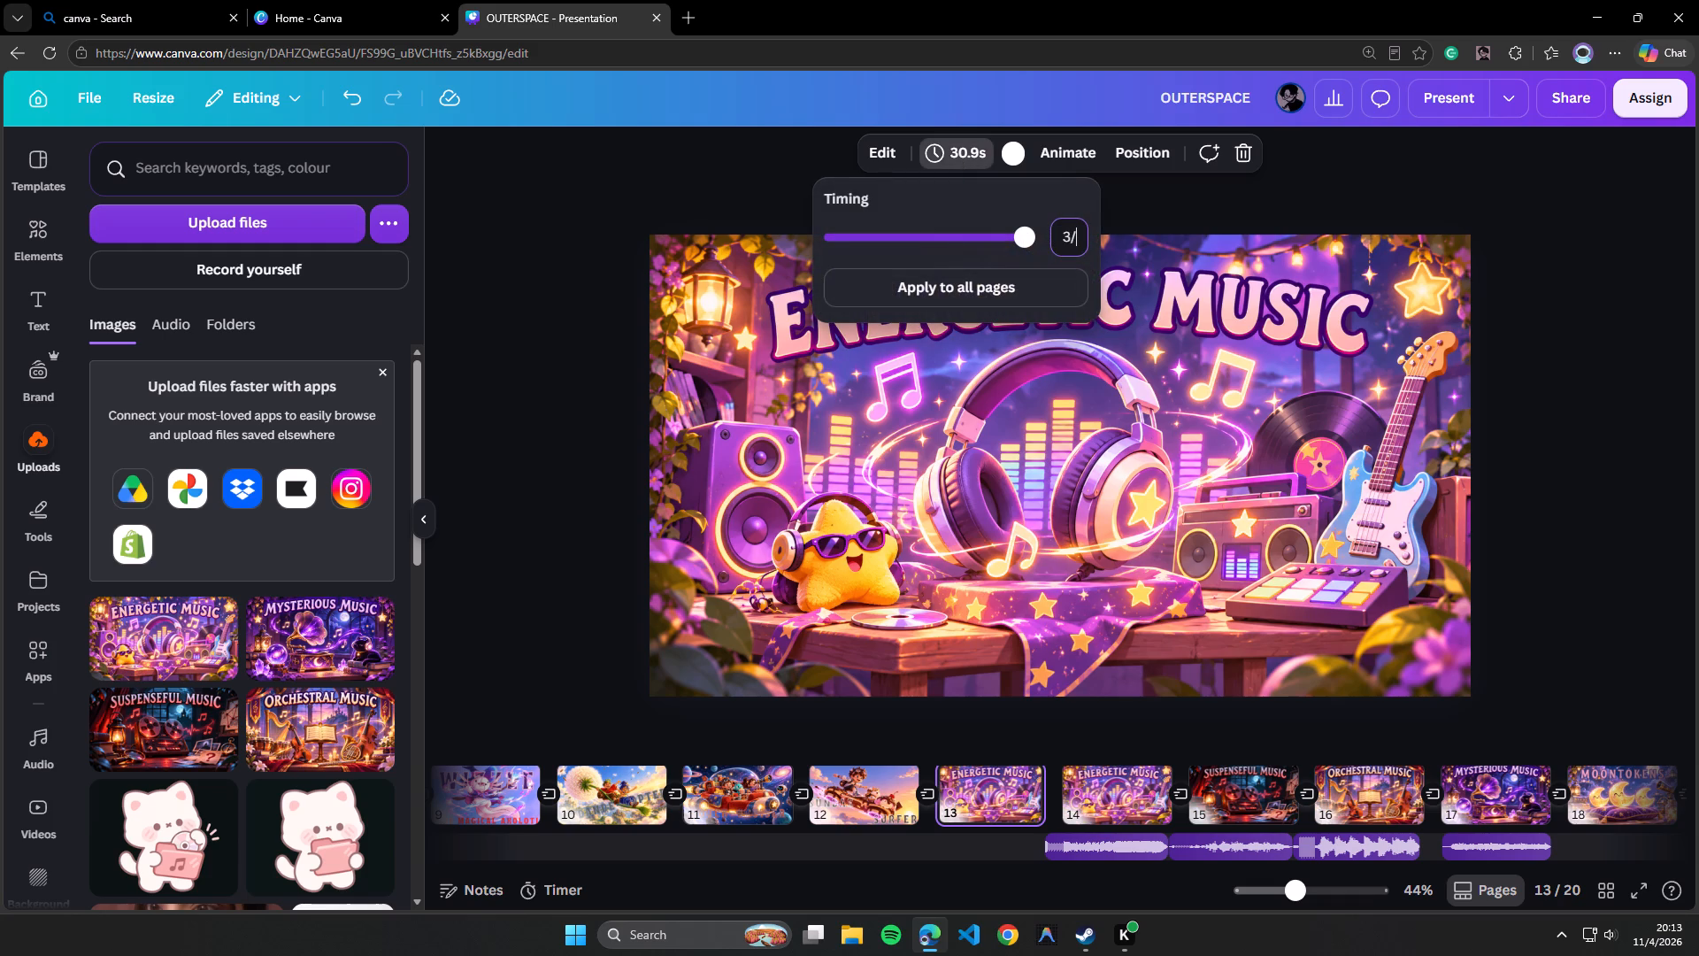
{"action": "key", "text": "BackSpace"}
{"action": "key", "text": "BackSpace"}
{"action": "type", "text": ".5"}
{"action": "key", "text": "Return"}
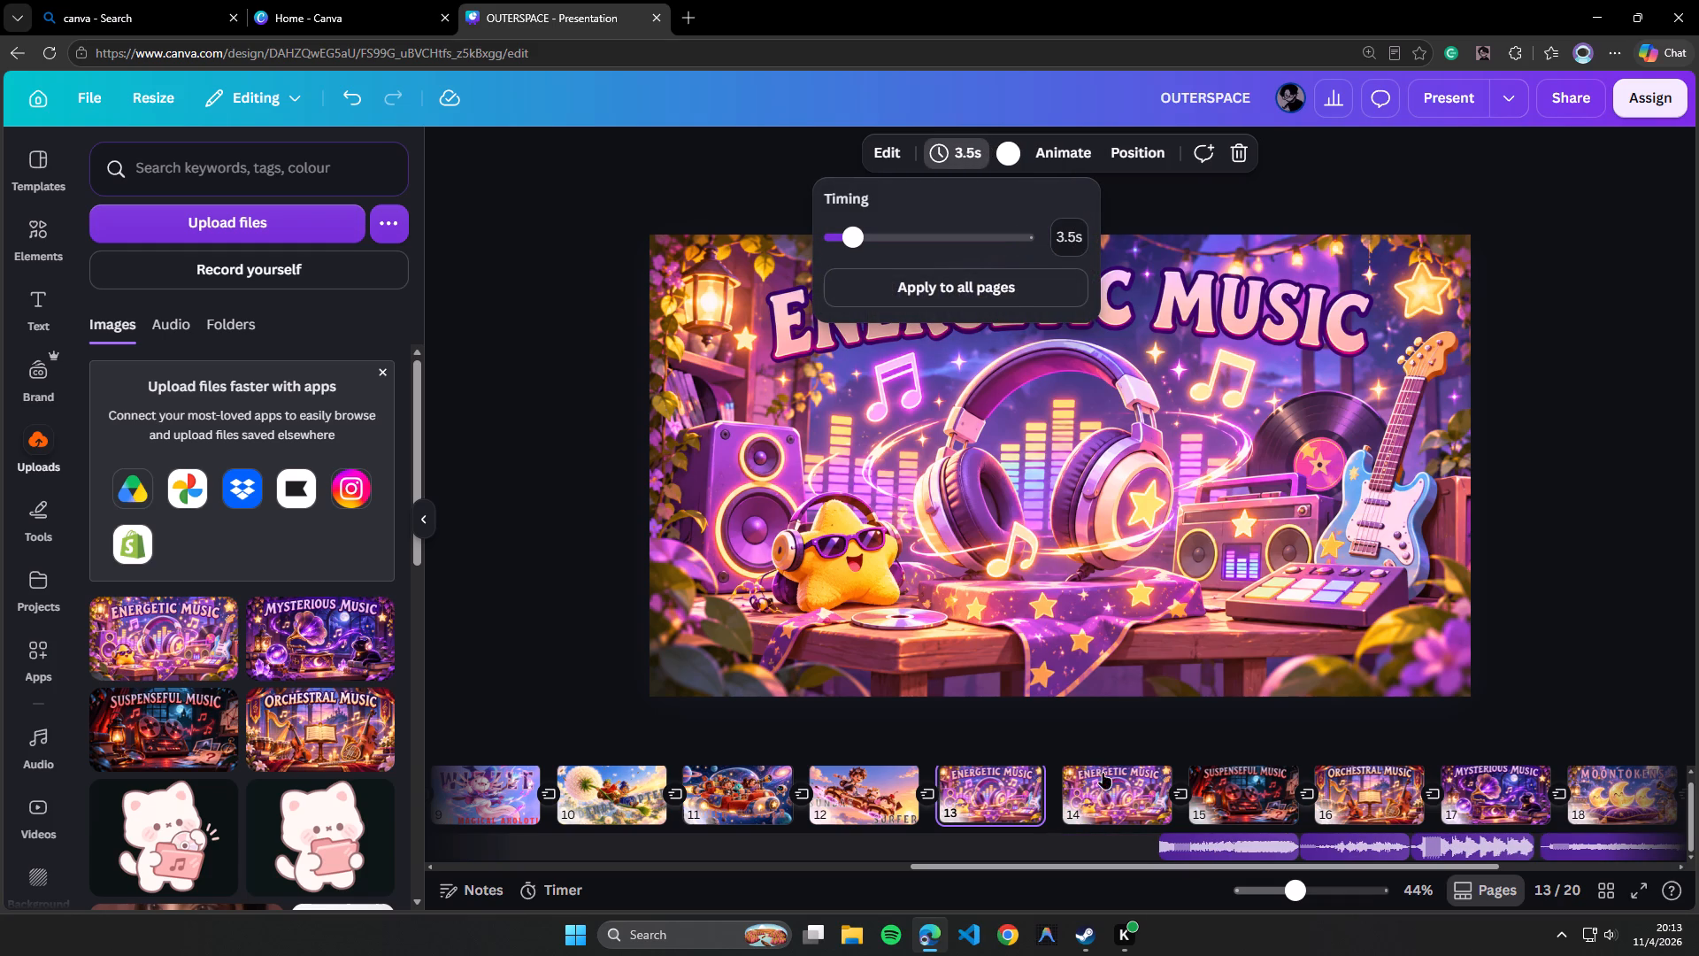
Realign the energetic track under the second Energetic Music page, page 14, and the suspenseful track under page 15.
{"action": "left_click", "coordinate": [1111, 806]}
{"action": "left_click_drag", "start_coordinate": [1237, 850], "coordinate": [1140, 848]}
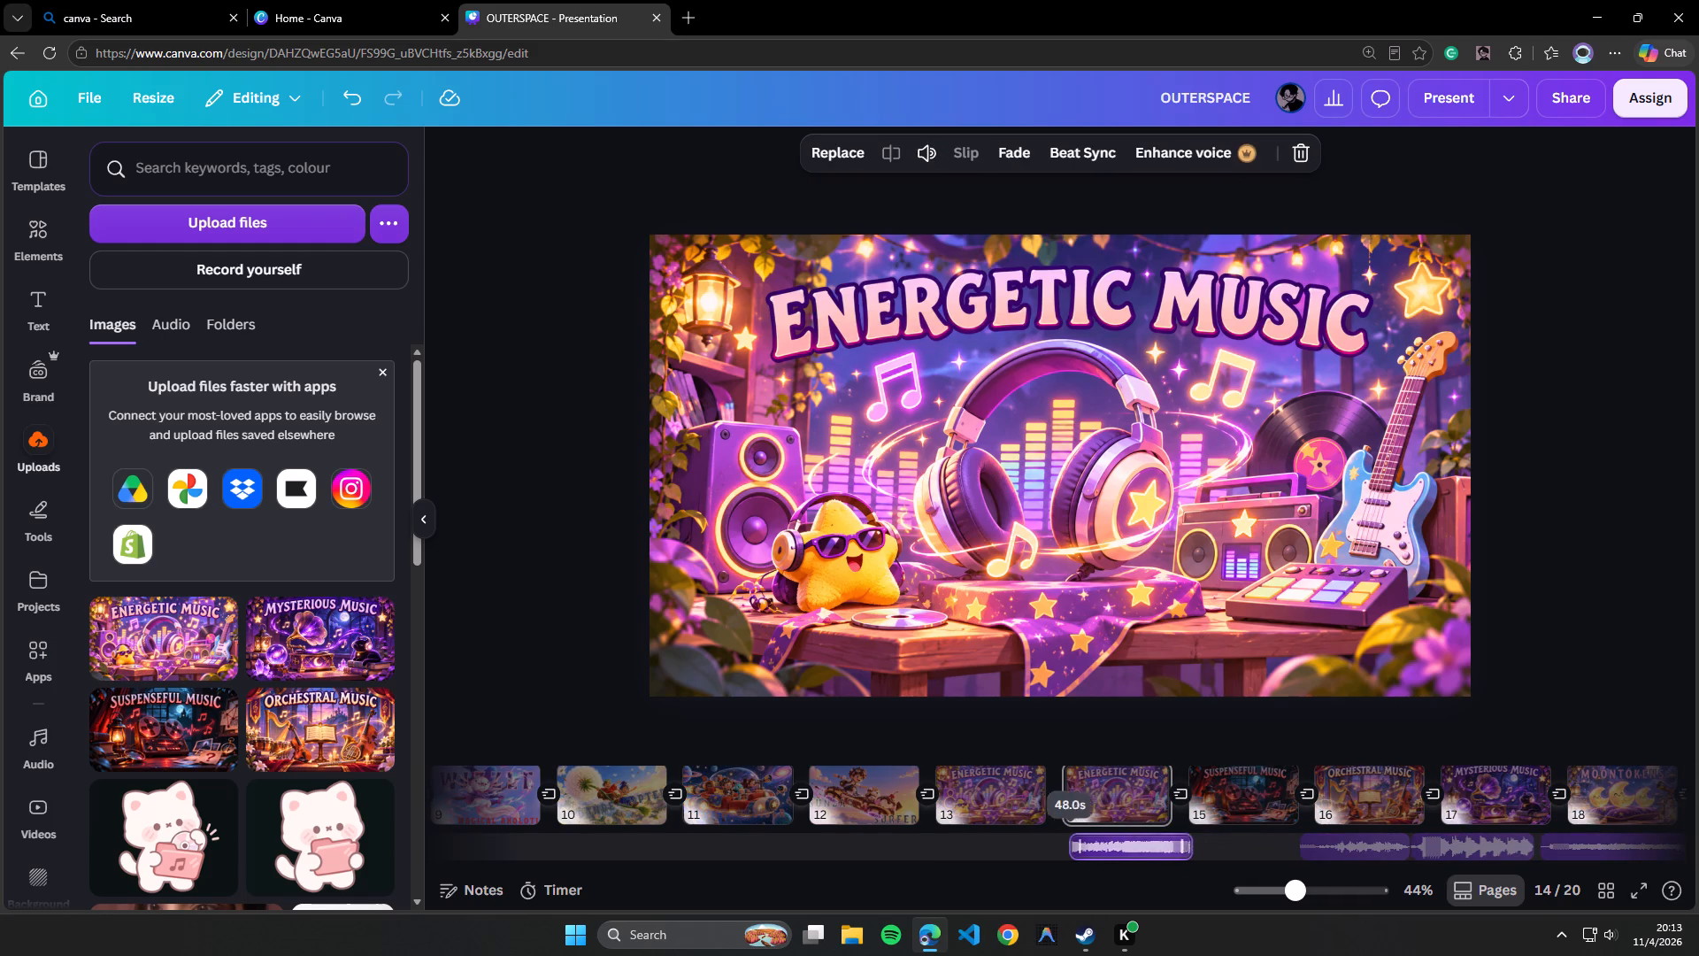
{"action": "left_click_drag", "start_coordinate": [1140, 848], "coordinate": [1129, 850]}
{"action": "left_click_drag", "start_coordinate": [1353, 848], "coordinate": [1247, 855]}
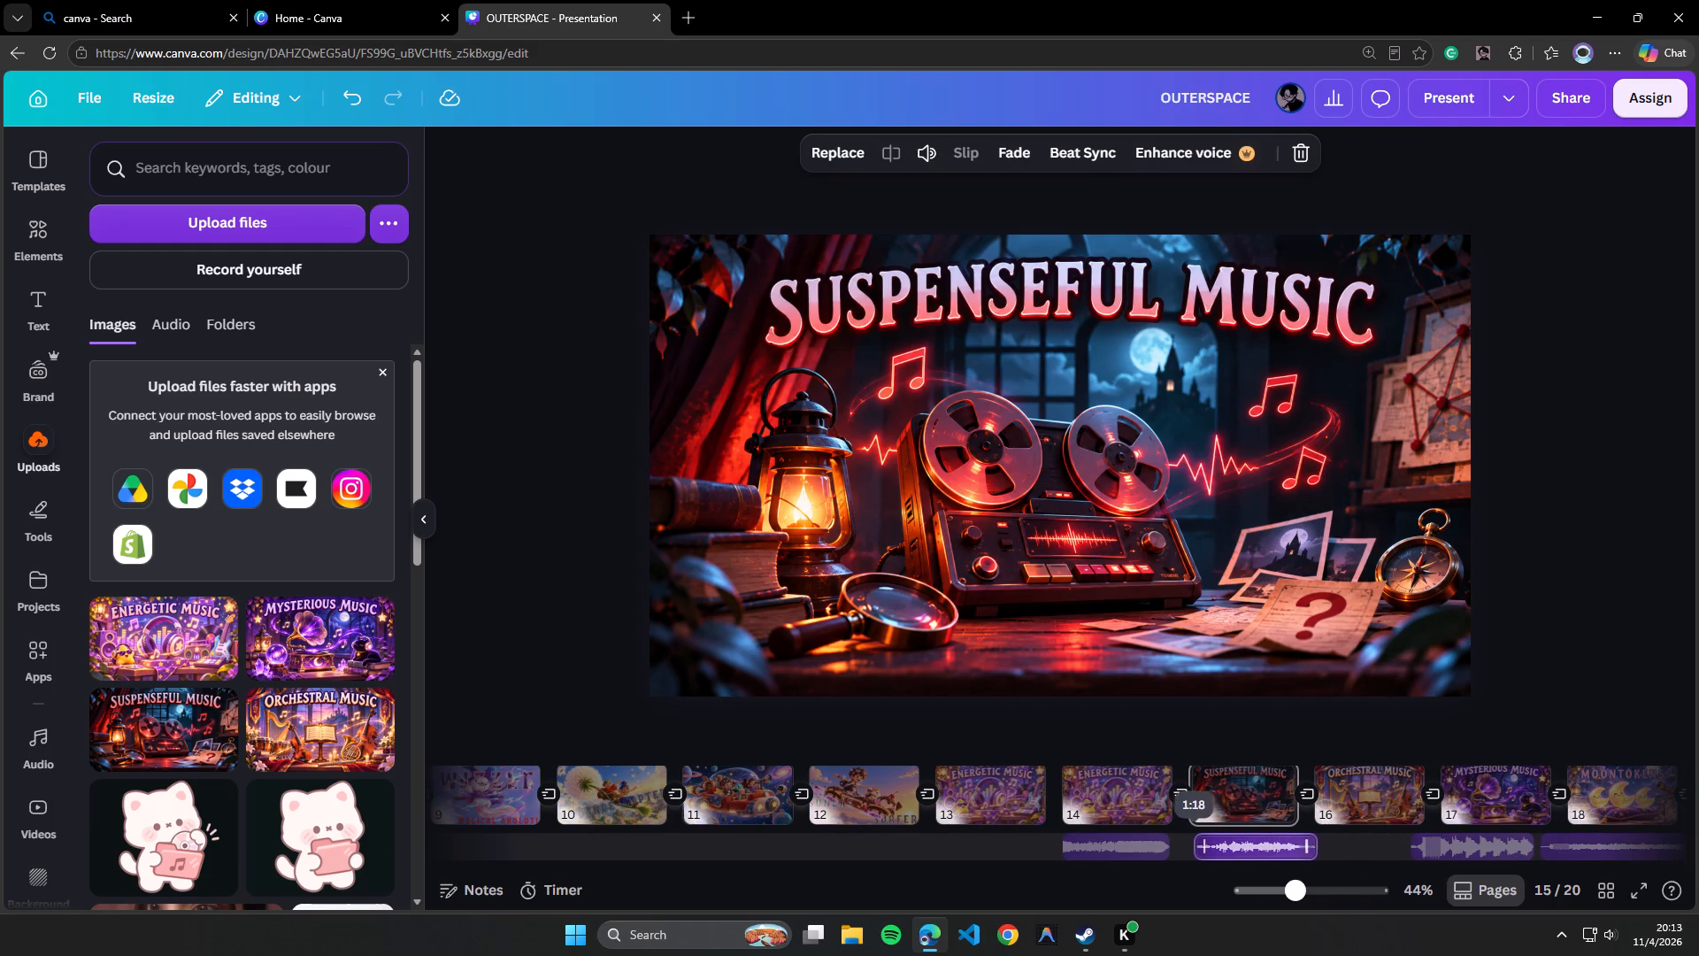
{"action": "left_click_drag", "start_coordinate": [1247, 855], "coordinate": [1236, 855]}
Move the orchestral track back under page 16 and Mysterious.mp3 back under page 17.
{"action": "left_click_drag", "start_coordinate": [1465, 844], "coordinate": [1385, 849]}
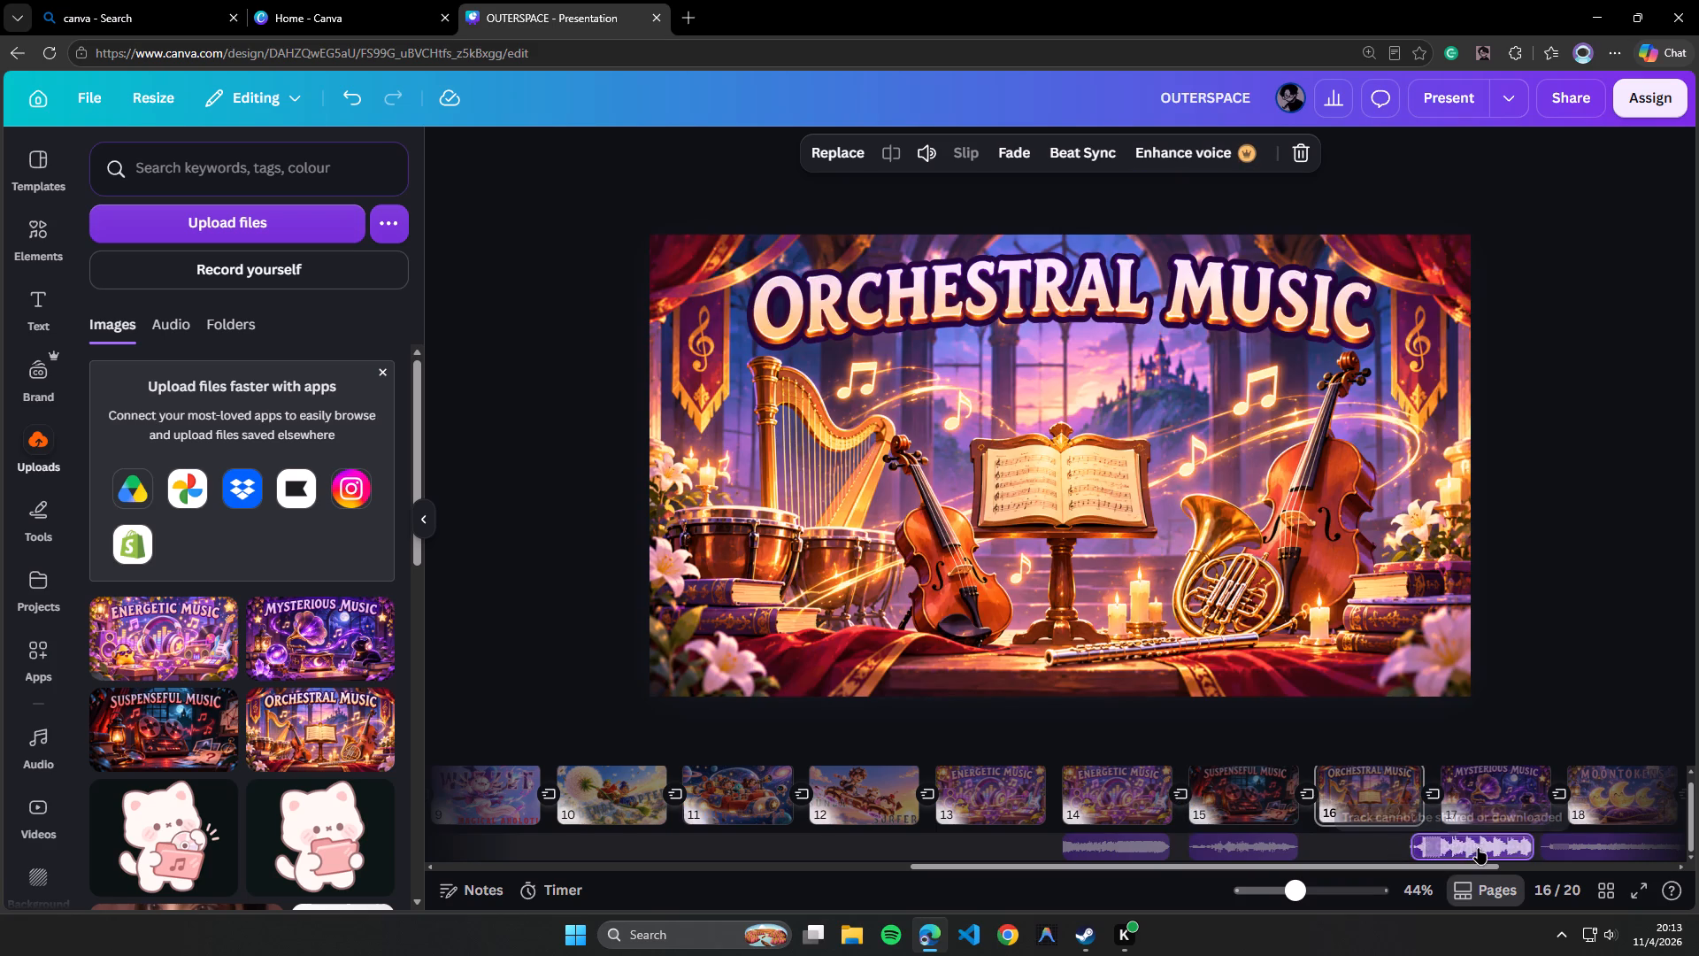
{"action": "left_click_drag", "start_coordinate": [1478, 847], "coordinate": [1389, 841]}
{"action": "left_click_drag", "start_coordinate": [1451, 843], "coordinate": [1434, 843]}
{"action": "left_click_drag", "start_coordinate": [1434, 843], "coordinate": [1418, 838]}
{"action": "left_click_drag", "start_coordinate": [1444, 836], "coordinate": [1443, 836]}
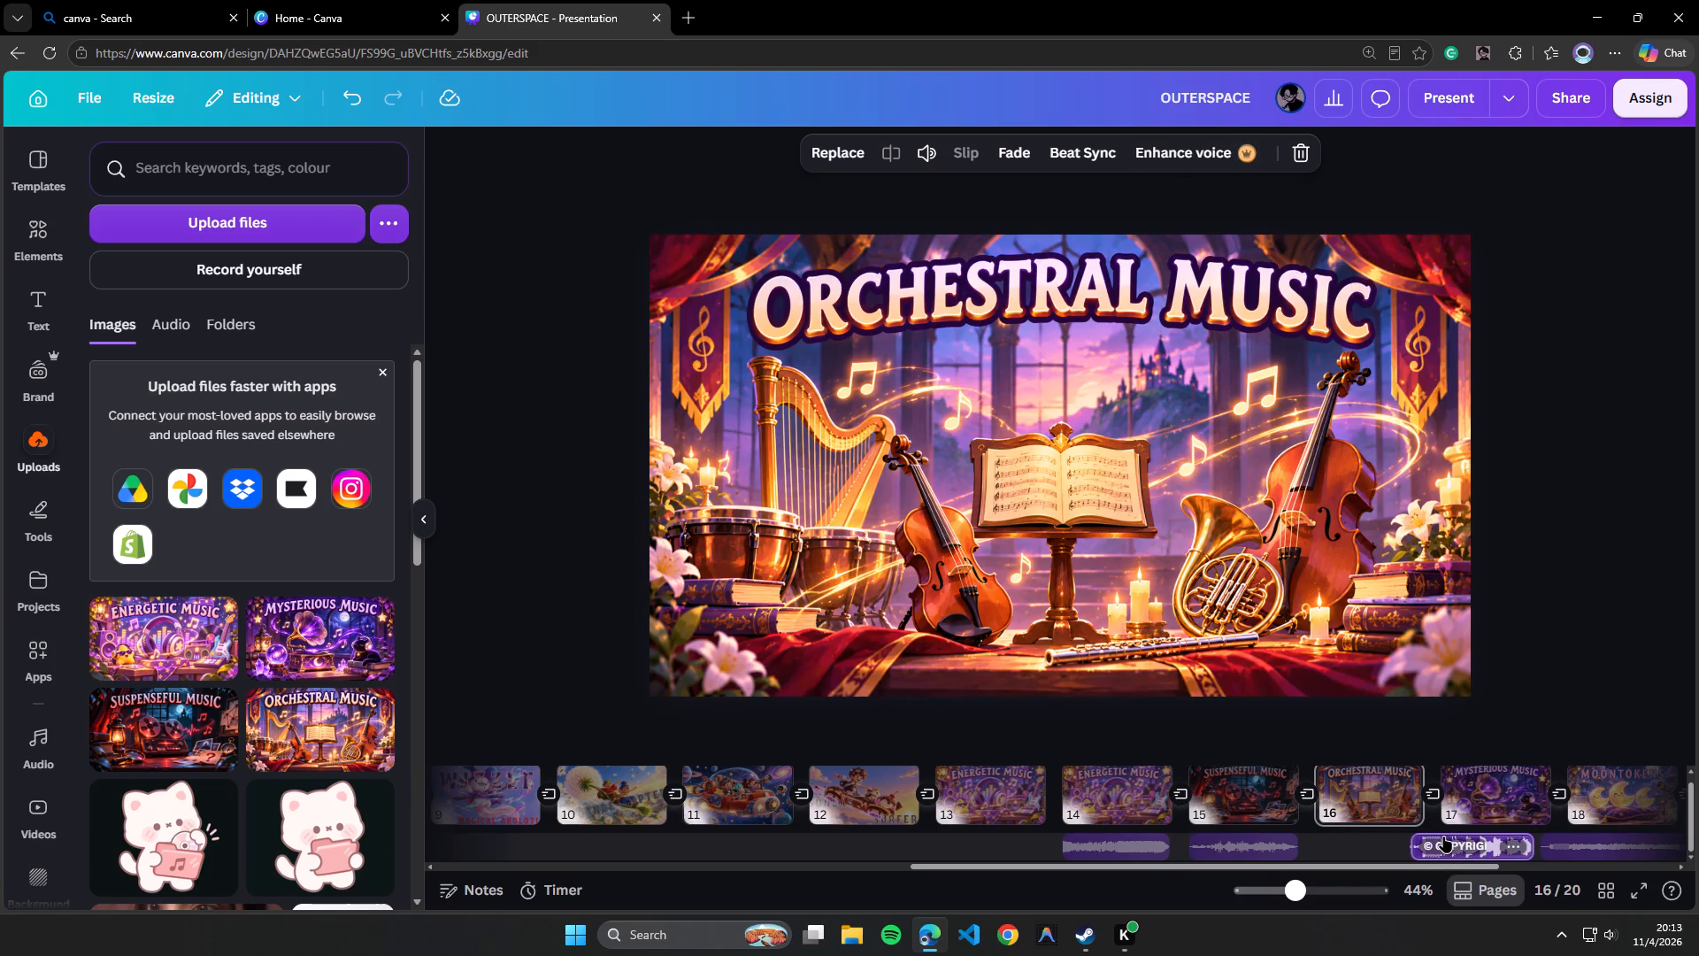
{"action": "left_click_drag", "start_coordinate": [1443, 836], "coordinate": [1349, 842]}
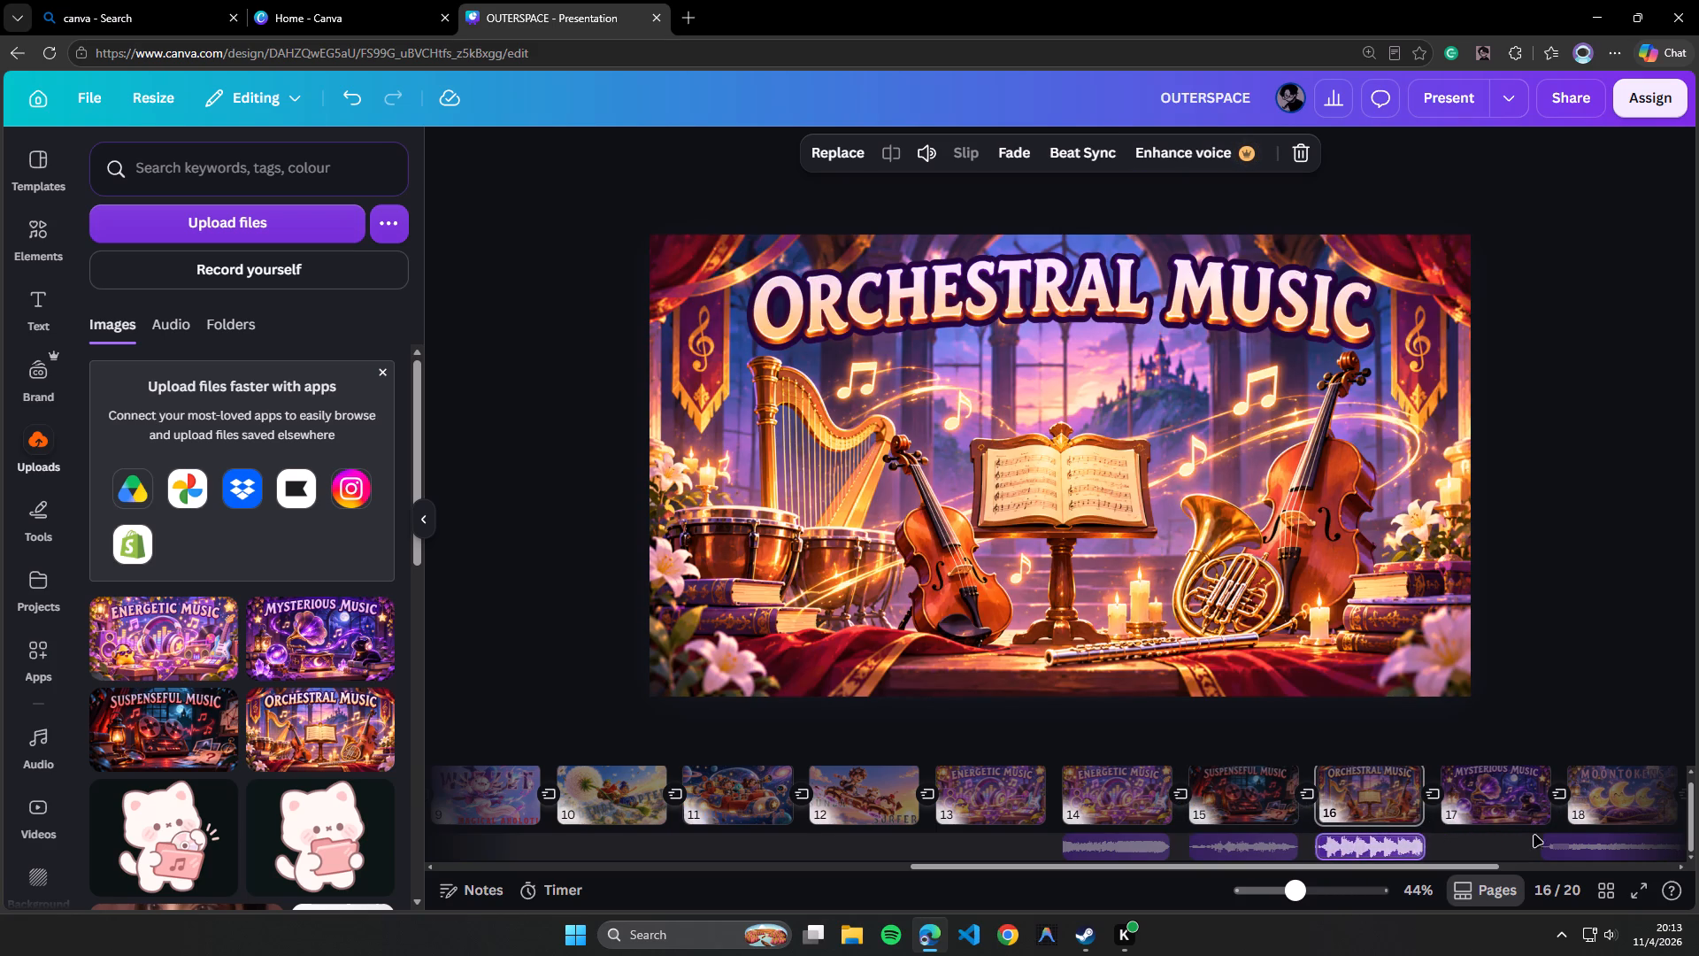
{"action": "left_click_drag", "start_coordinate": [1579, 842], "coordinate": [1431, 843]}
Present from page 12 through both Energetic Music pages to check the page changes and audio start, and exit full screen.
{"action": "left_click", "coordinate": [924, 798]}
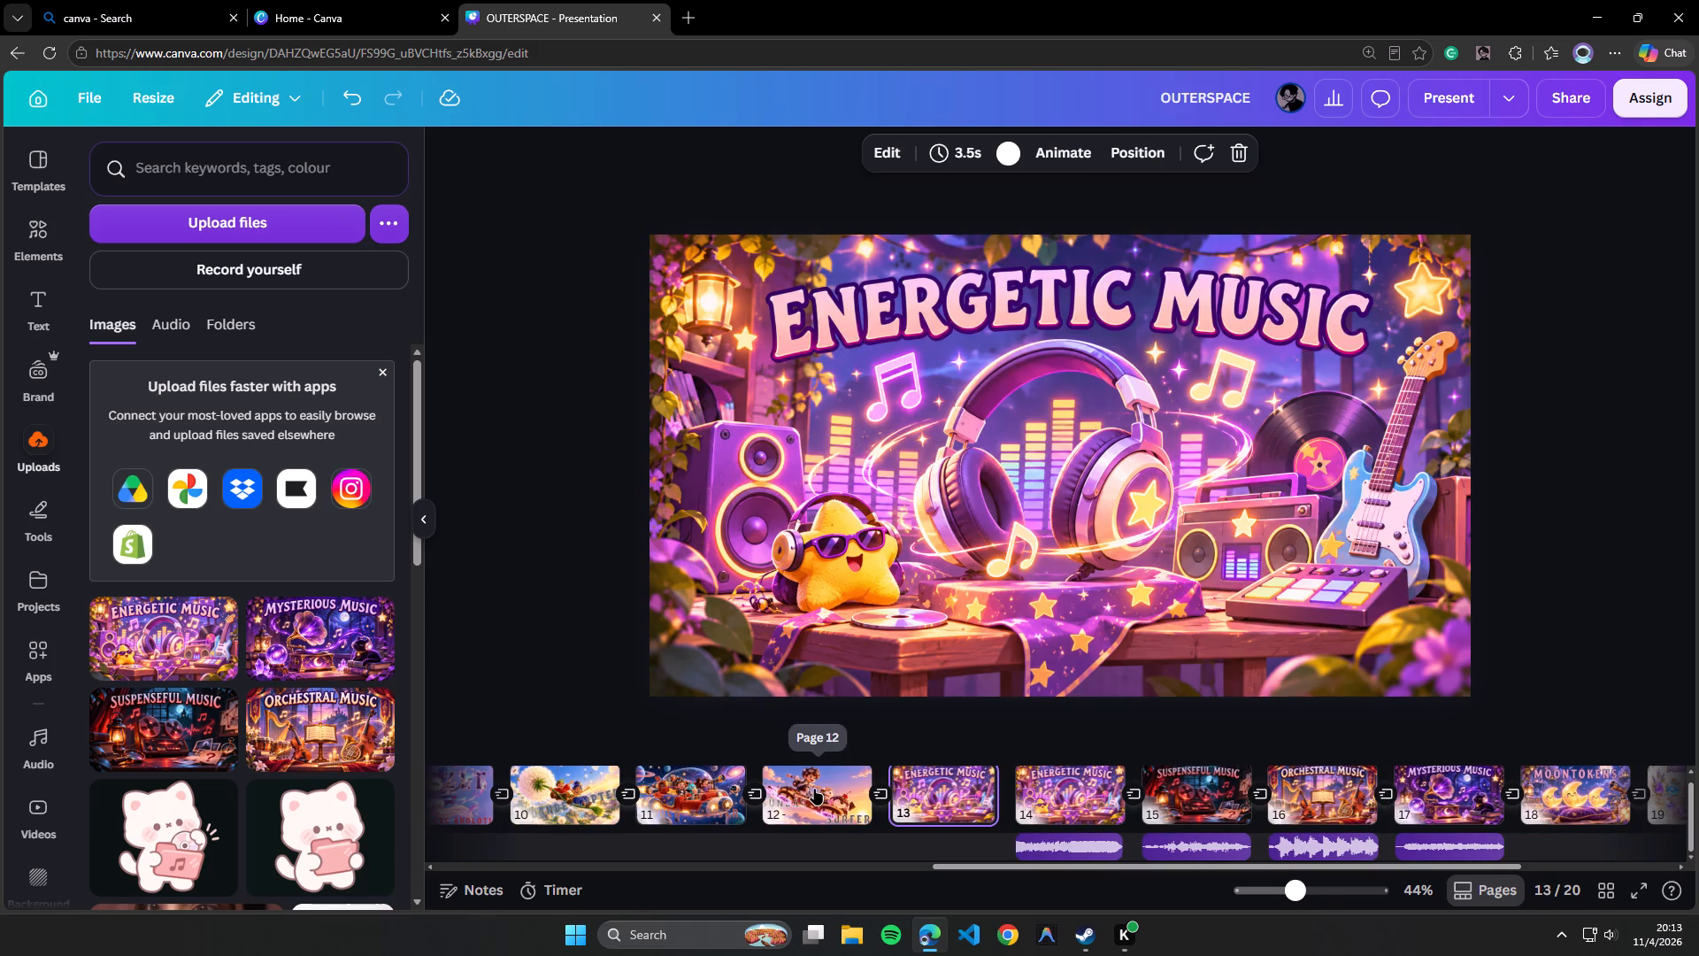
{"action": "left_click", "coordinate": [812, 789]}
{"action": "left_click", "coordinate": [1435, 108]}
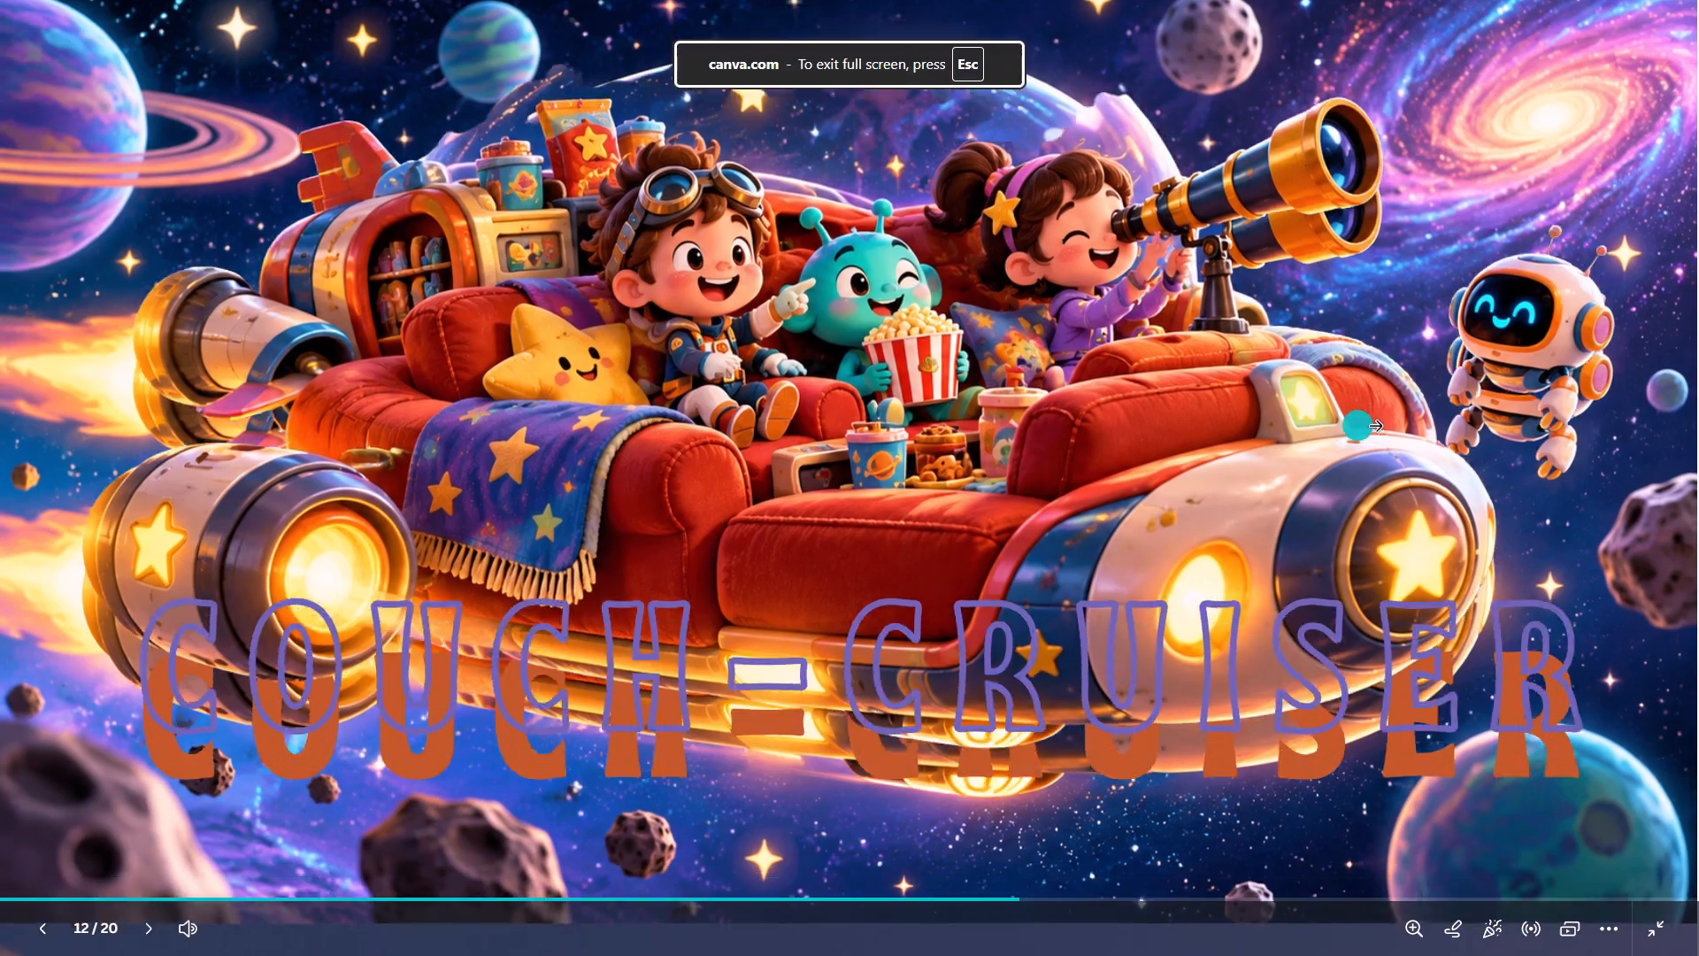
{"action": "left_click", "coordinate": [1403, 429]}
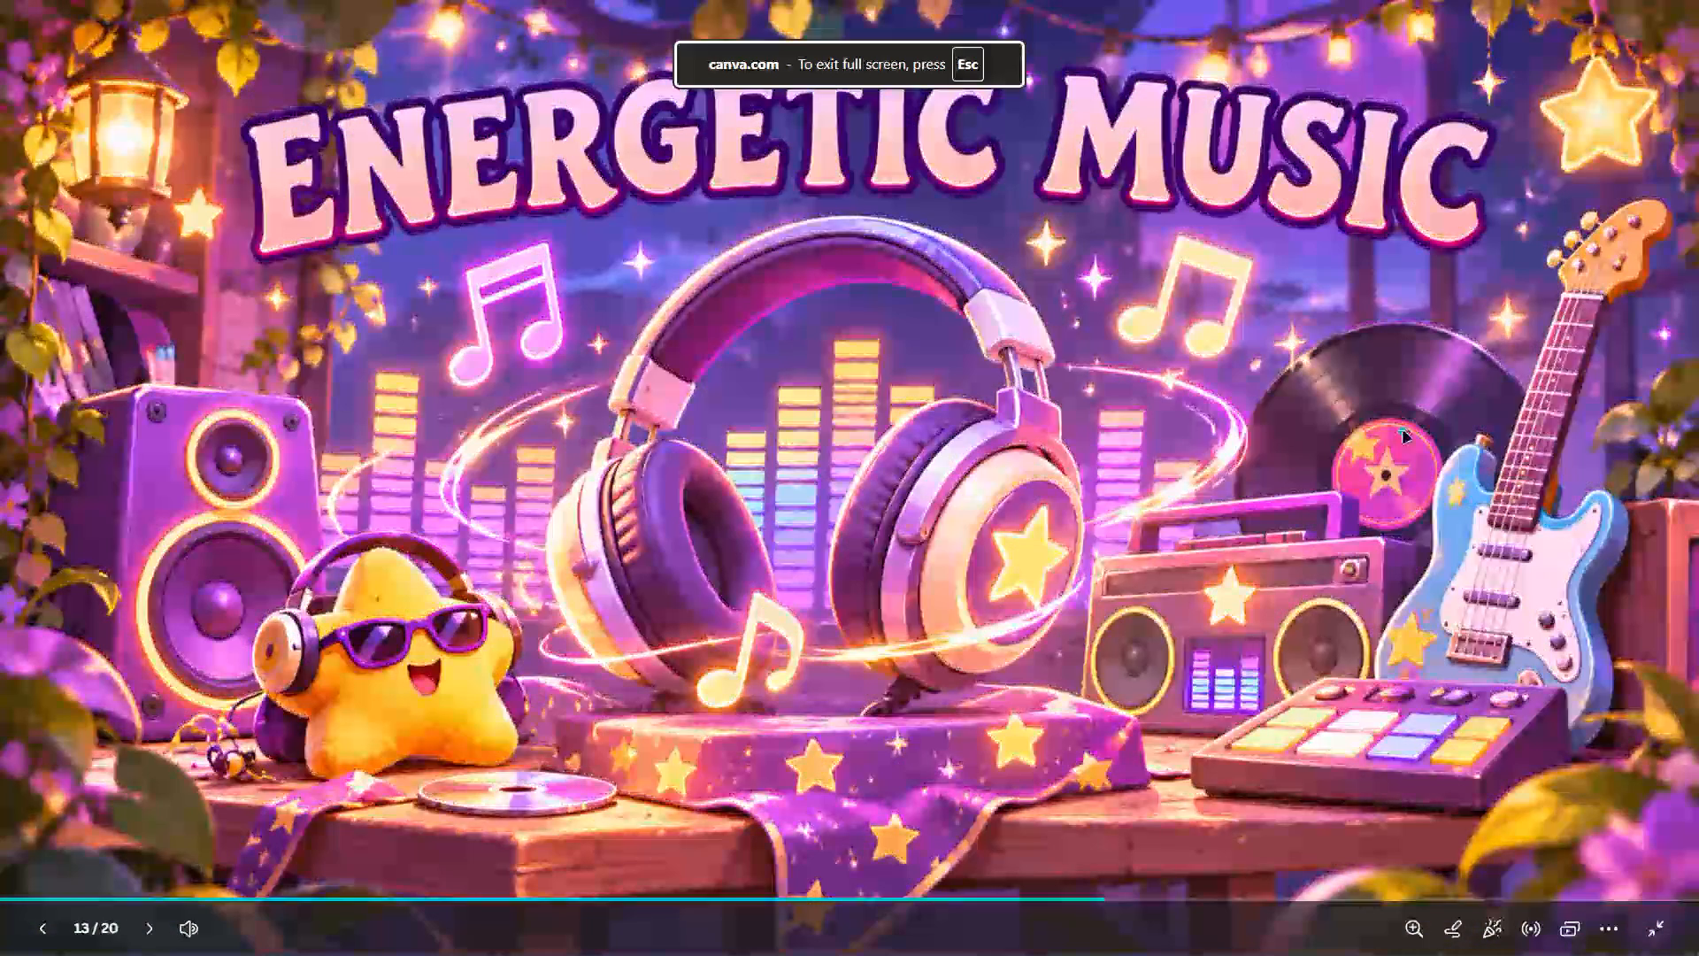
{"action": "left_click", "coordinate": [1403, 432]}
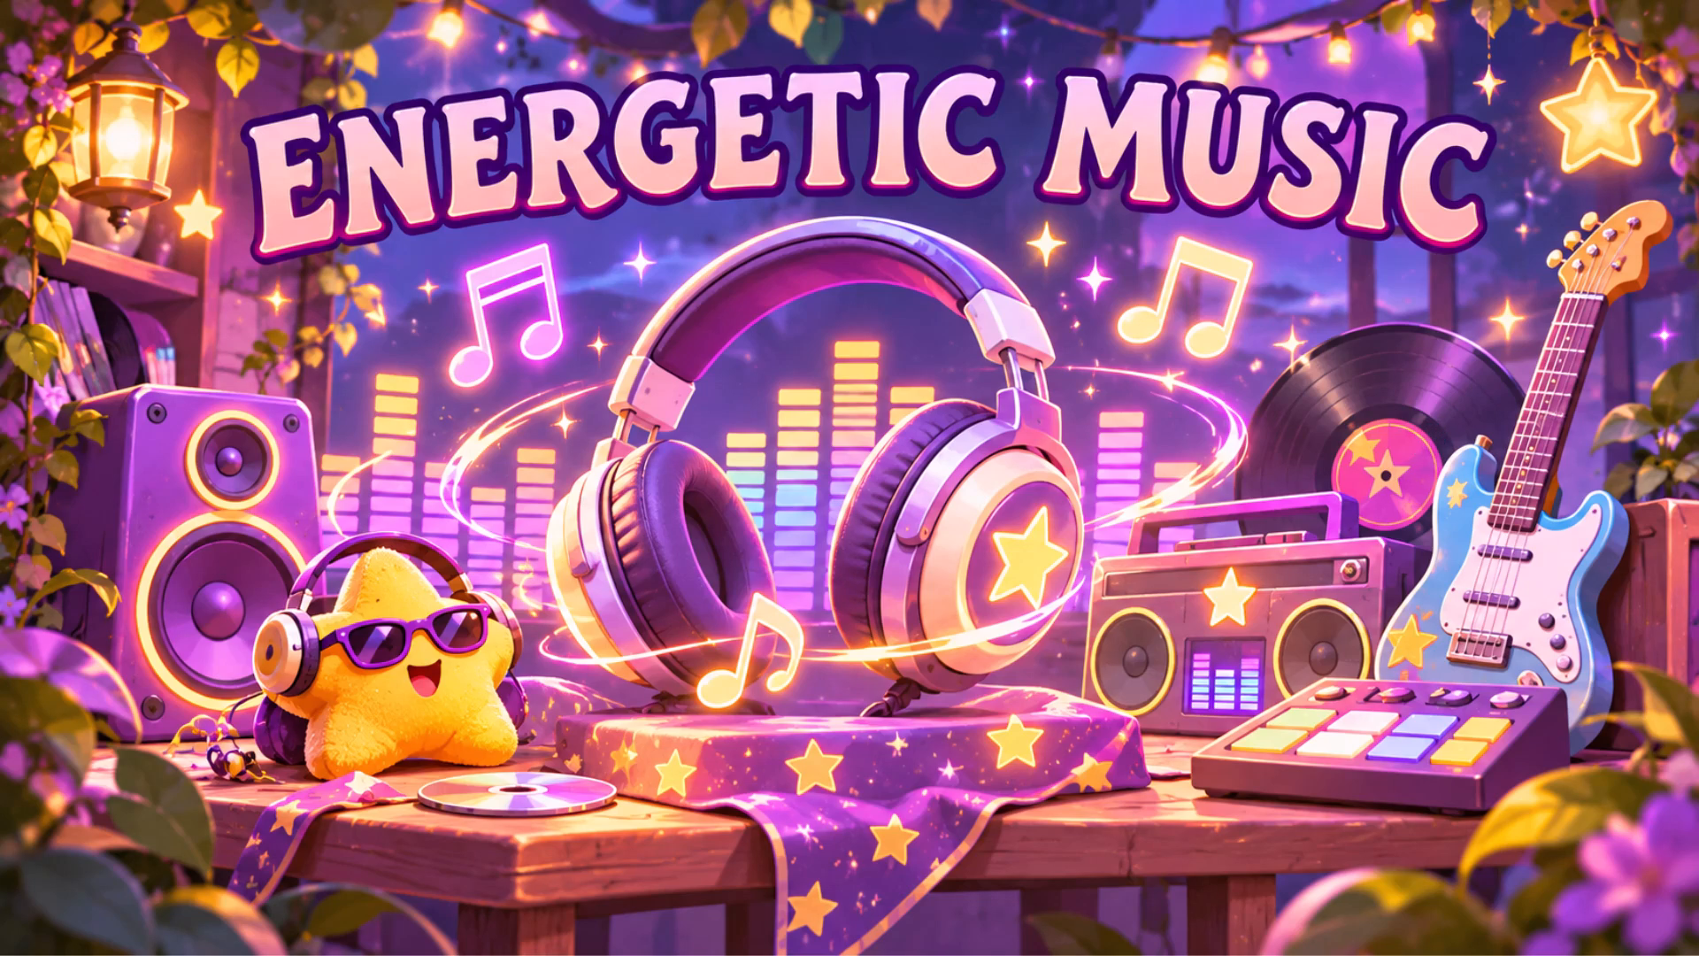
{"action": "key", "text": "Escape"}
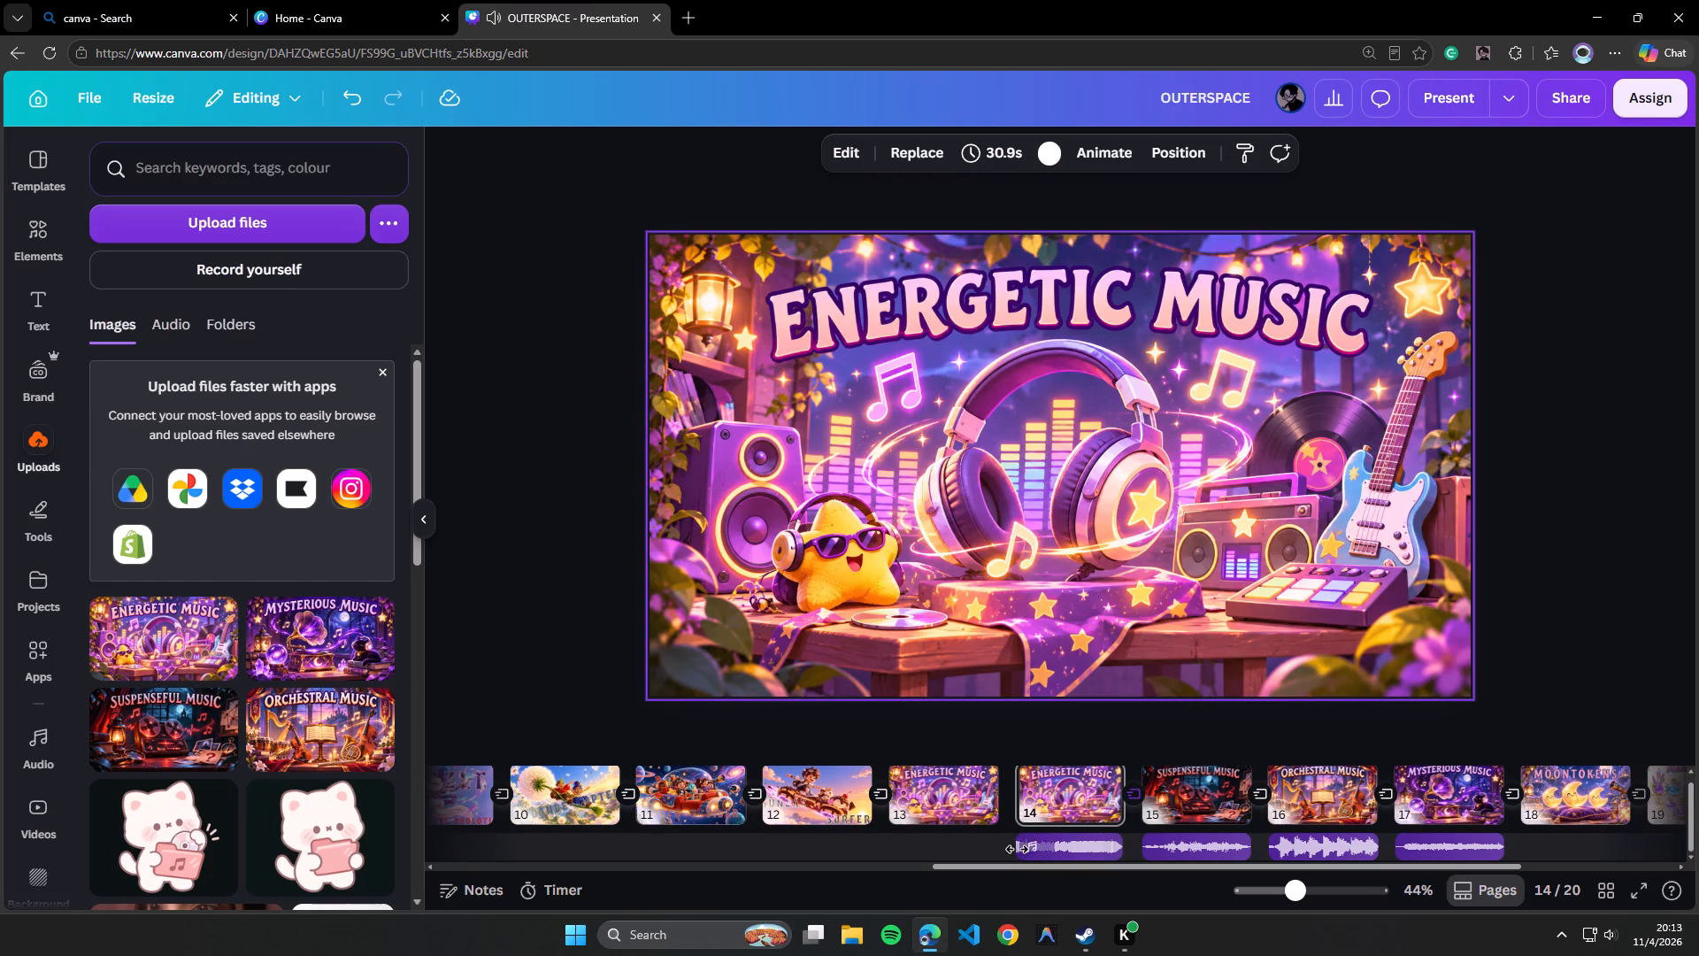
Trim the start of the energetic track under page 14, leaving it about 28.9 seconds long.
{"action": "left_click", "coordinate": [1017, 849]}
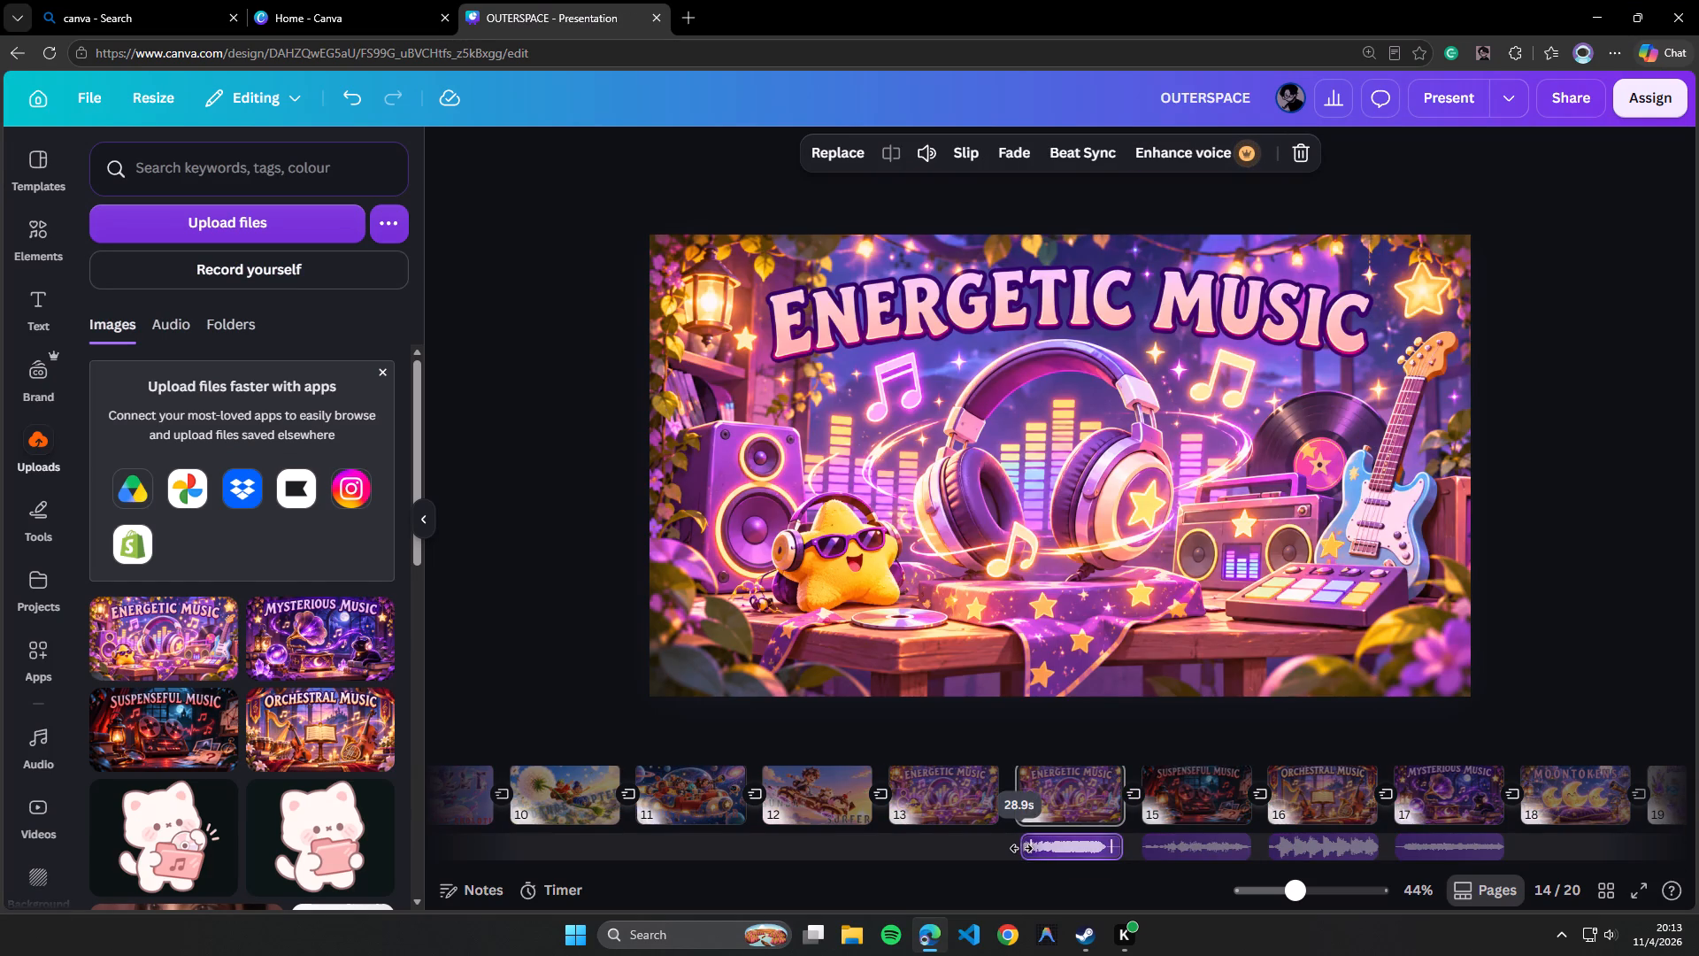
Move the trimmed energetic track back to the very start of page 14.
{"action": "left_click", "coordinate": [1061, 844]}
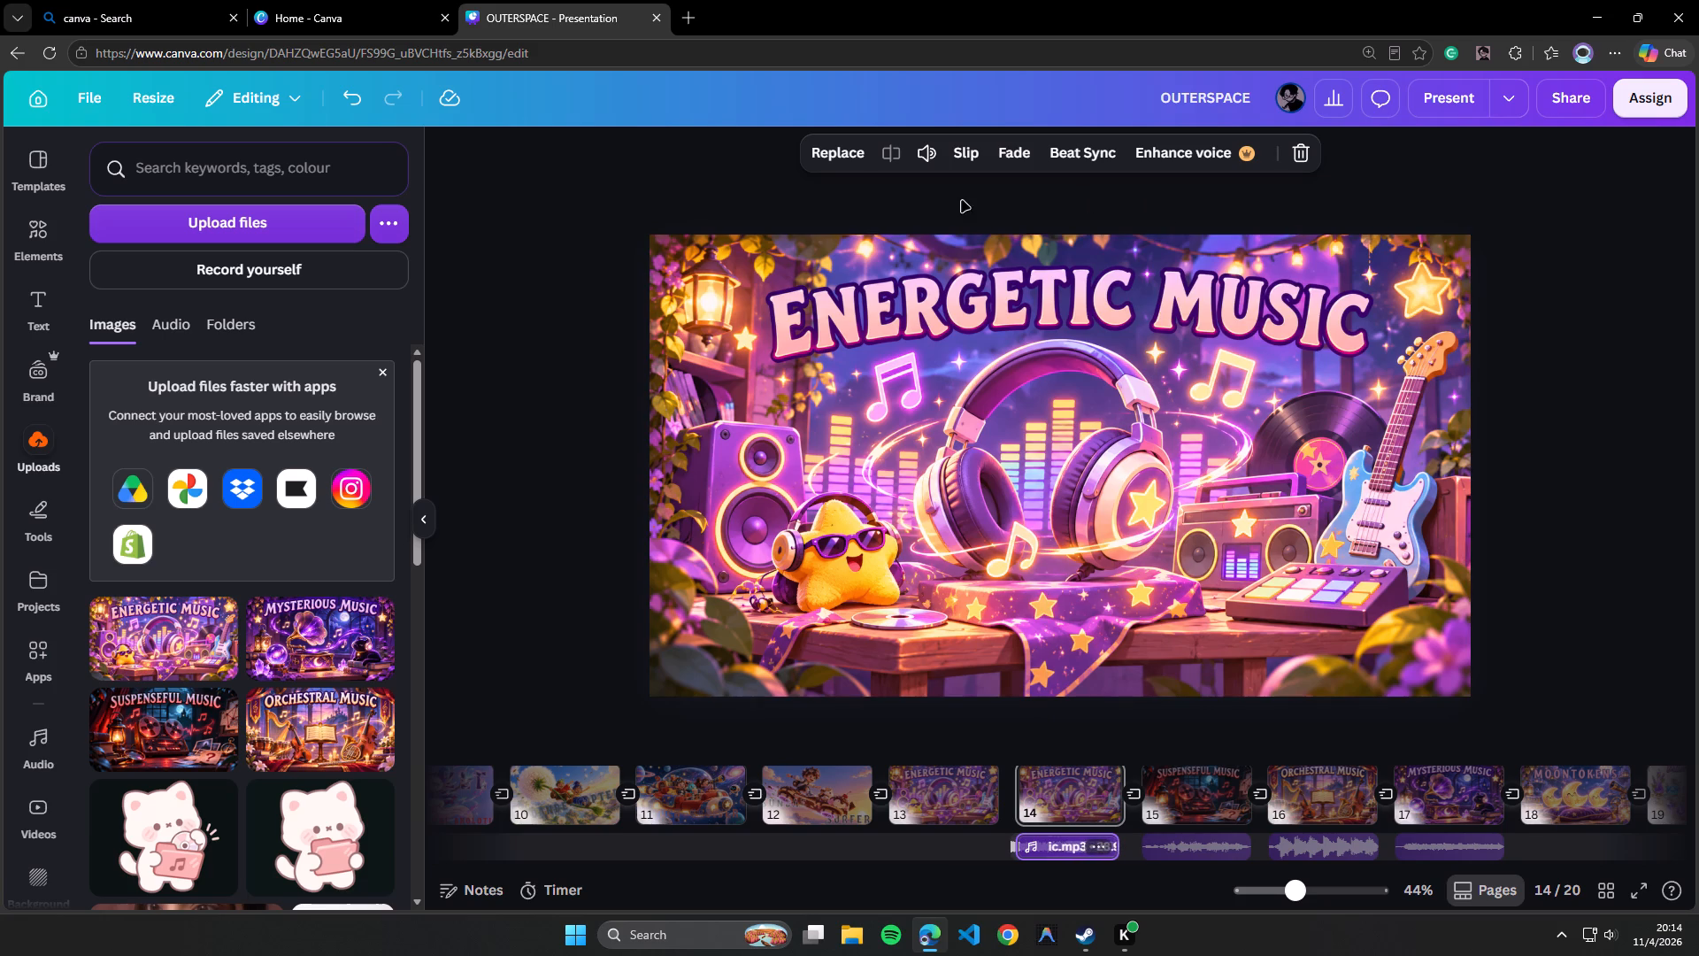
Present from page 13 to page 14 to check when the energetic track starts, and exit full screen.
{"action": "left_click", "coordinate": [928, 795]}
{"action": "left_click", "coordinate": [1445, 95]}
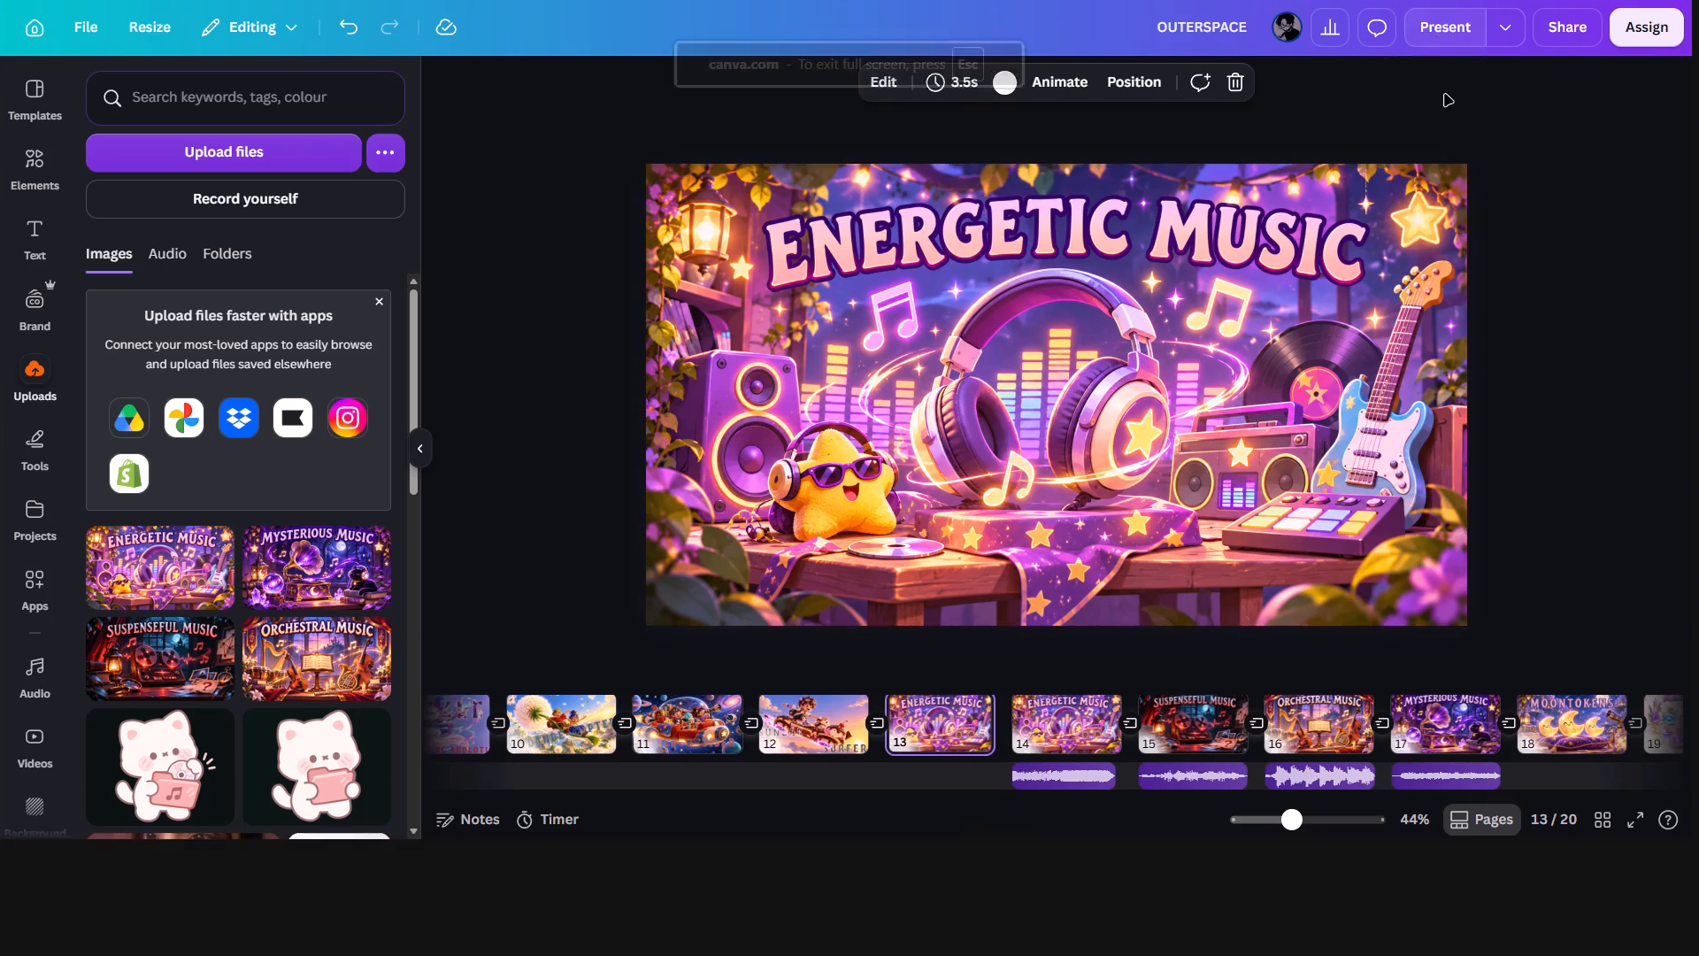
{"action": "left_click", "coordinate": [1562, 495]}
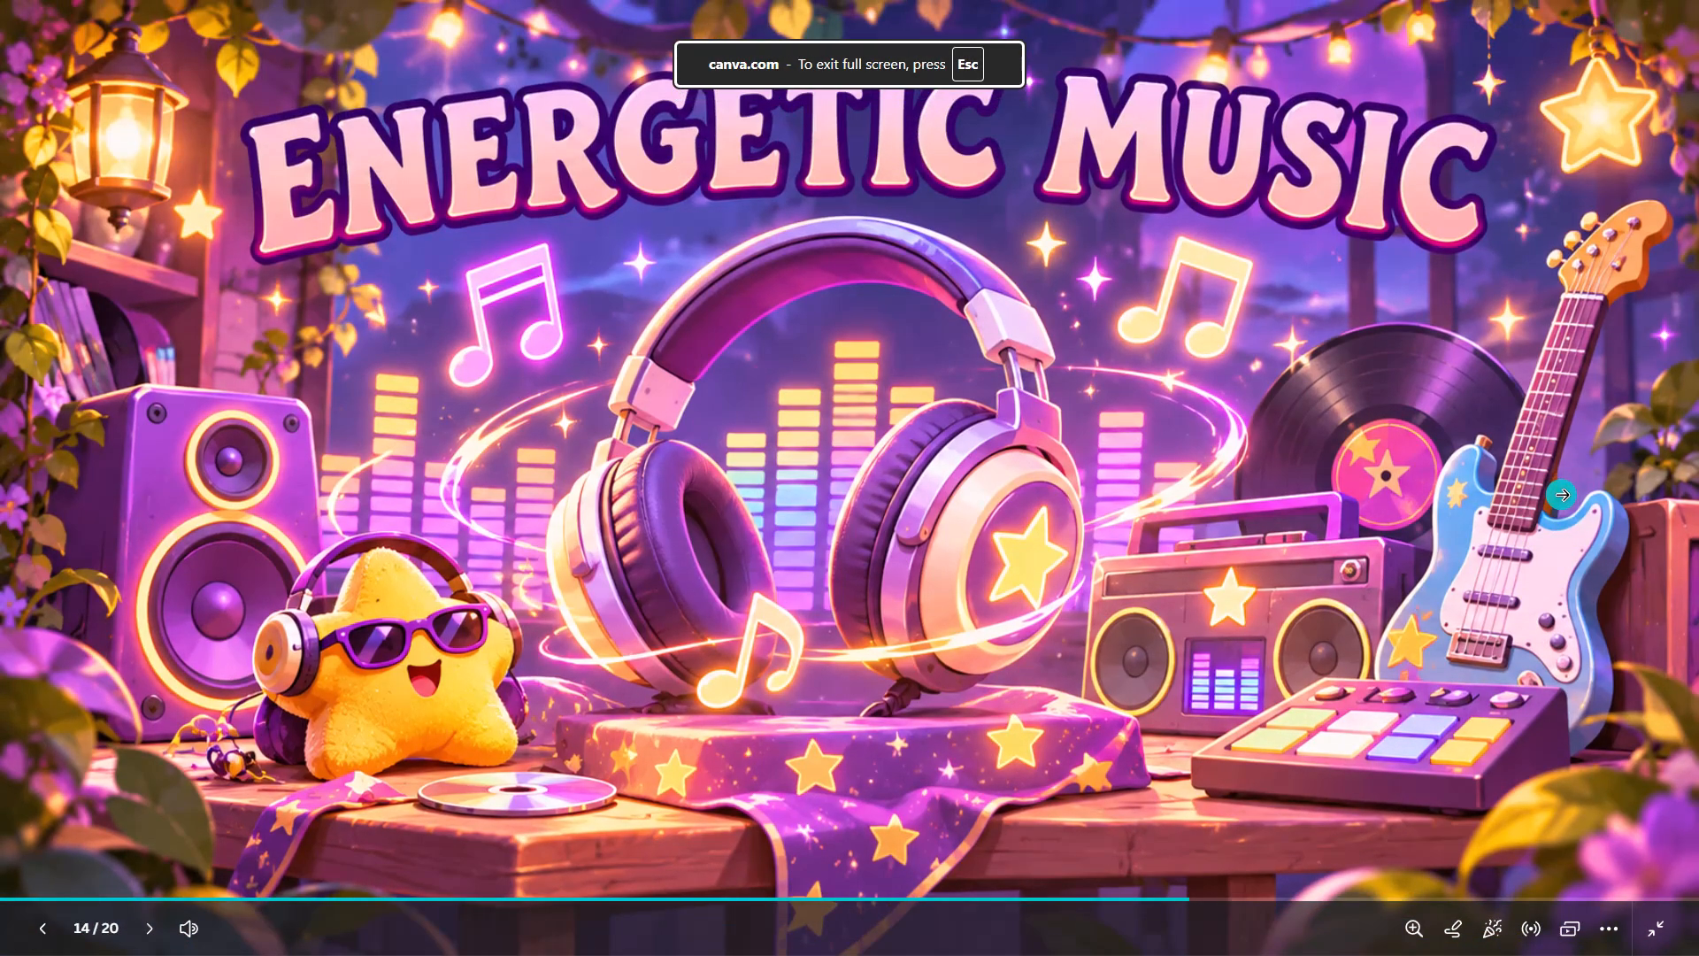
{"action": "key", "text": "Escape"}
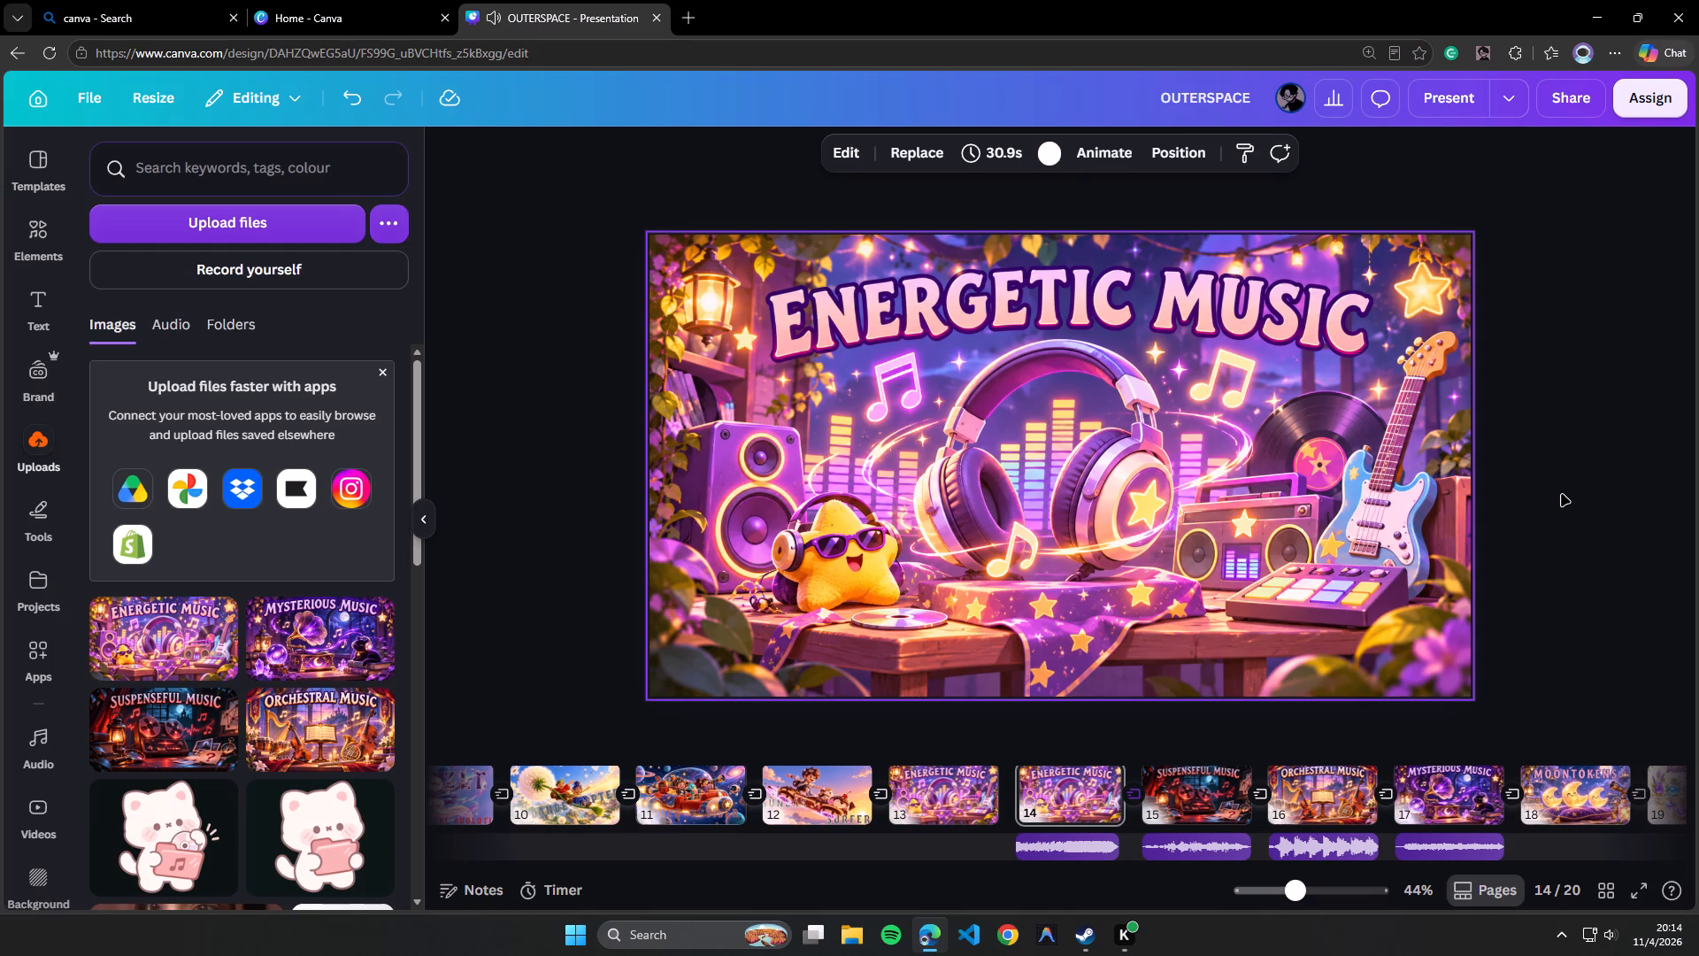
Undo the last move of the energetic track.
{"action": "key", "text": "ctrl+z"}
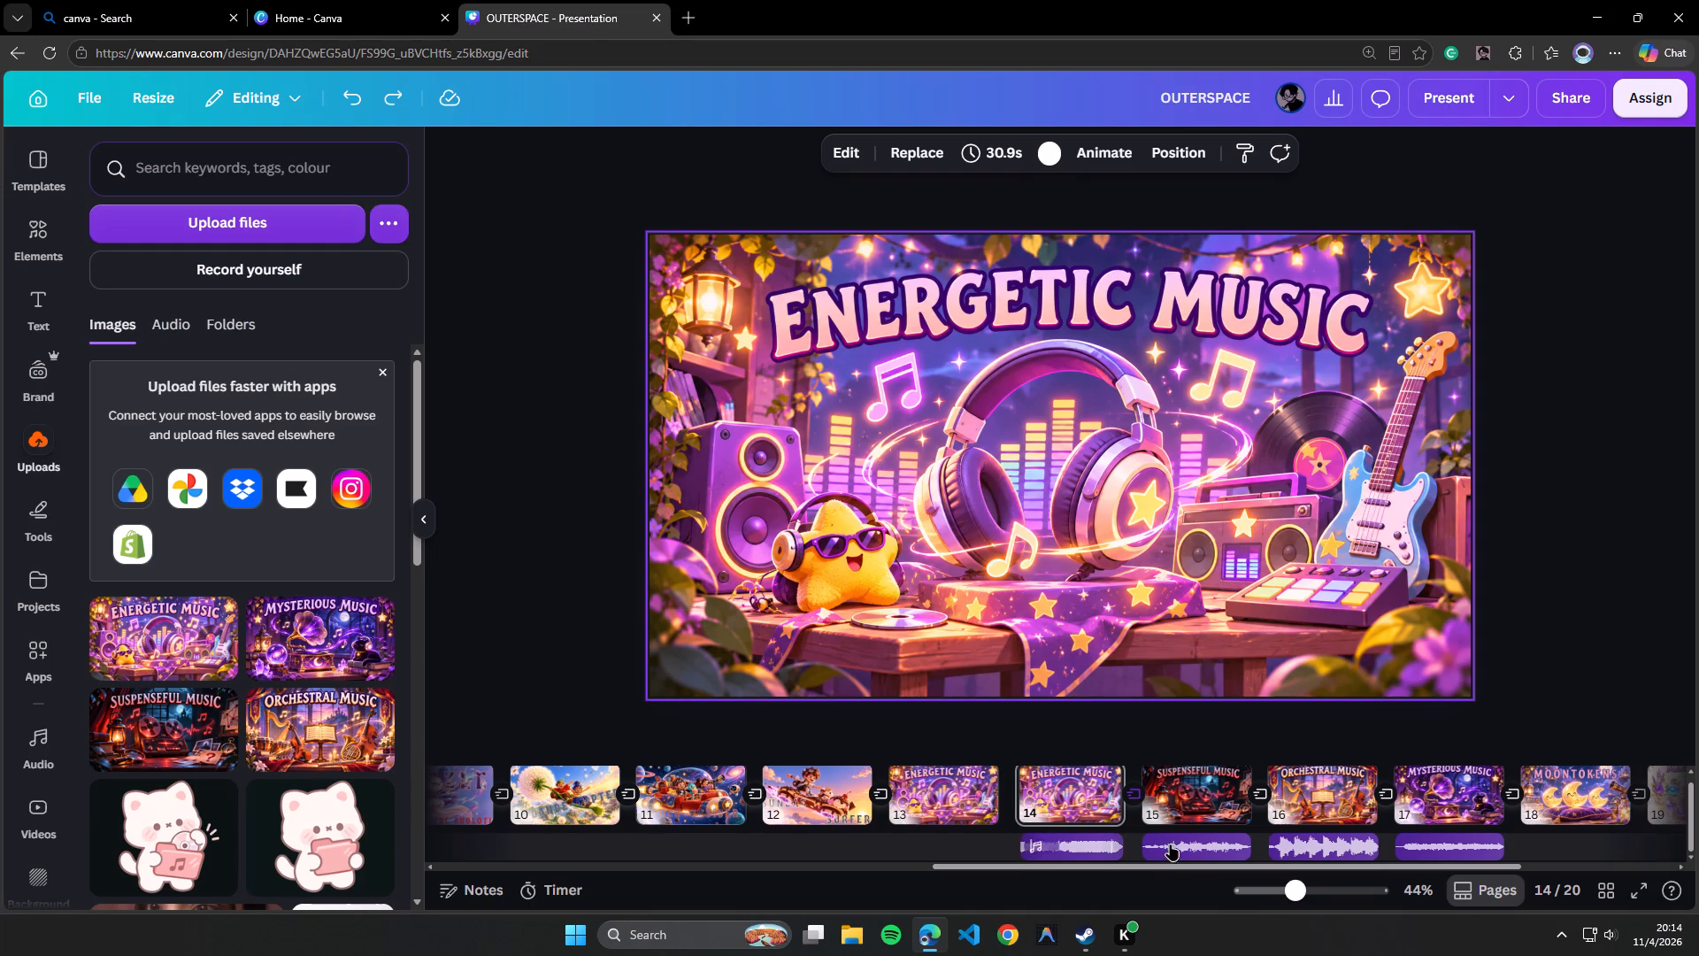
Duplicate the Suspenseful Music page, page 15.
{"action": "left_click", "coordinate": [1178, 792]}
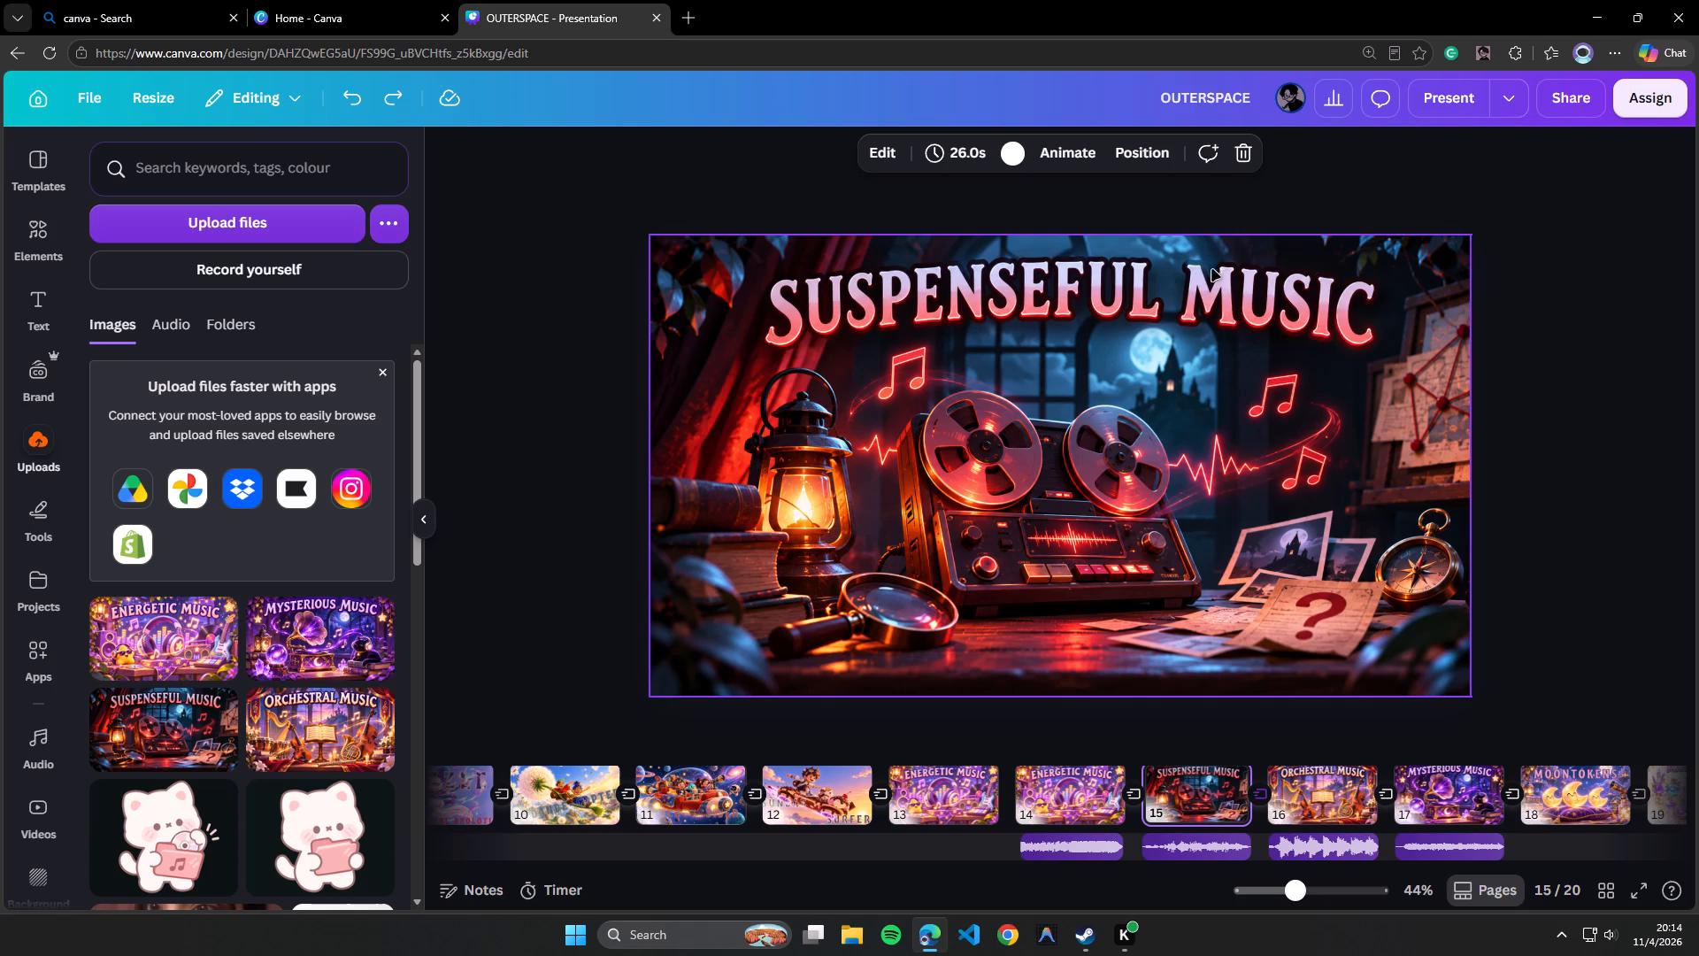
{"action": "right_click", "coordinate": [1186, 422]}
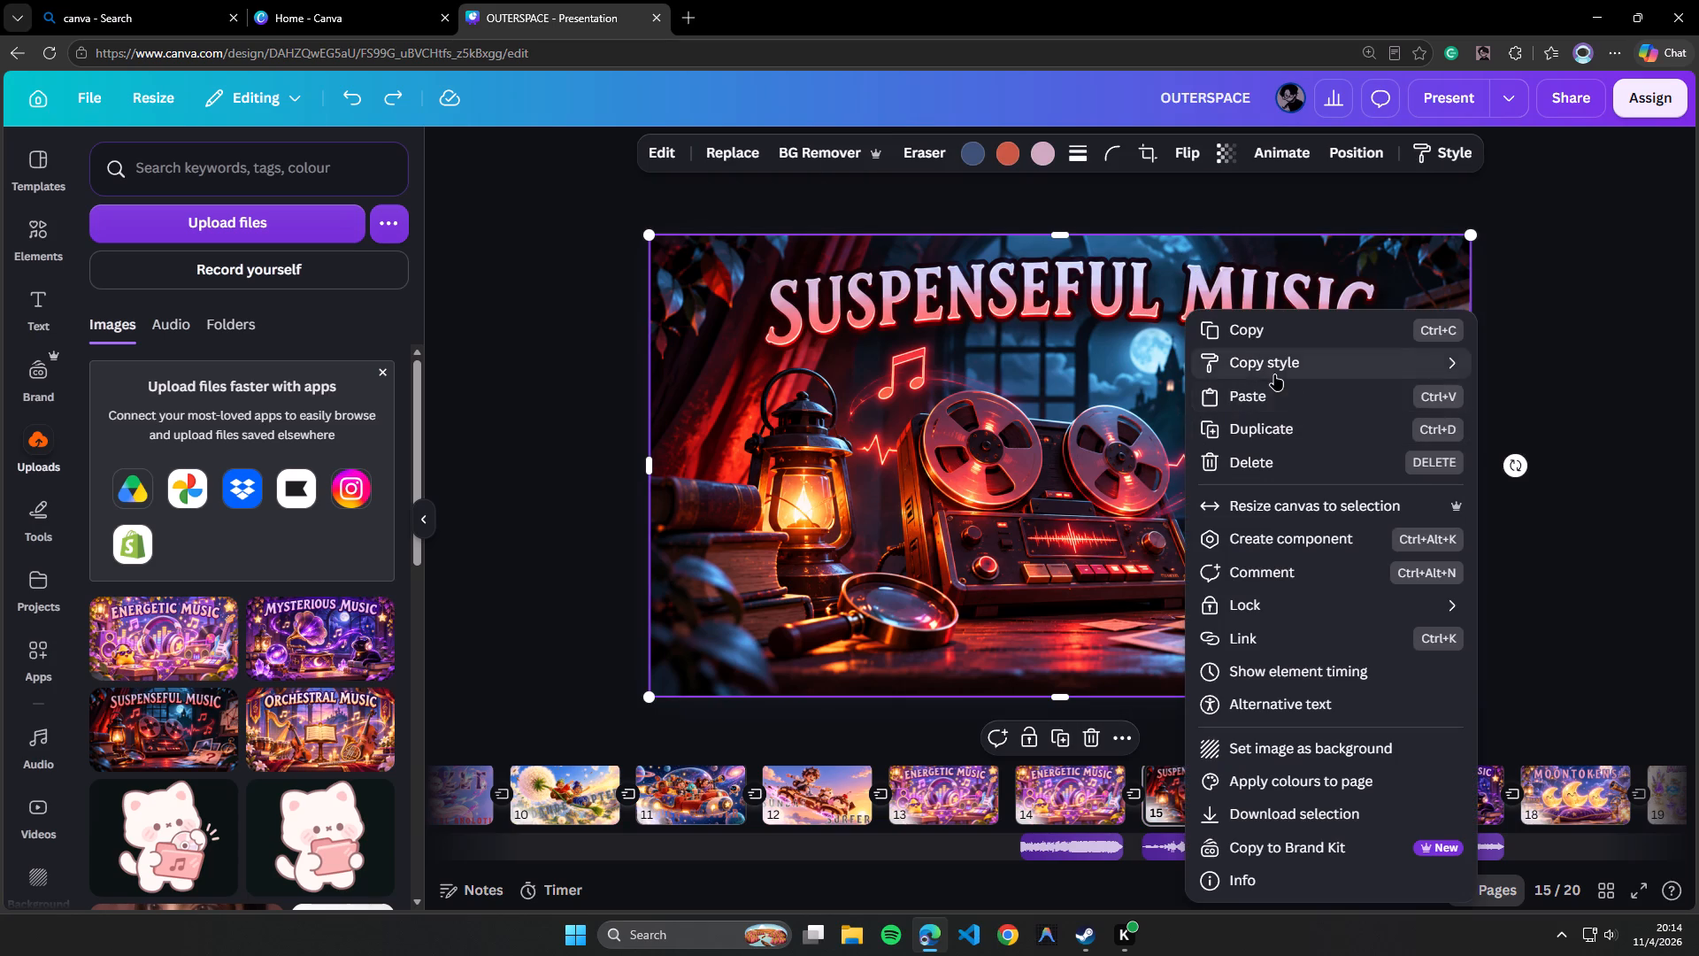
{"action": "left_click", "coordinate": [1670, 559]}
{"action": "right_click", "coordinate": [1207, 797]}
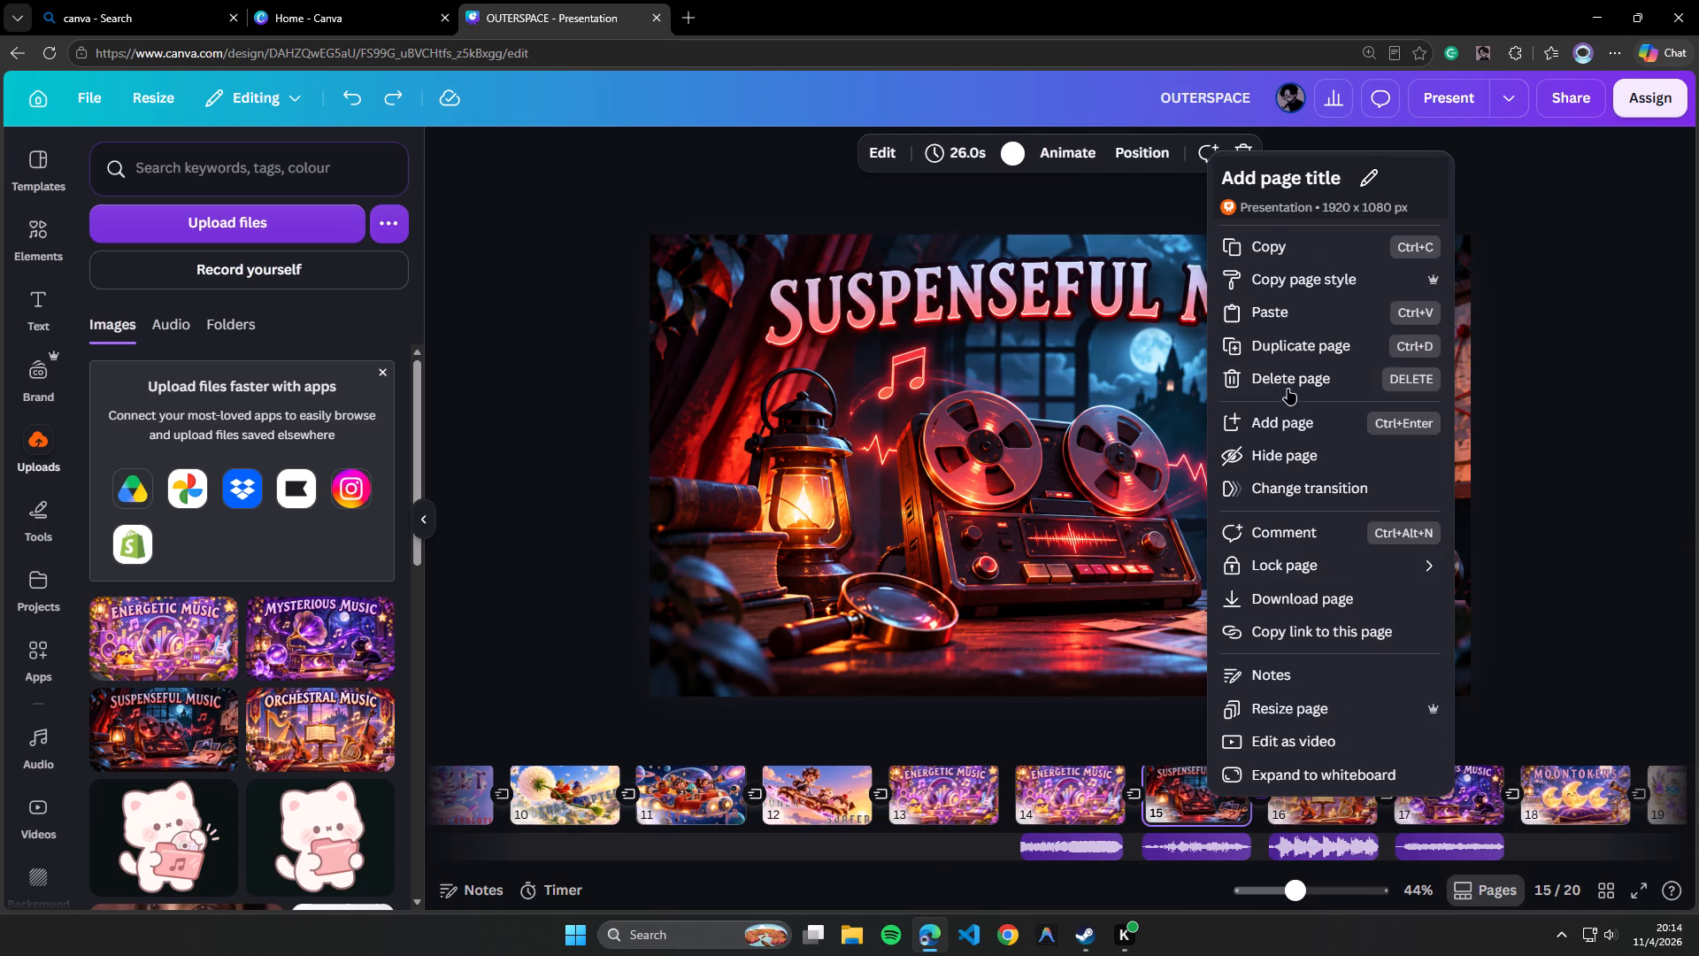
{"action": "left_click", "coordinate": [1296, 356]}
Set the timing of the first Suspenseful Music page, page 15, to 3.5 seconds.
{"action": "left_click", "coordinate": [1177, 802]}
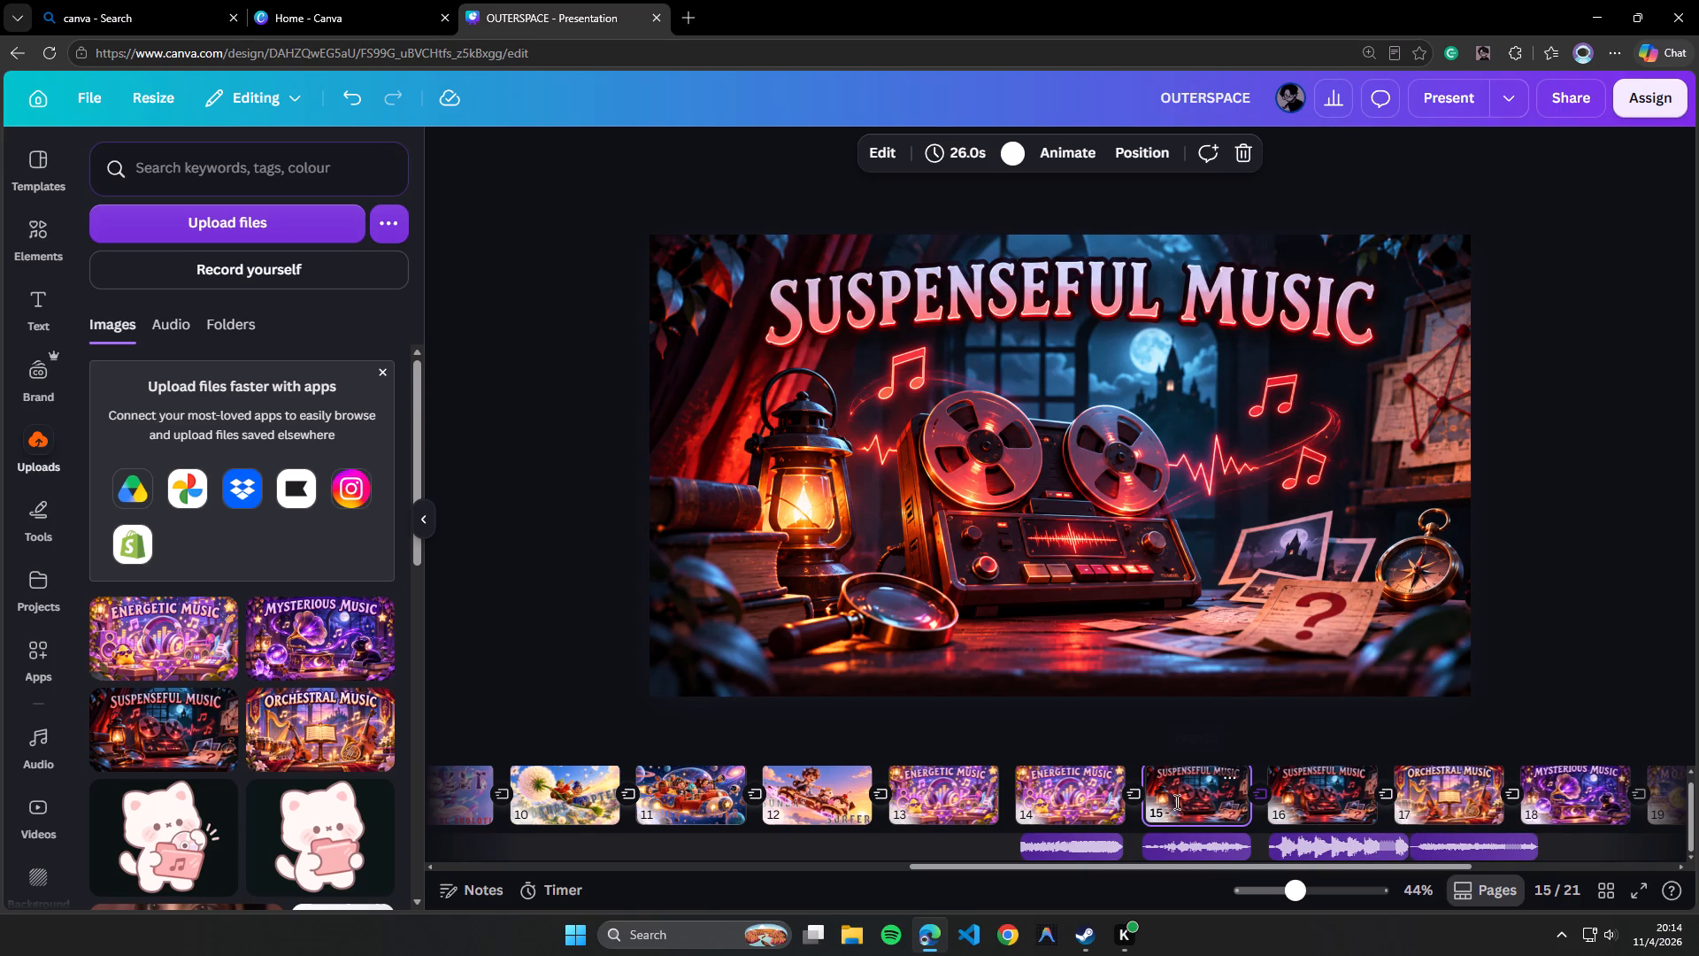
{"action": "left_click", "coordinate": [959, 151]}
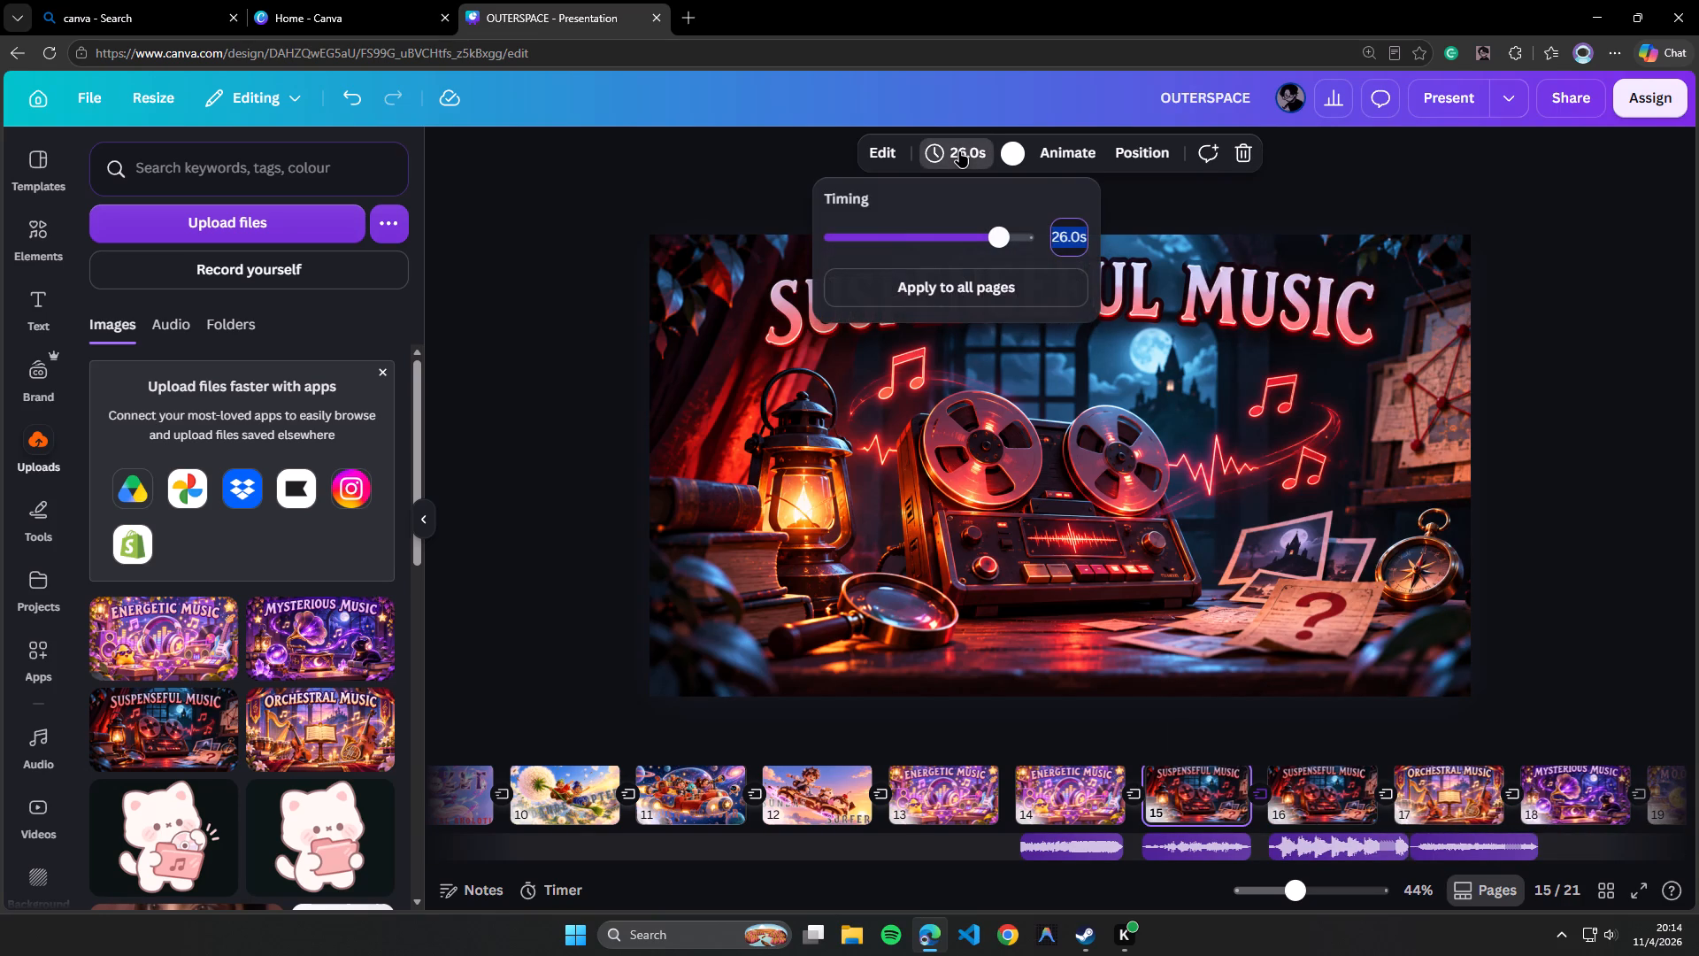
{"action": "type", "text": "3.5"}
{"action": "key", "text": "Return"}
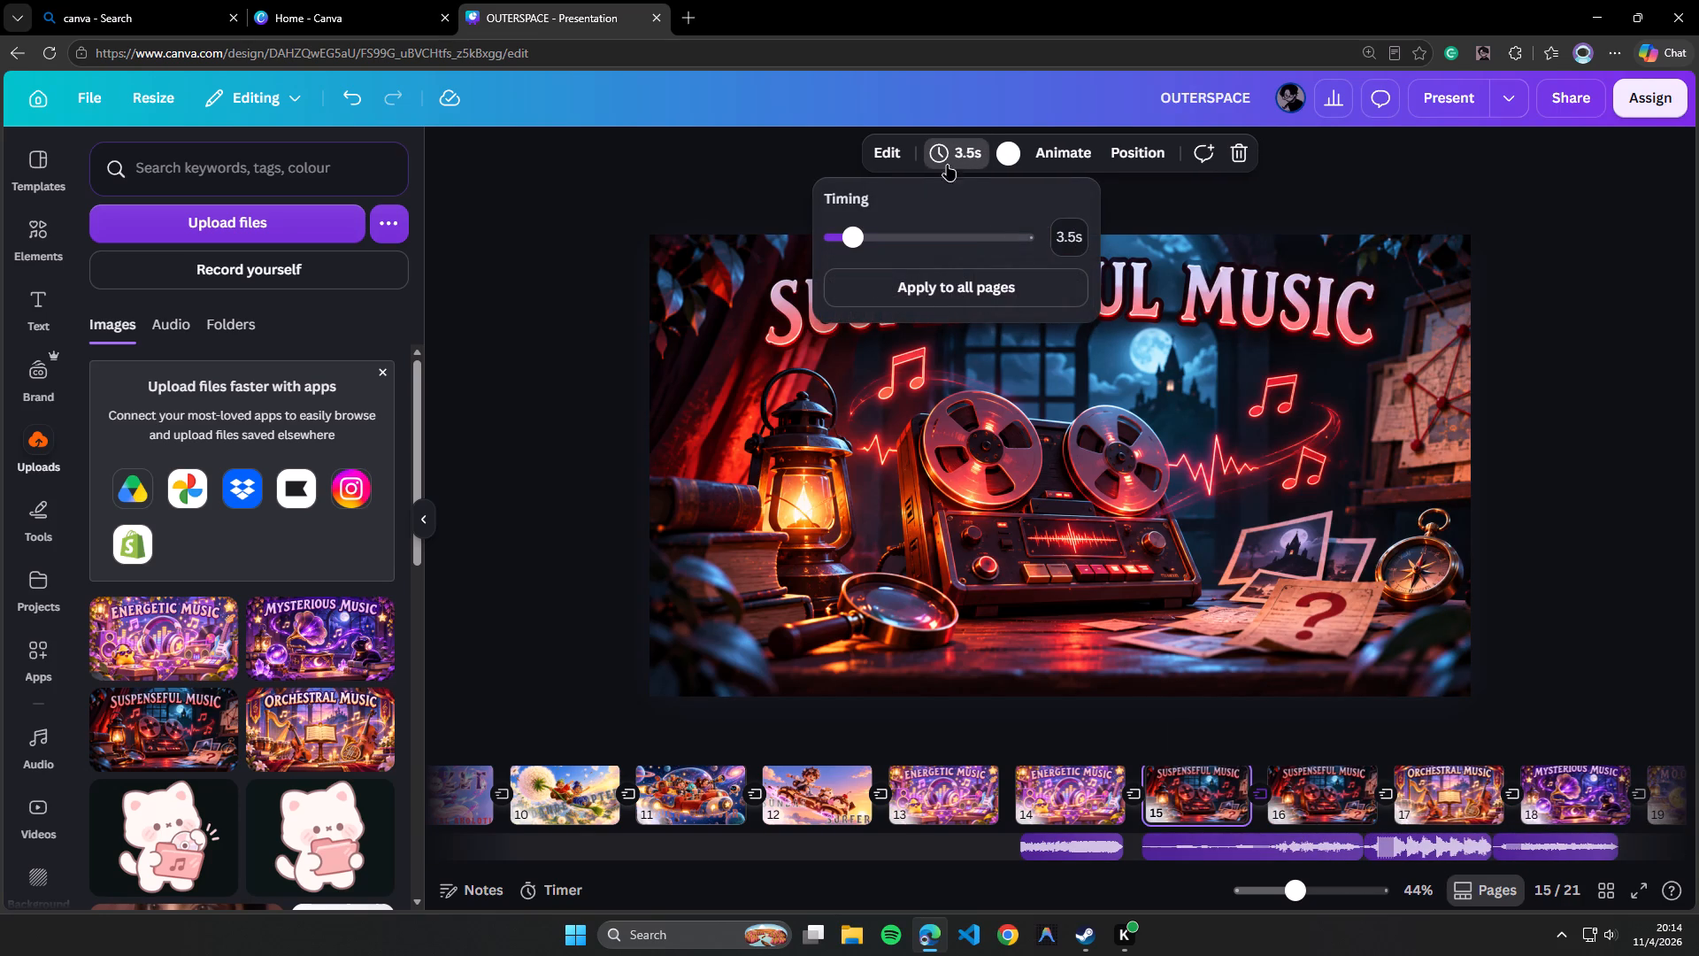
{"action": "left_click", "coordinate": [586, 283]}
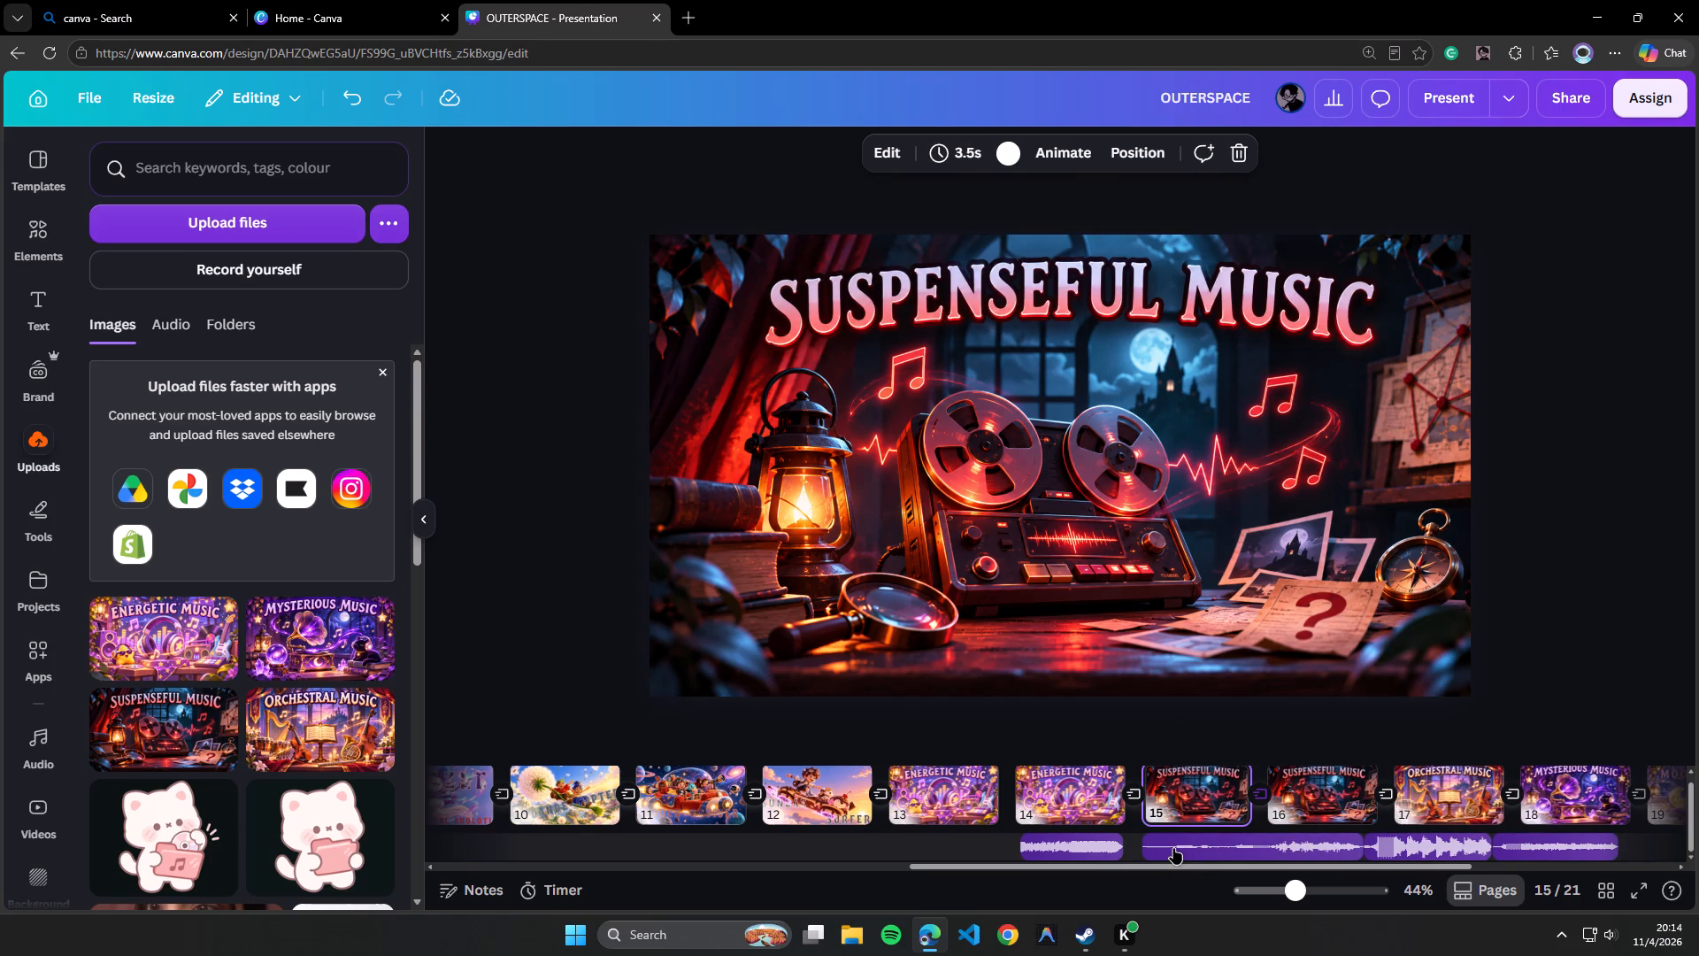
Set the transition between the two Suspenseful Music pages, 15 and 16, to None.
{"action": "left_click", "coordinate": [1324, 803]}
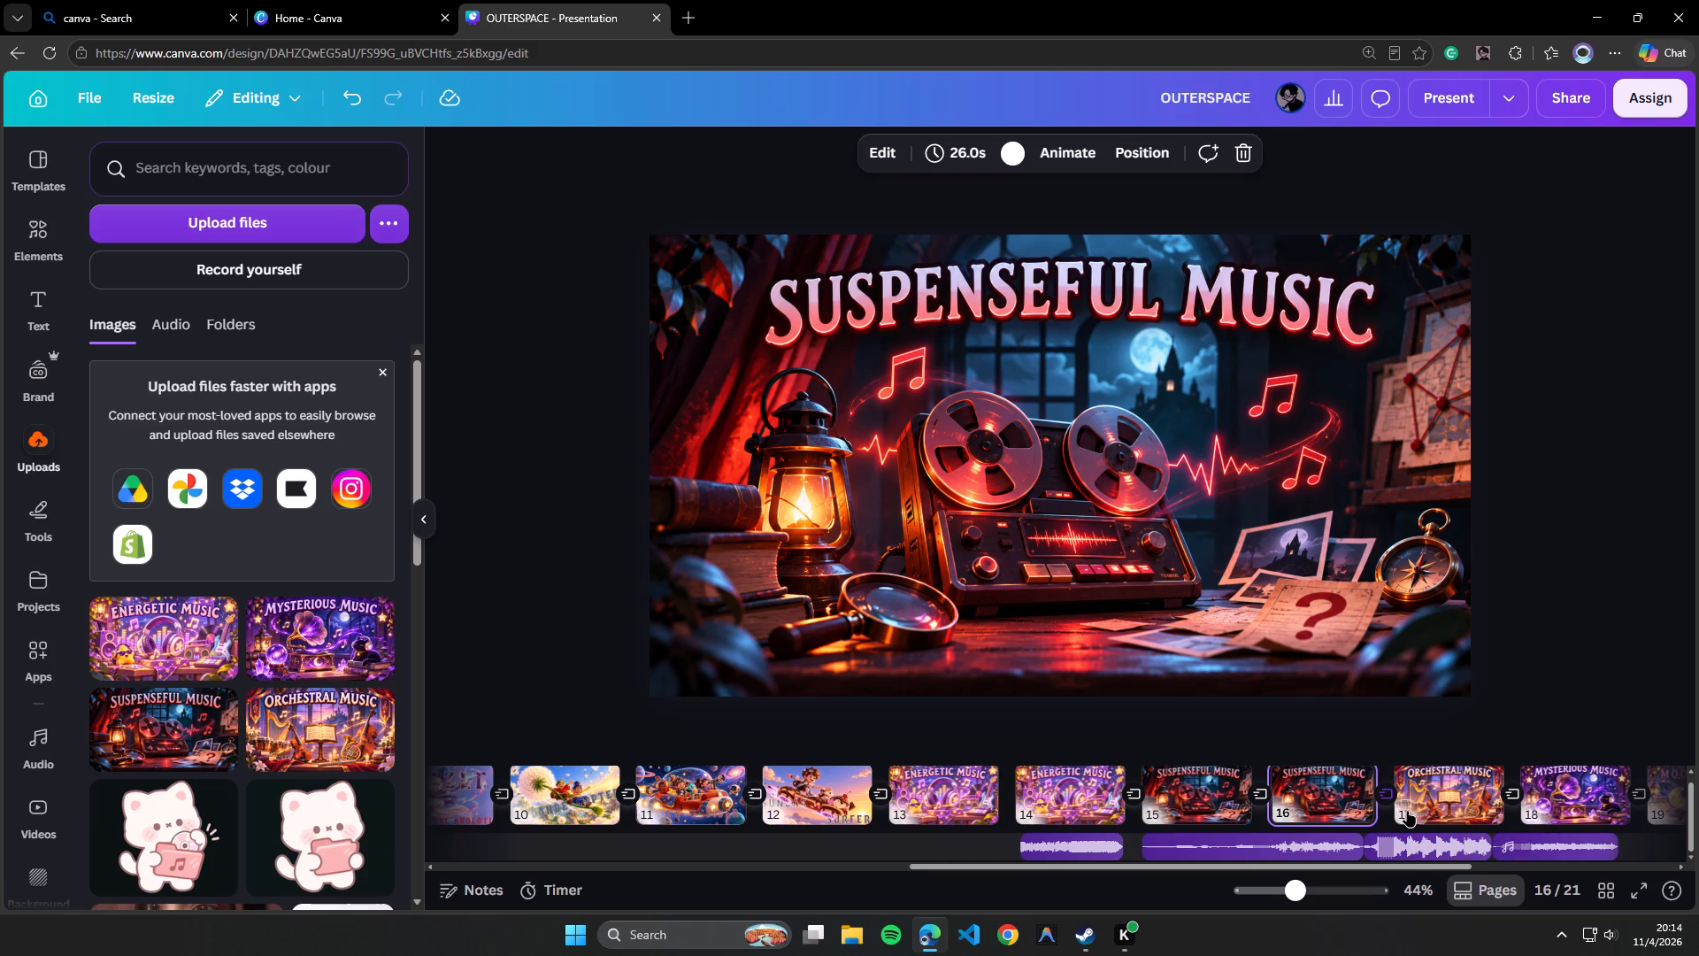
{"action": "left_click", "coordinate": [1262, 794]}
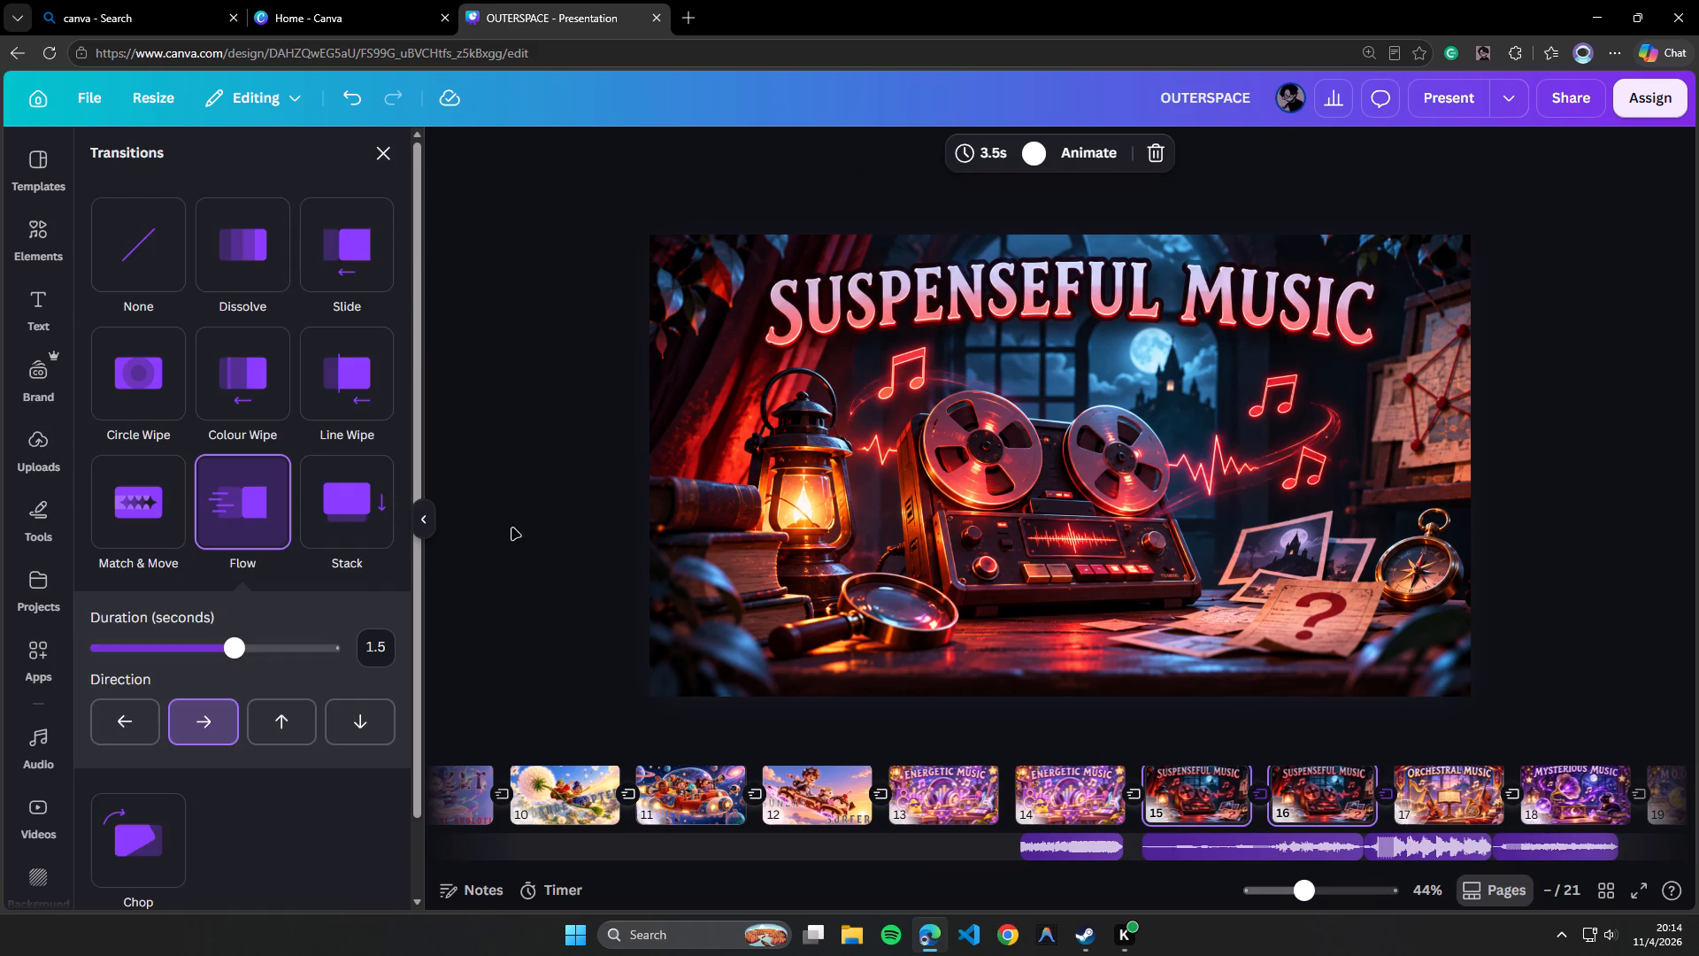
{"action": "left_click", "coordinate": [135, 281]}
{"action": "left_click", "coordinate": [397, 146]}
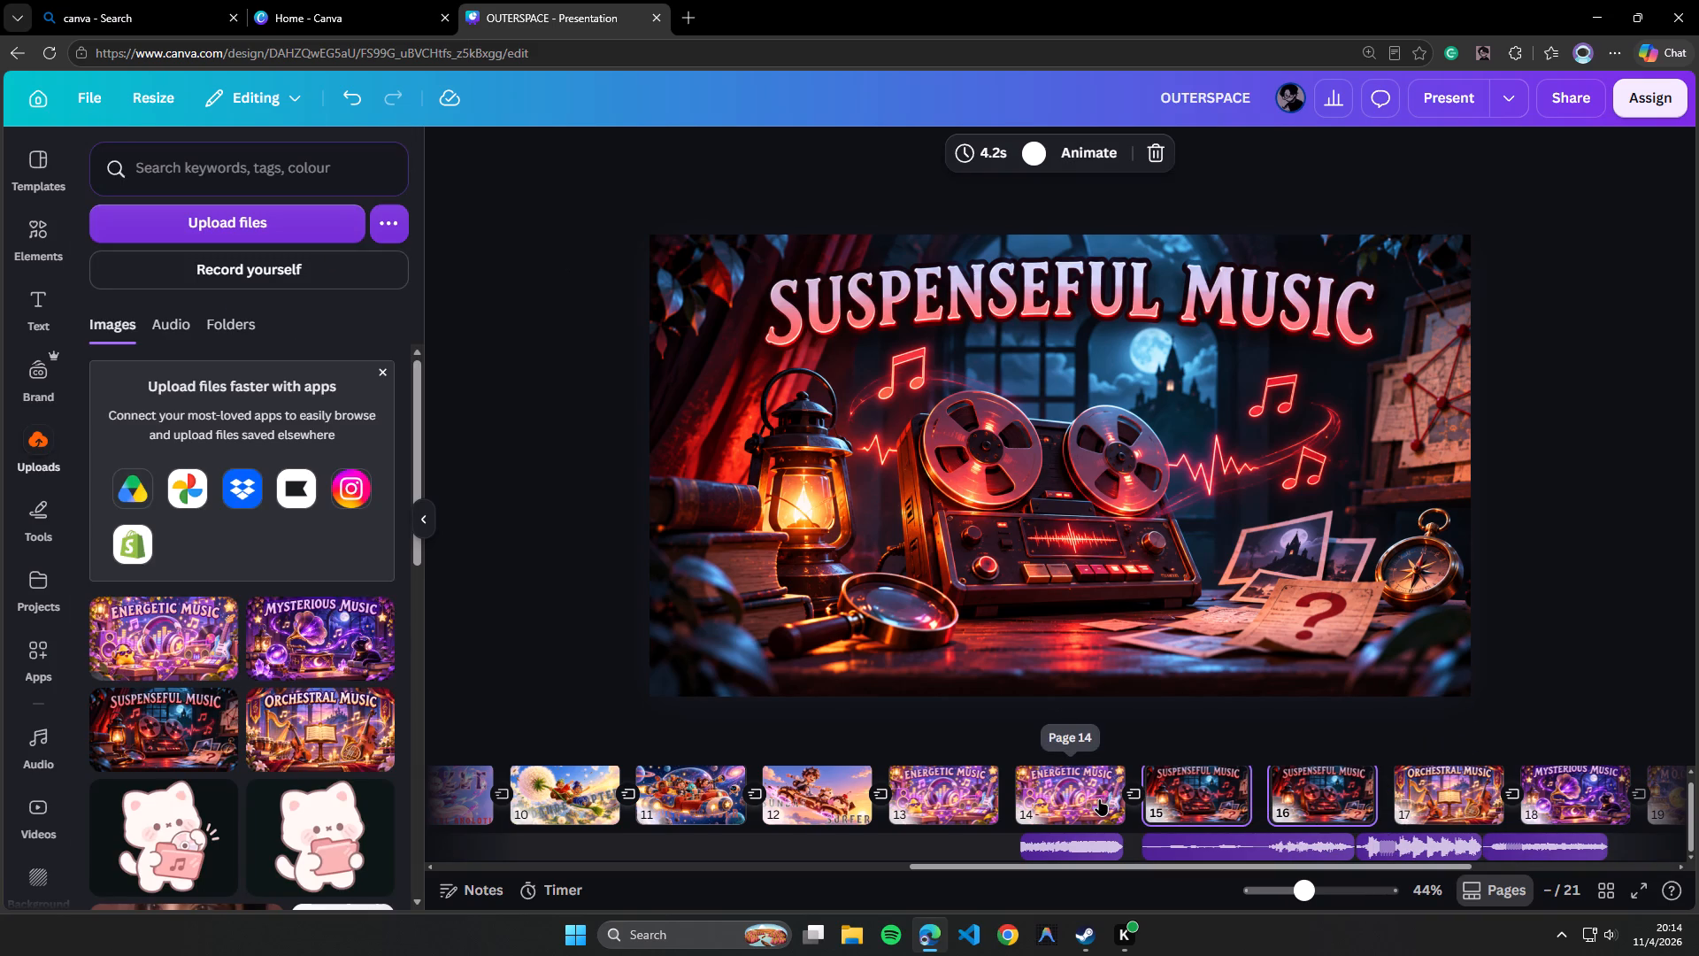
Duplicate the Orchestral Music page, page 17.
{"action": "right_click", "coordinate": [1455, 797]}
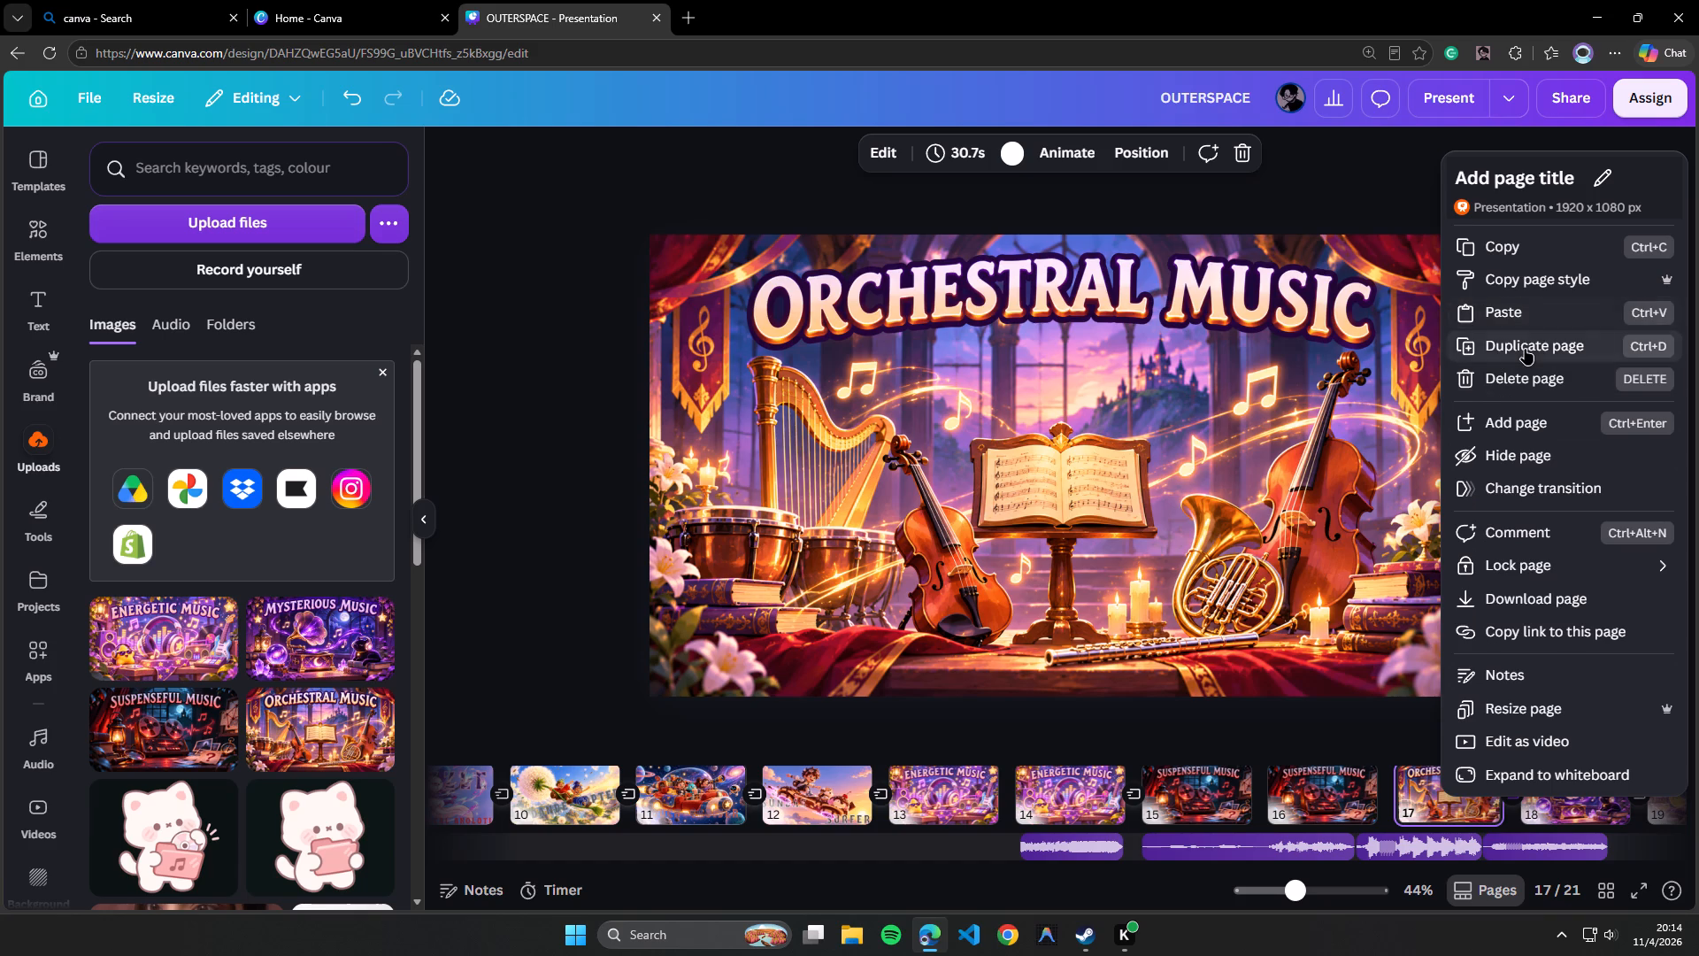
{"action": "left_click", "coordinate": [1525, 349]}
Set the transition between the two Orchestral Music pages, 17 and 18, to None.
{"action": "left_click", "coordinate": [1453, 799]}
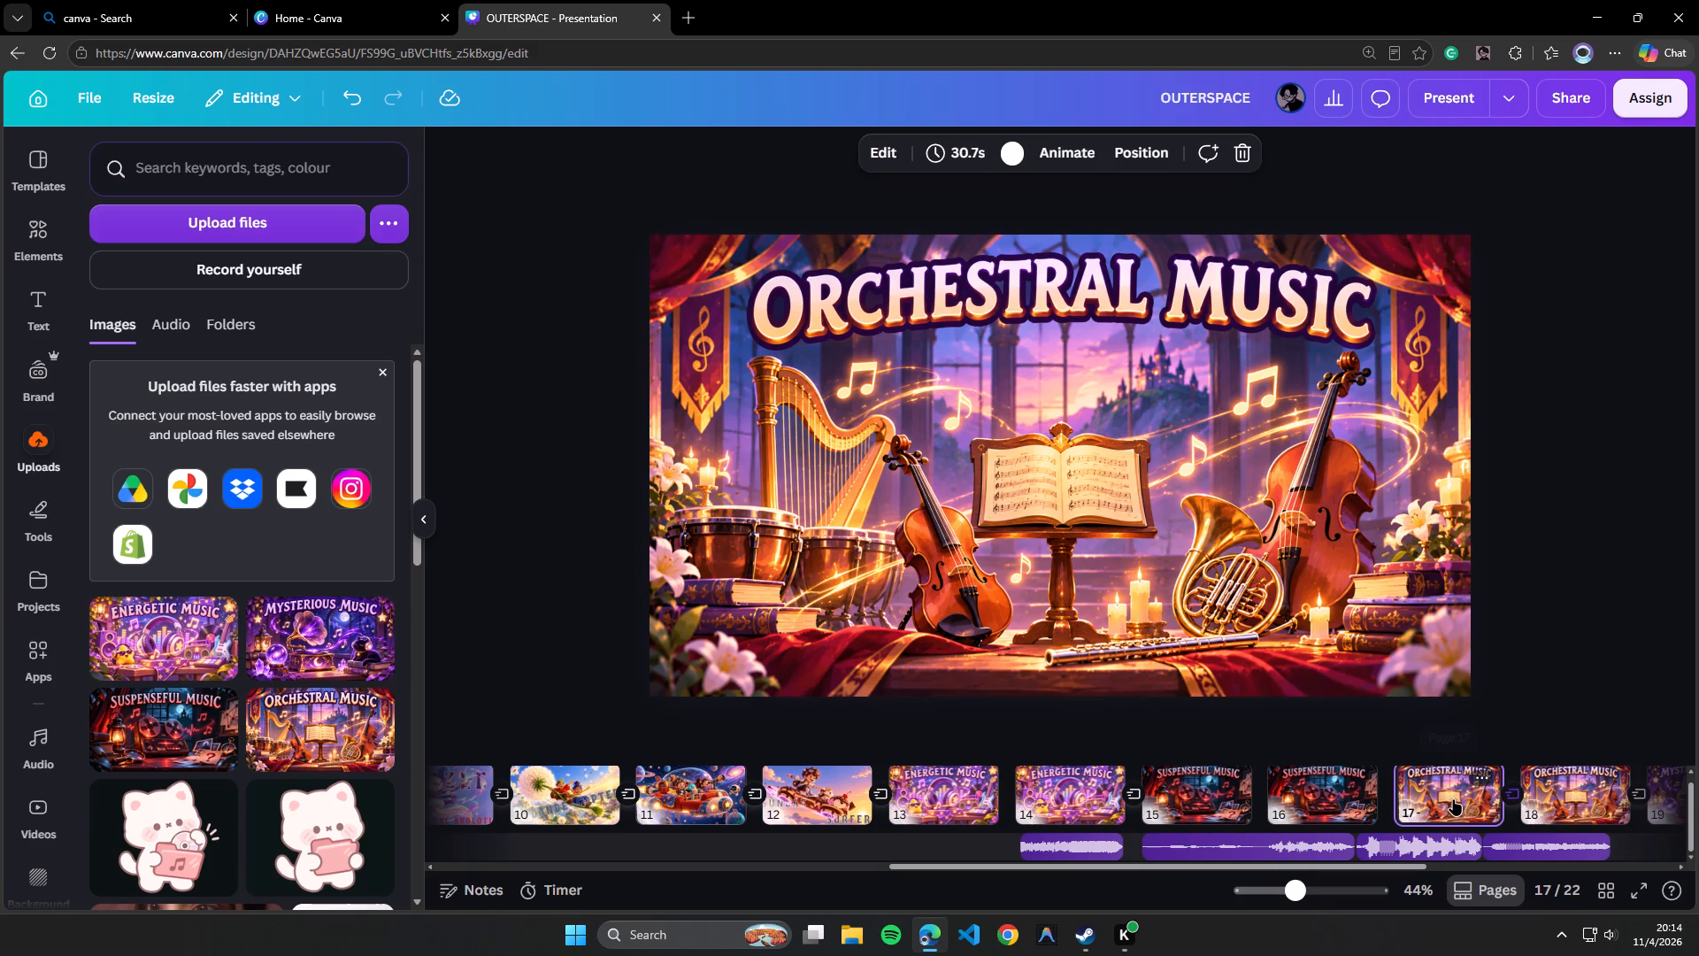
{"action": "right_click", "coordinate": [1517, 796]}
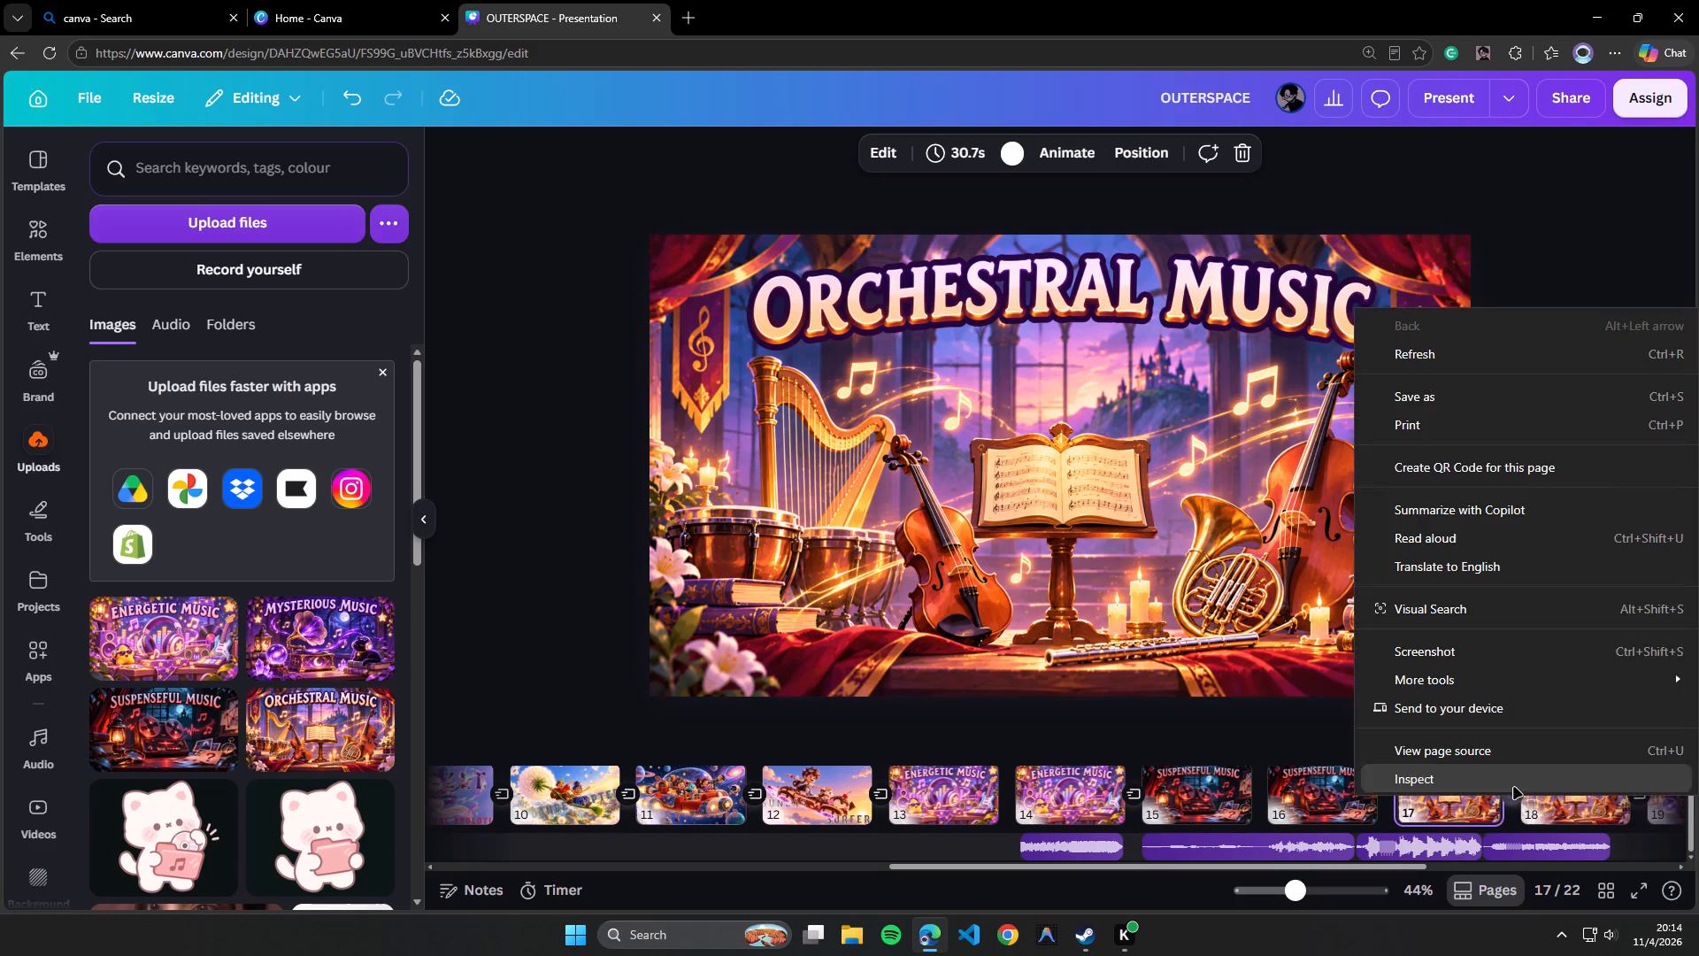
{"action": "left_click", "coordinate": [1514, 802]}
{"action": "left_click", "coordinate": [101, 265]}
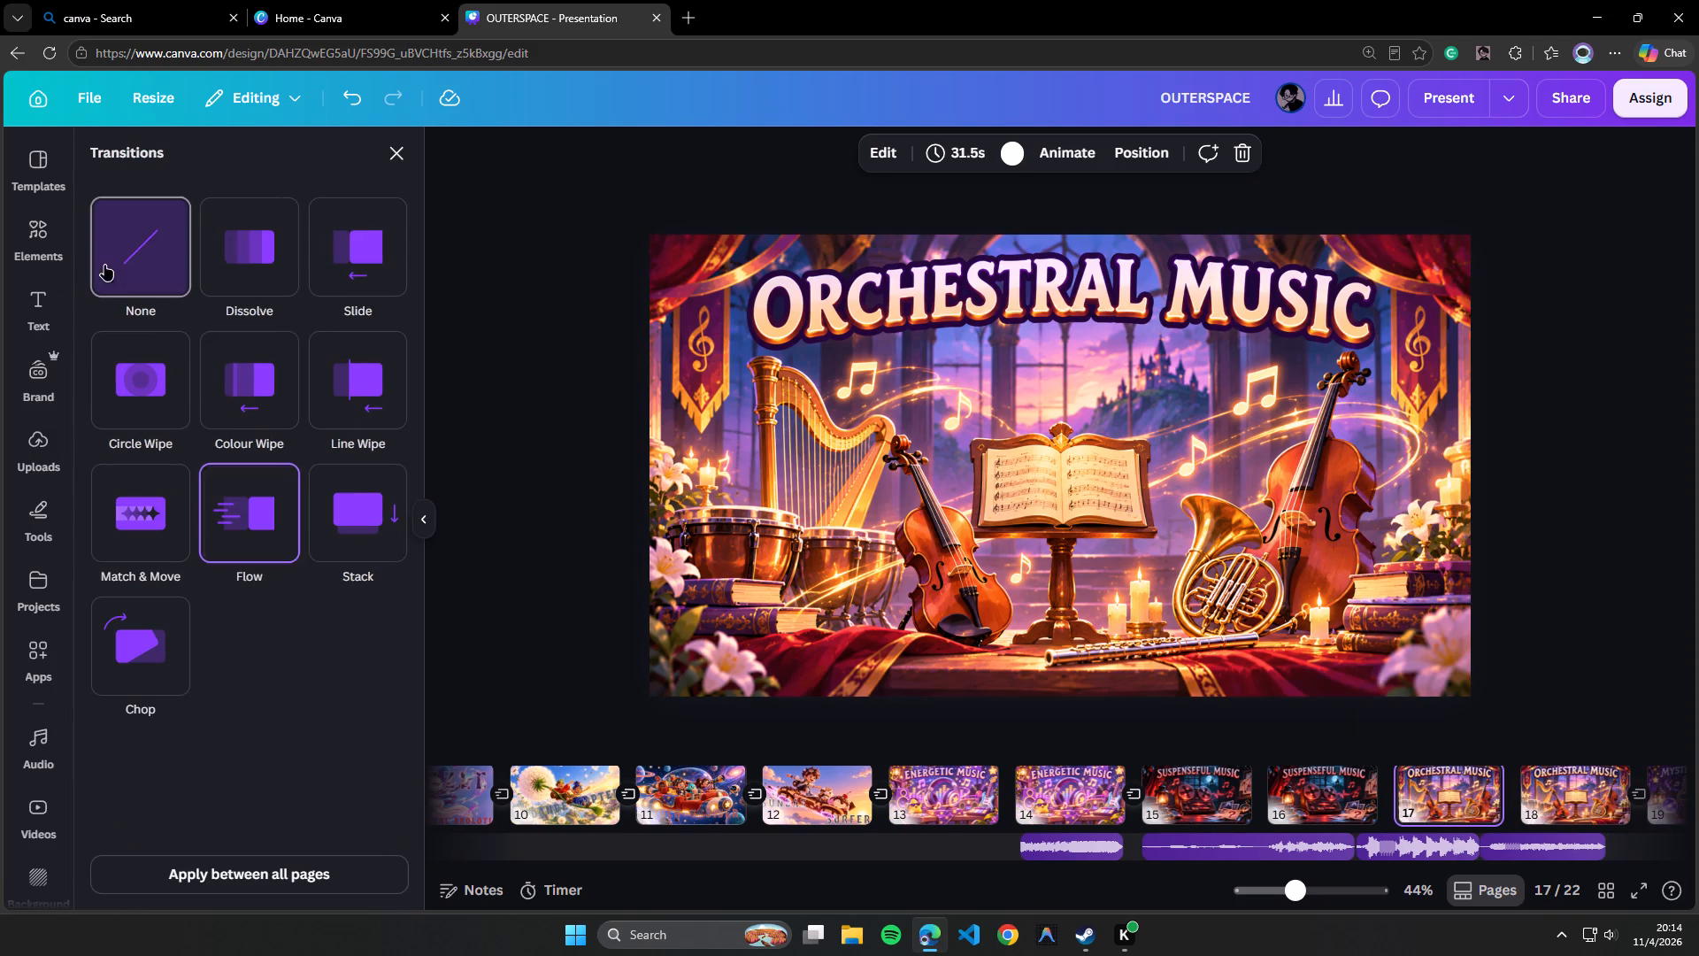